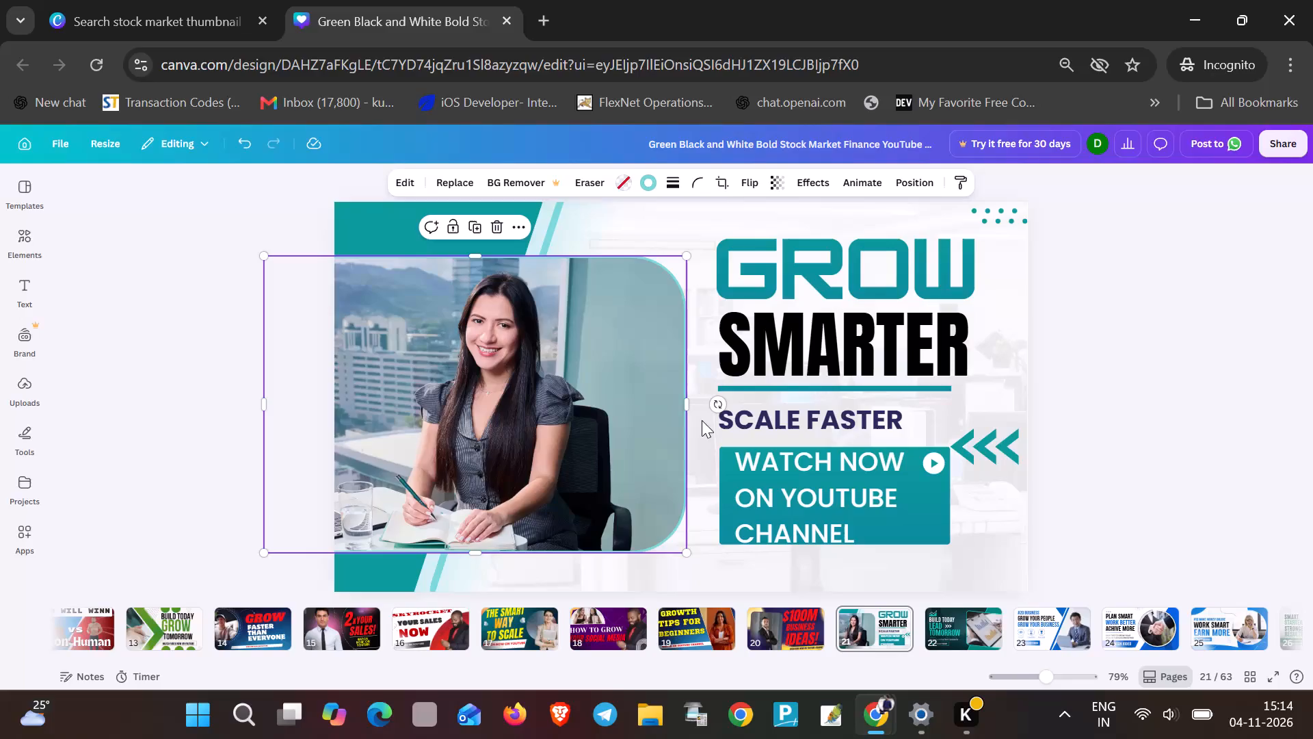
Move the woman's photo up and slightly left, close to the page's upper edge.
click(759, 347)
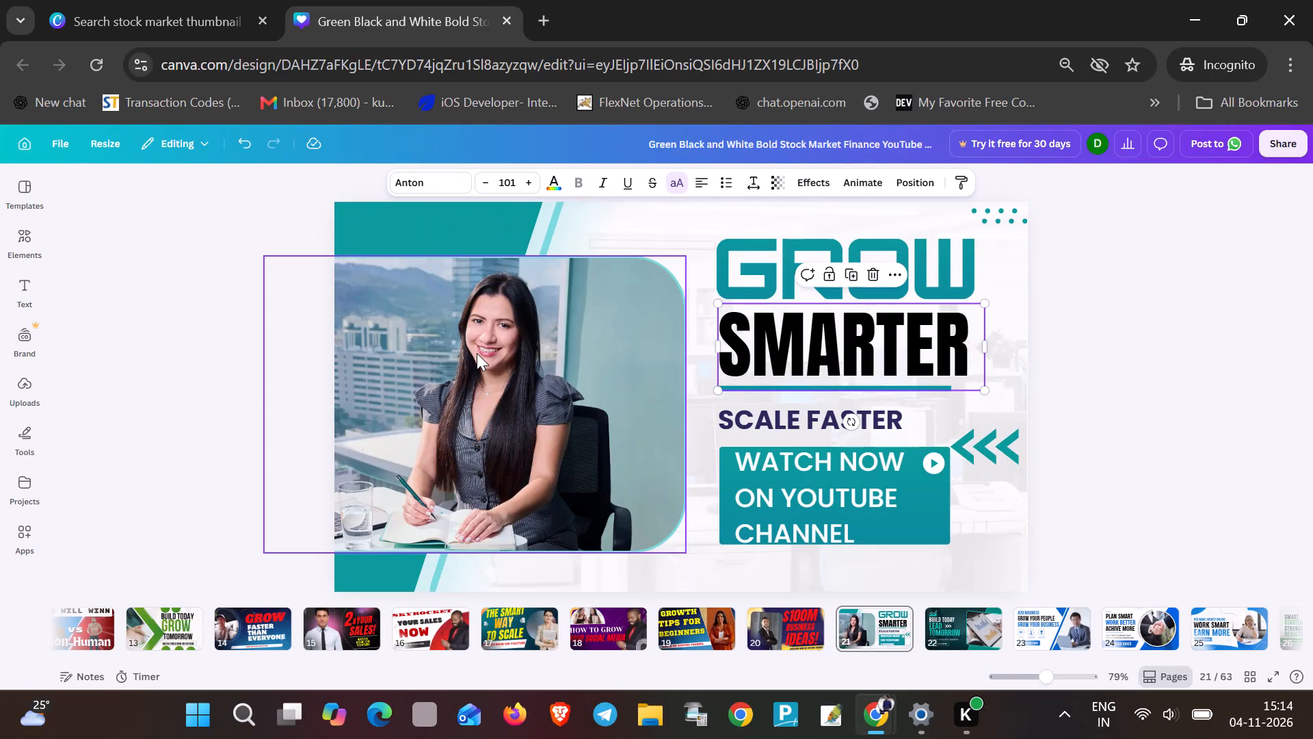
drag(477, 353, 465, 301)
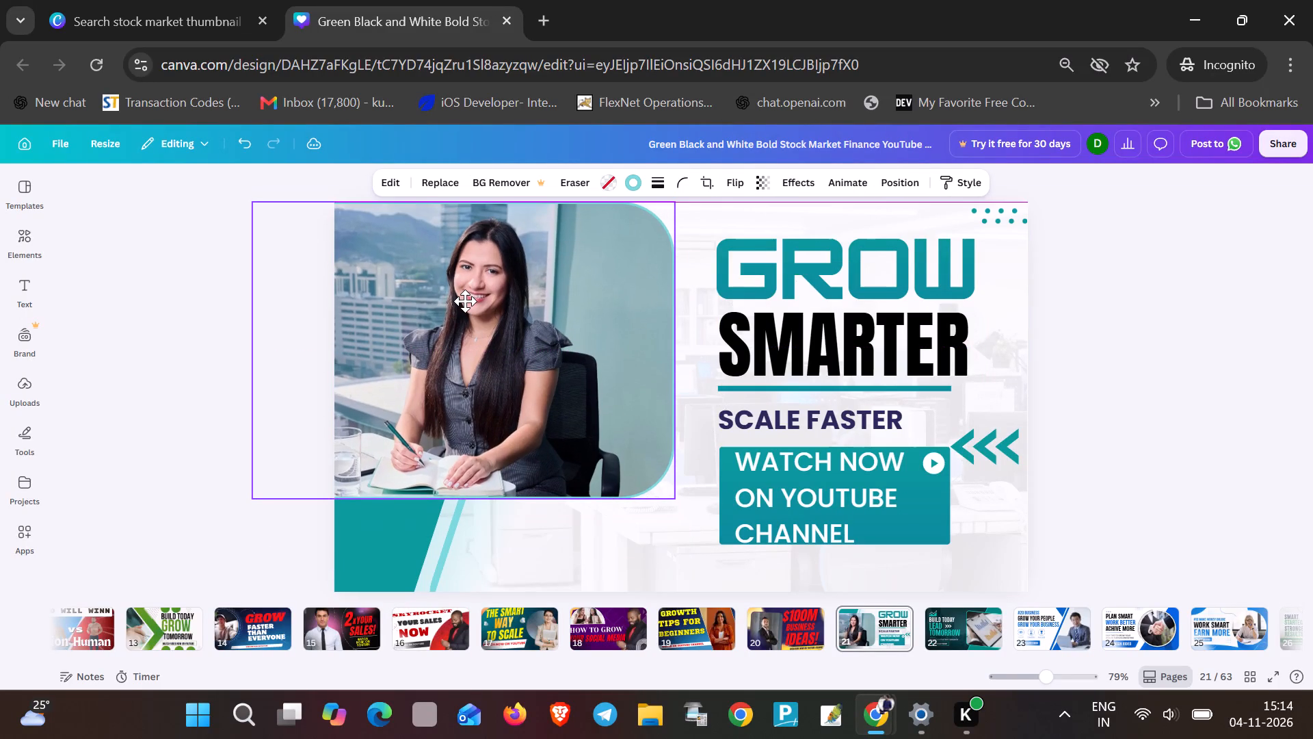
drag(465, 301, 465, 302)
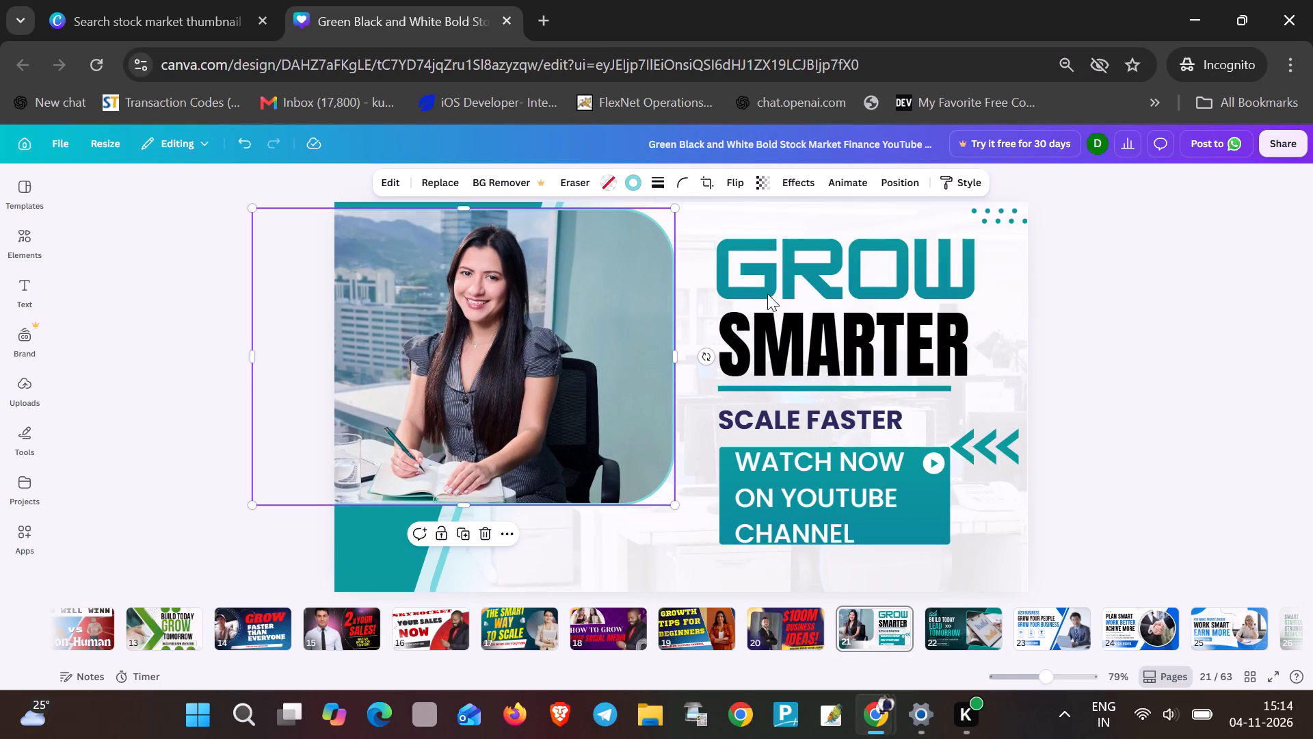
Move the GROW heading up and left, to the page's upper edge beside the photo.
drag(828, 268, 799, 244)
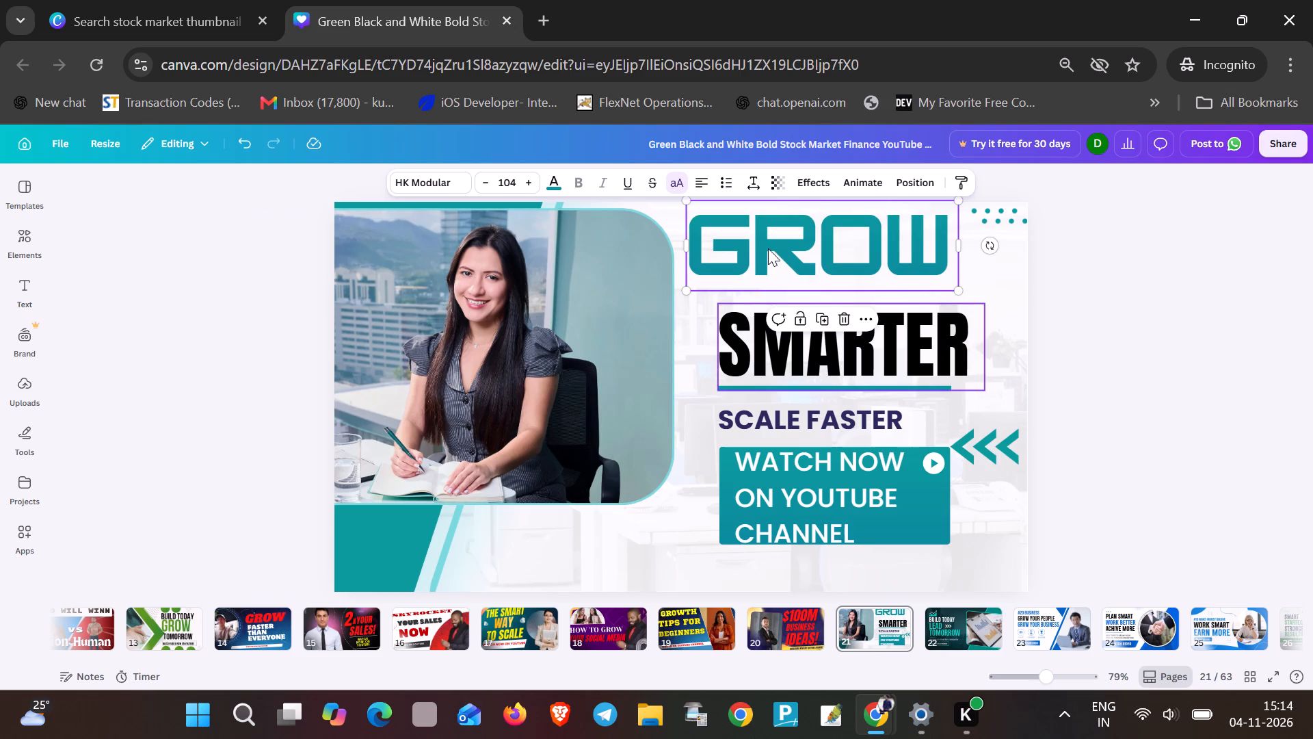
Change the font of the GROW heading to Inndam.
triple_click(767, 244)
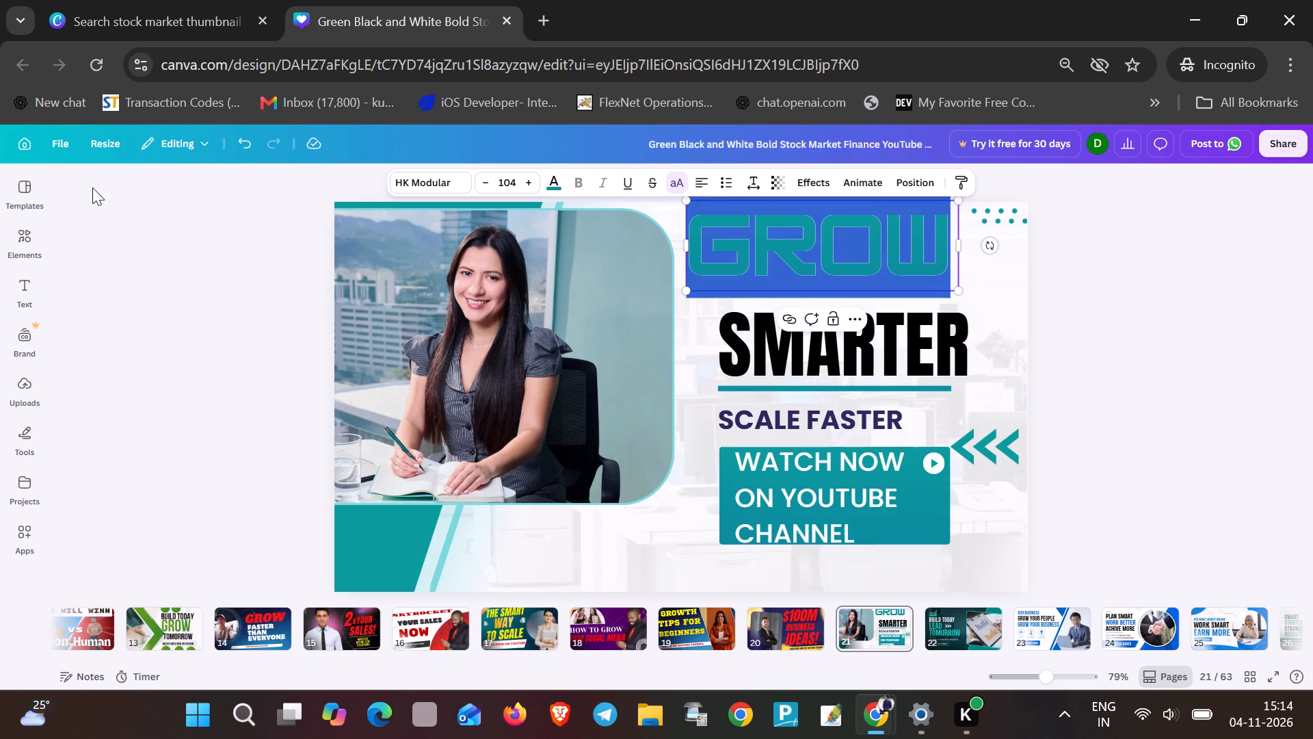
click(449, 180)
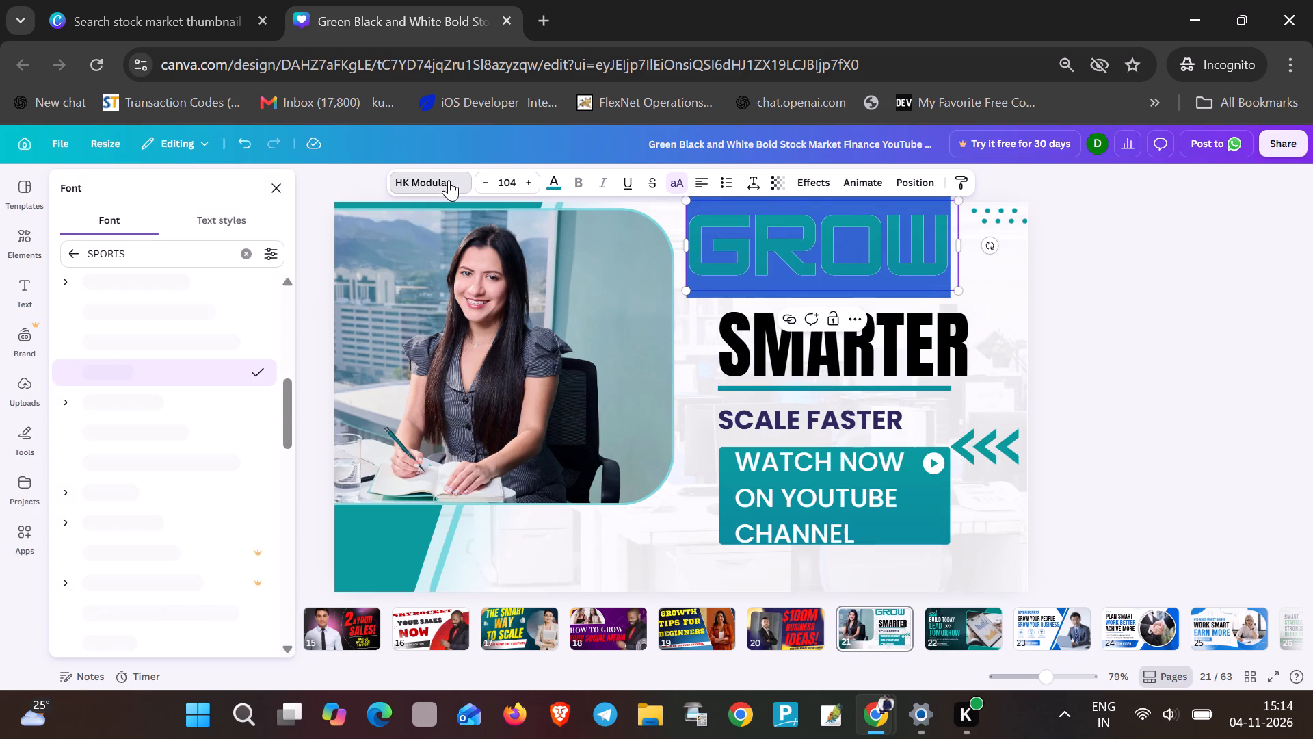
click(124, 396)
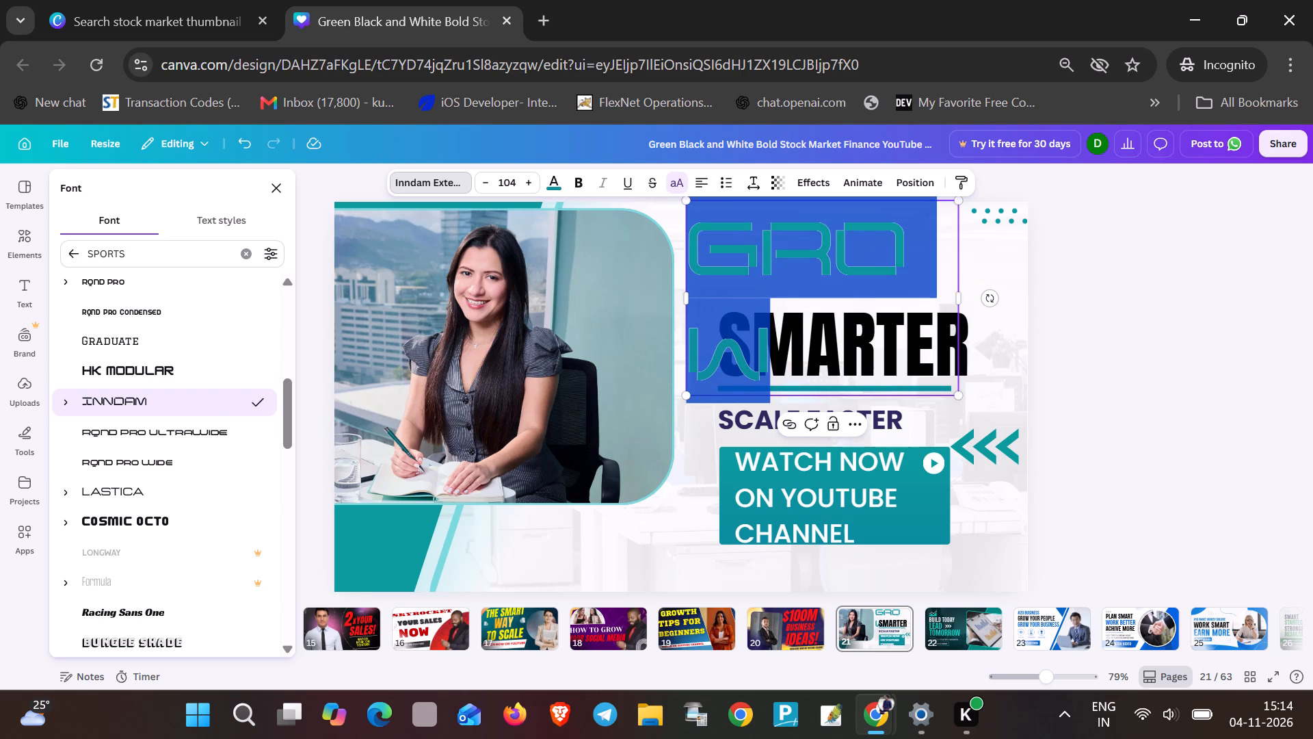
click(961, 437)
click(908, 289)
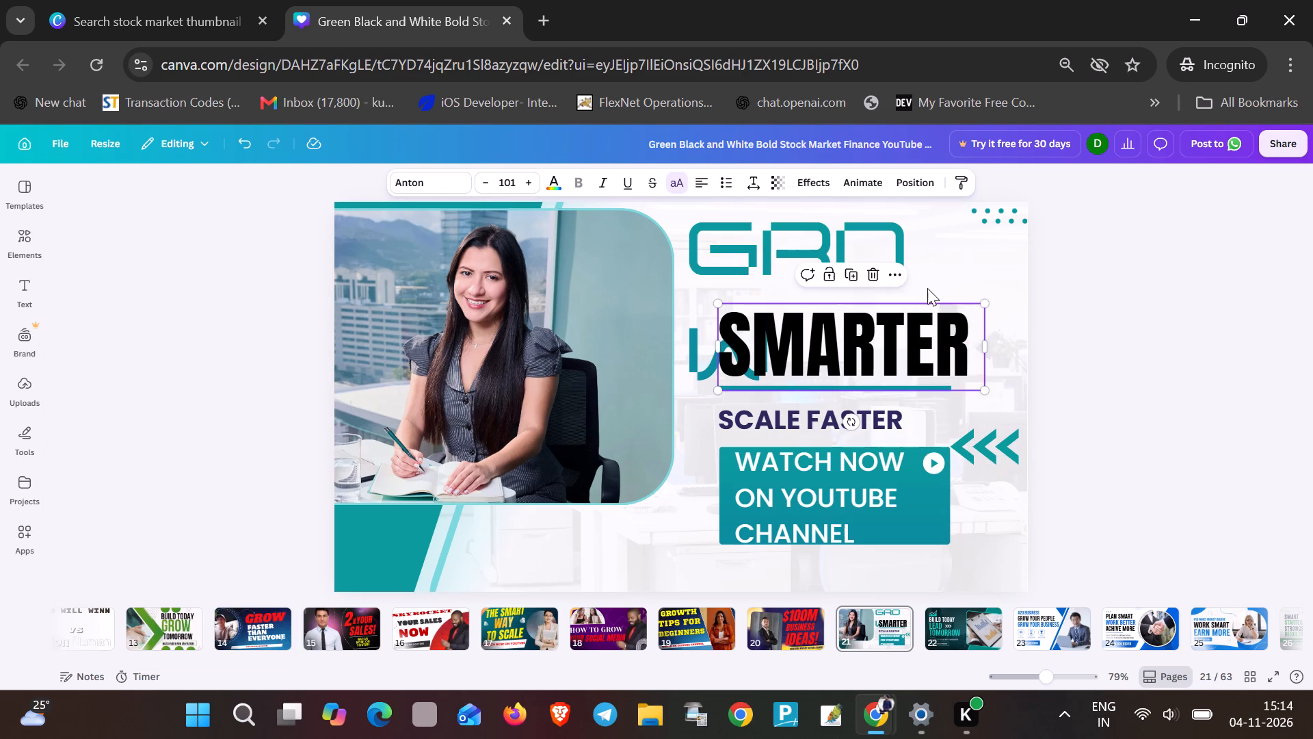
Reduce the GROW heading's font size to 91.9 so the word fits on one line.
click(844, 263)
triple_click(760, 238)
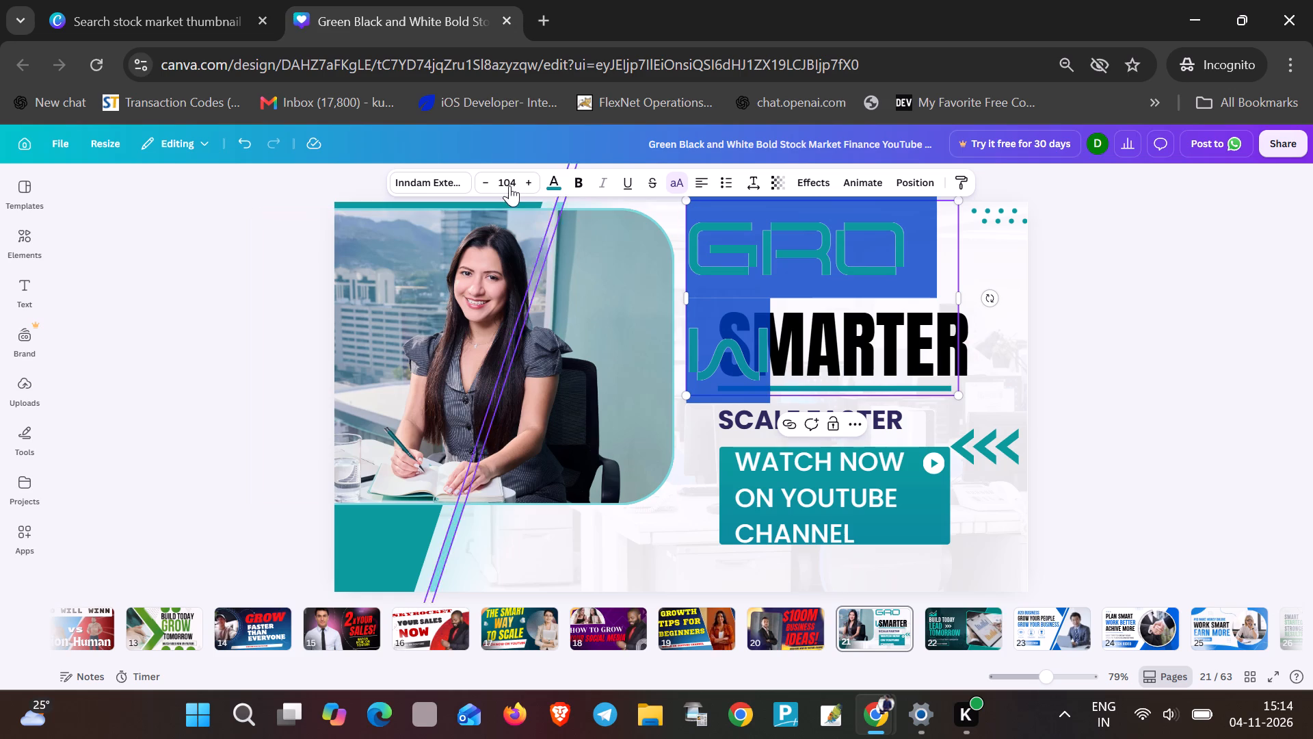
triple_click(485, 174)
double_click(483, 173)
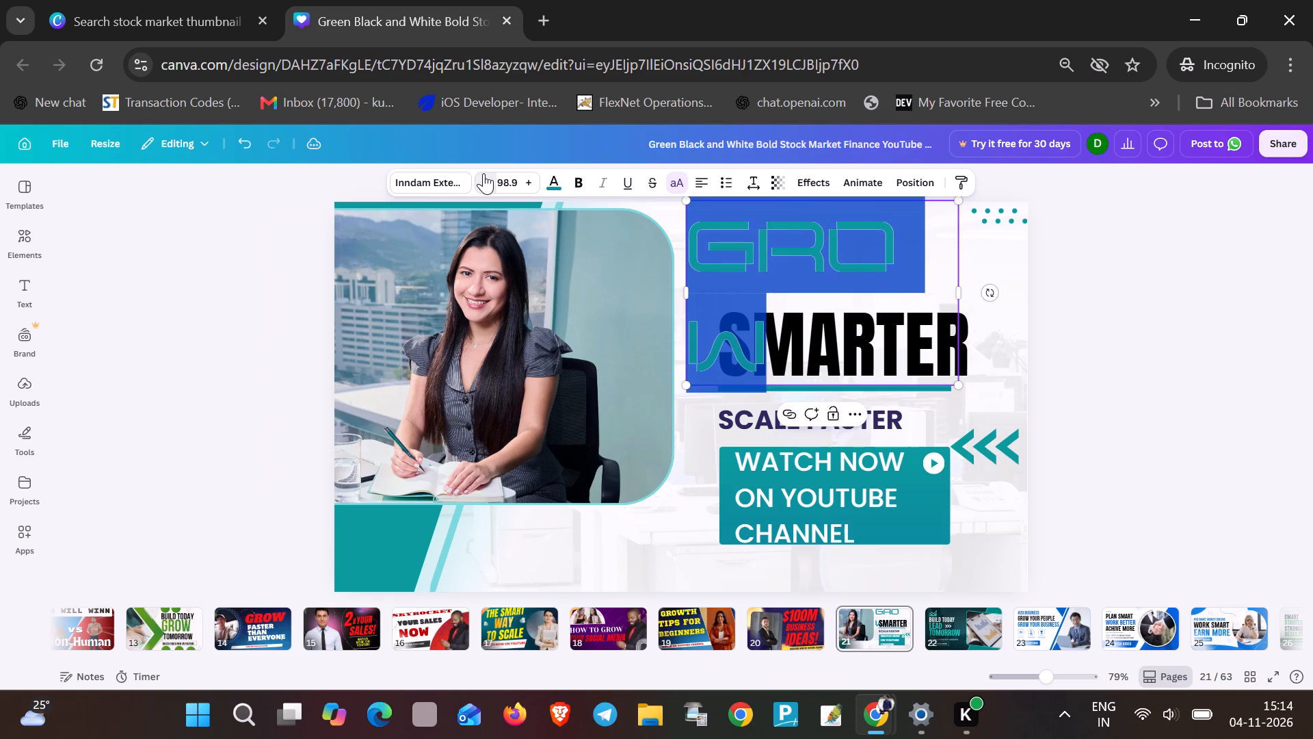
triple_click(483, 173)
click(484, 172)
click(485, 171)
triple_click(485, 171)
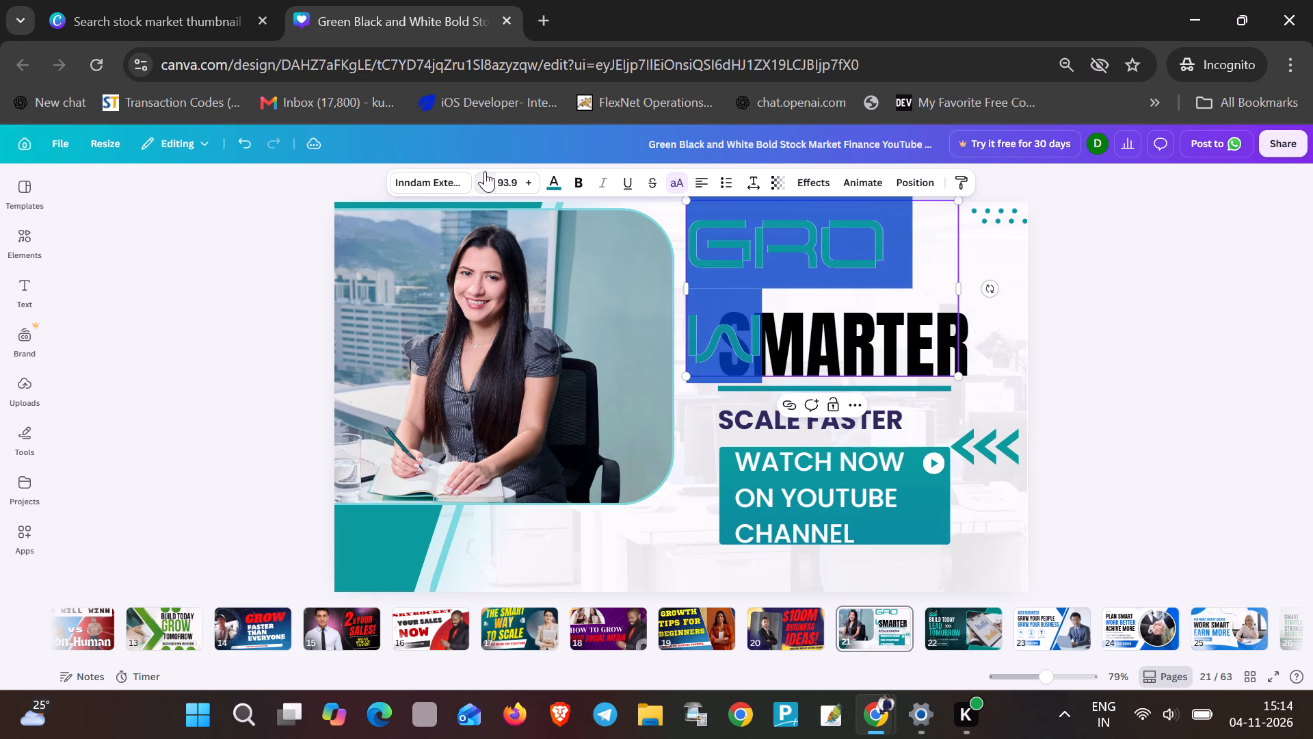
double_click(485, 171)
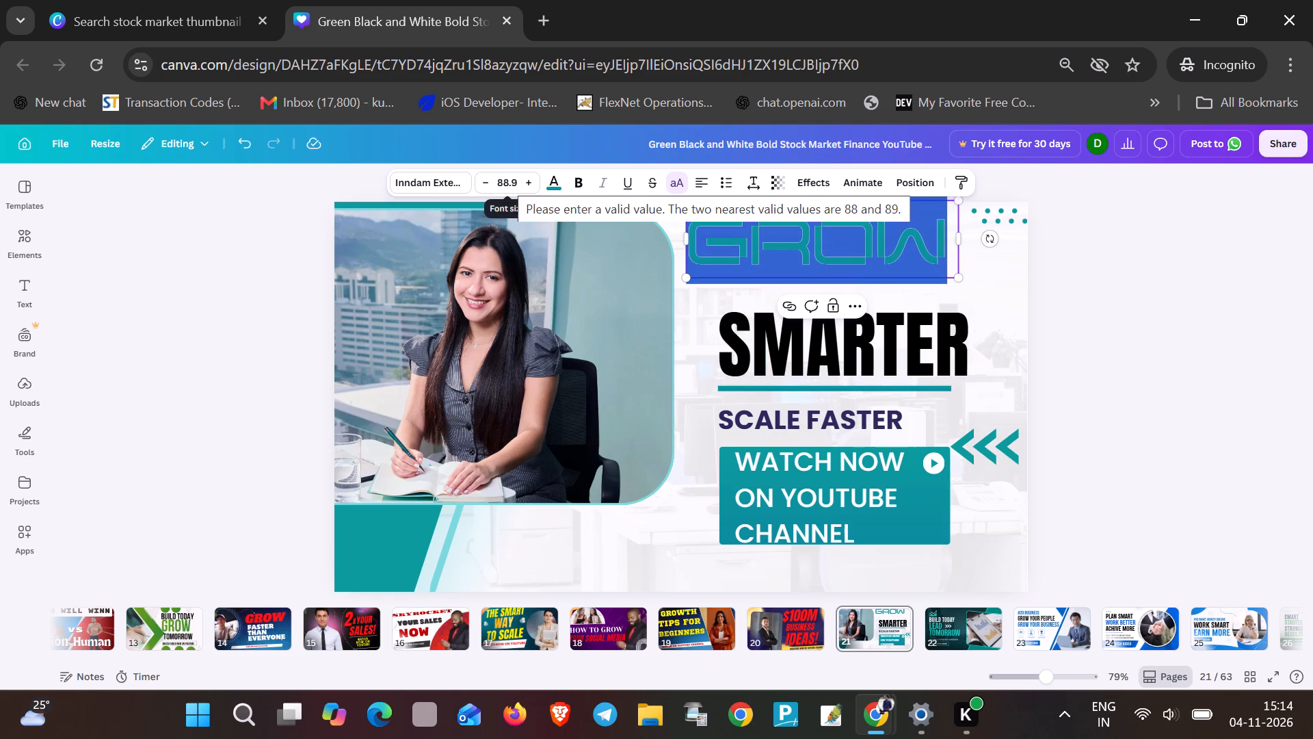
click(534, 178)
triple_click(533, 179)
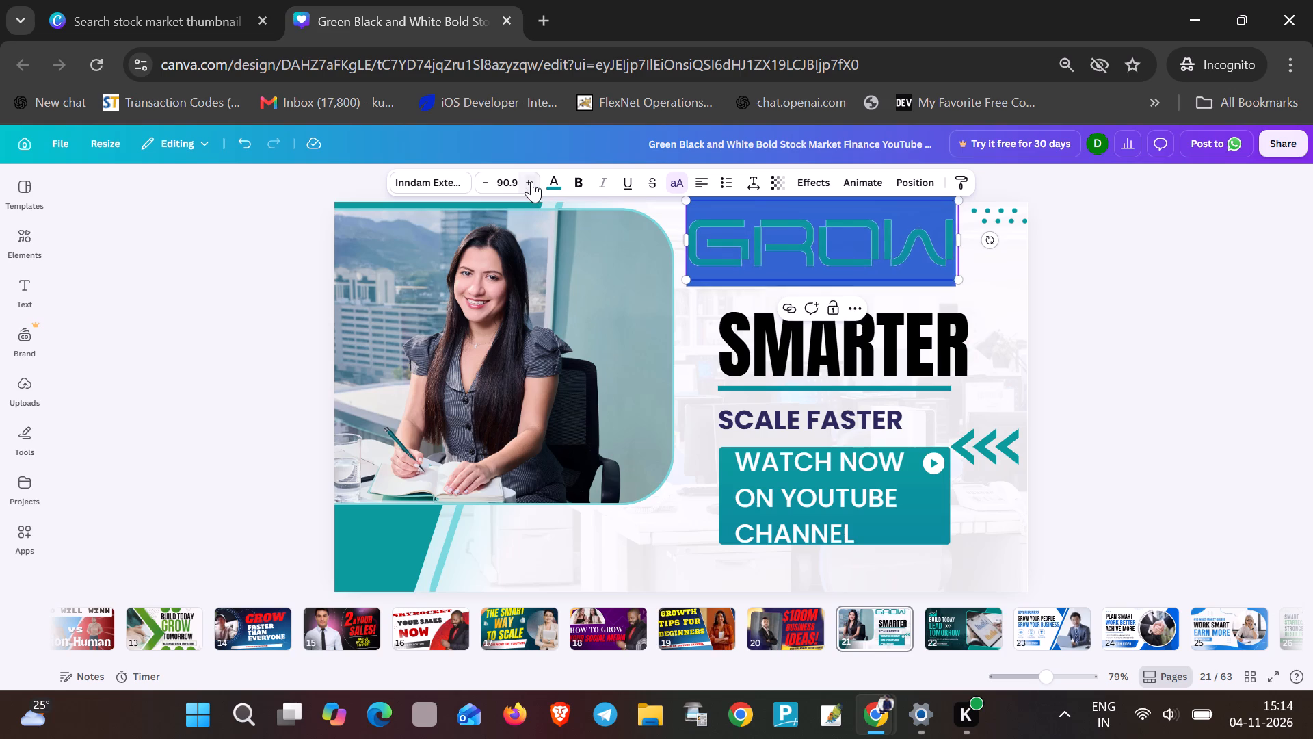
click(530, 181)
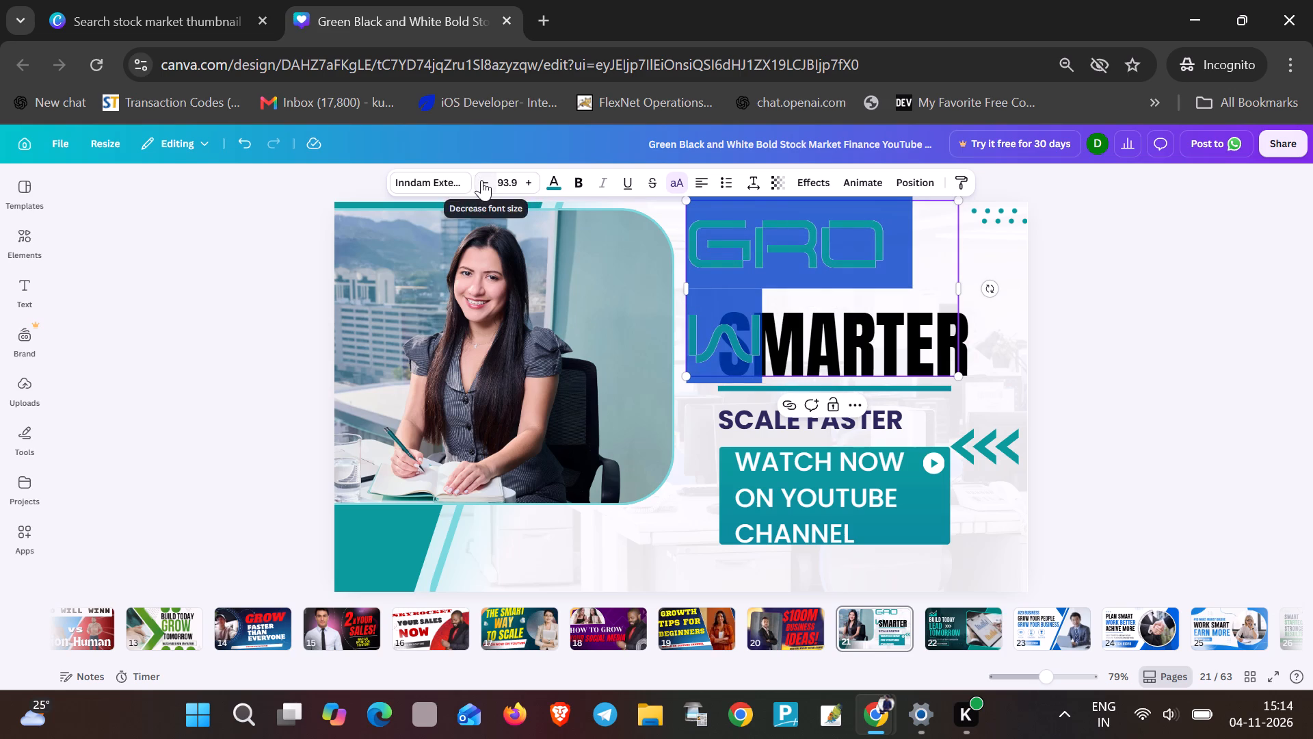
click(481, 180)
click(481, 180)
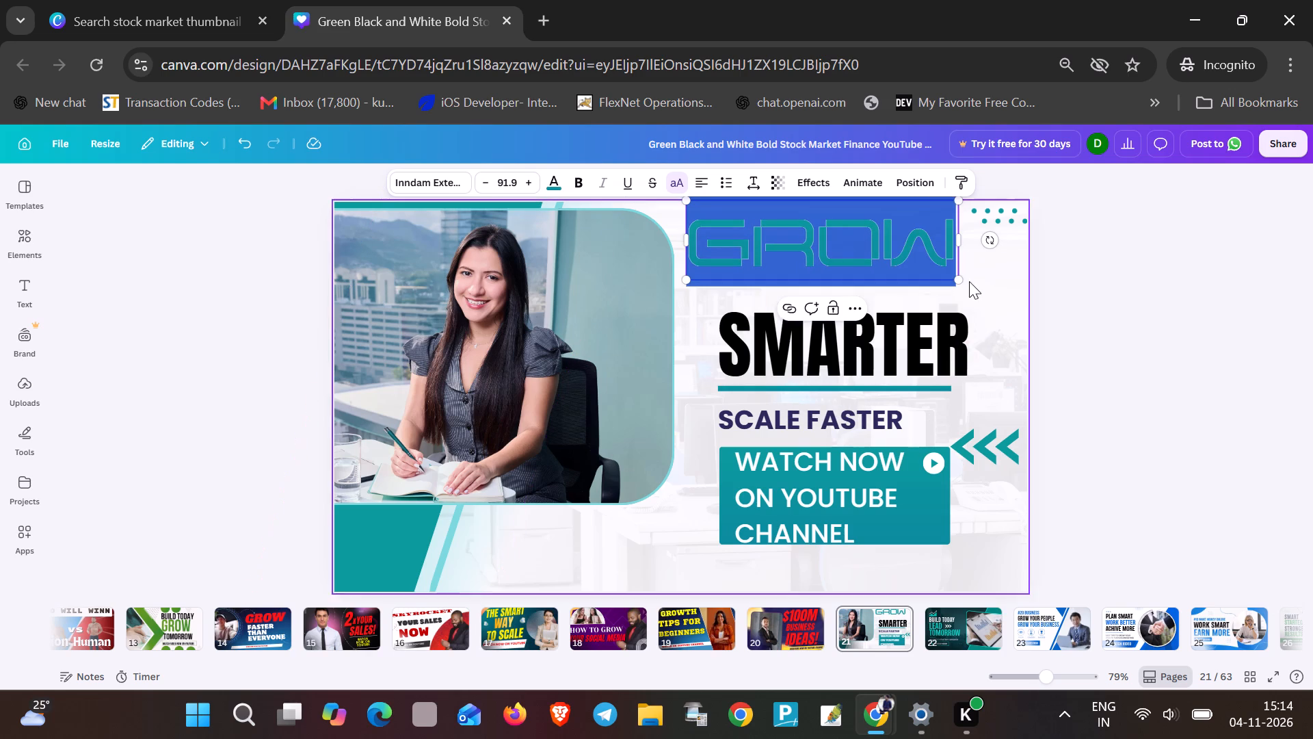
Scale up the GROW heading proportionally from its lower-right corner until it nearly reaches the page's right edge.
drag(959, 281, 979, 289)
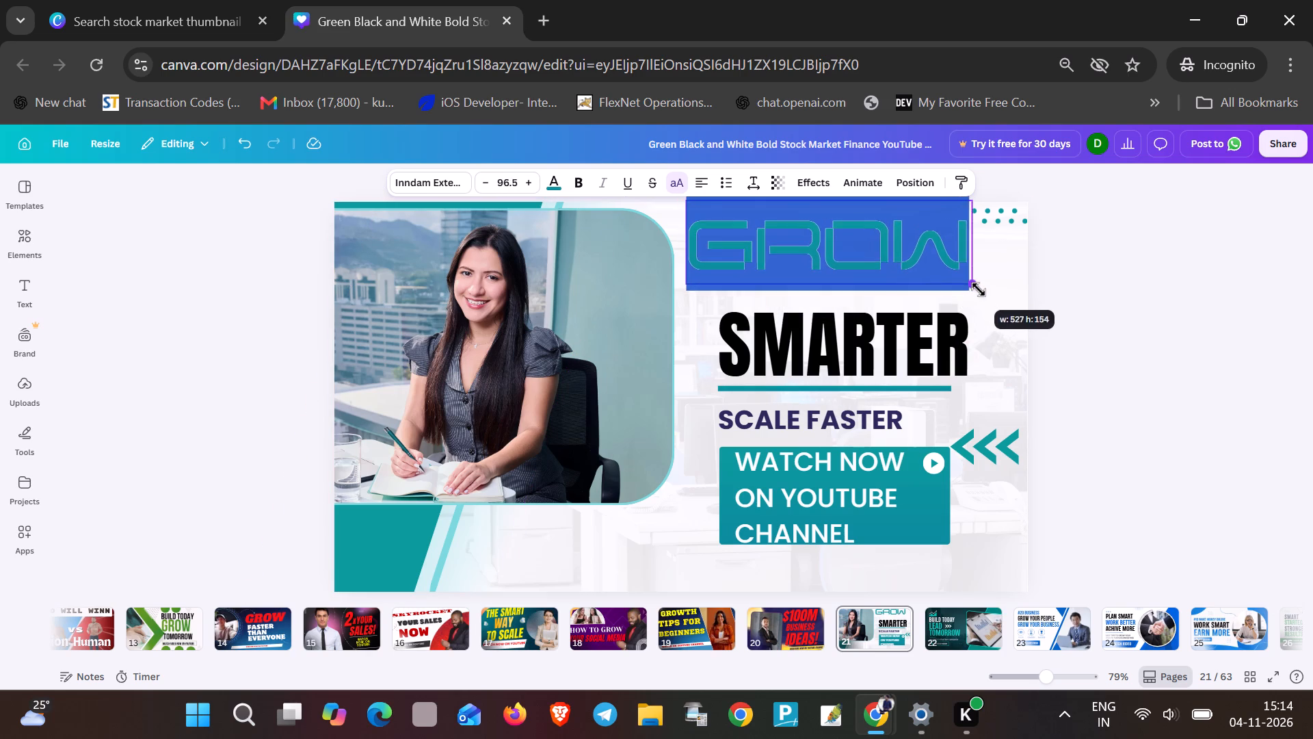
drag(979, 289, 1012, 309)
Change the font of the SMARTER heading to Kanlong from the sports font results.
click(972, 355)
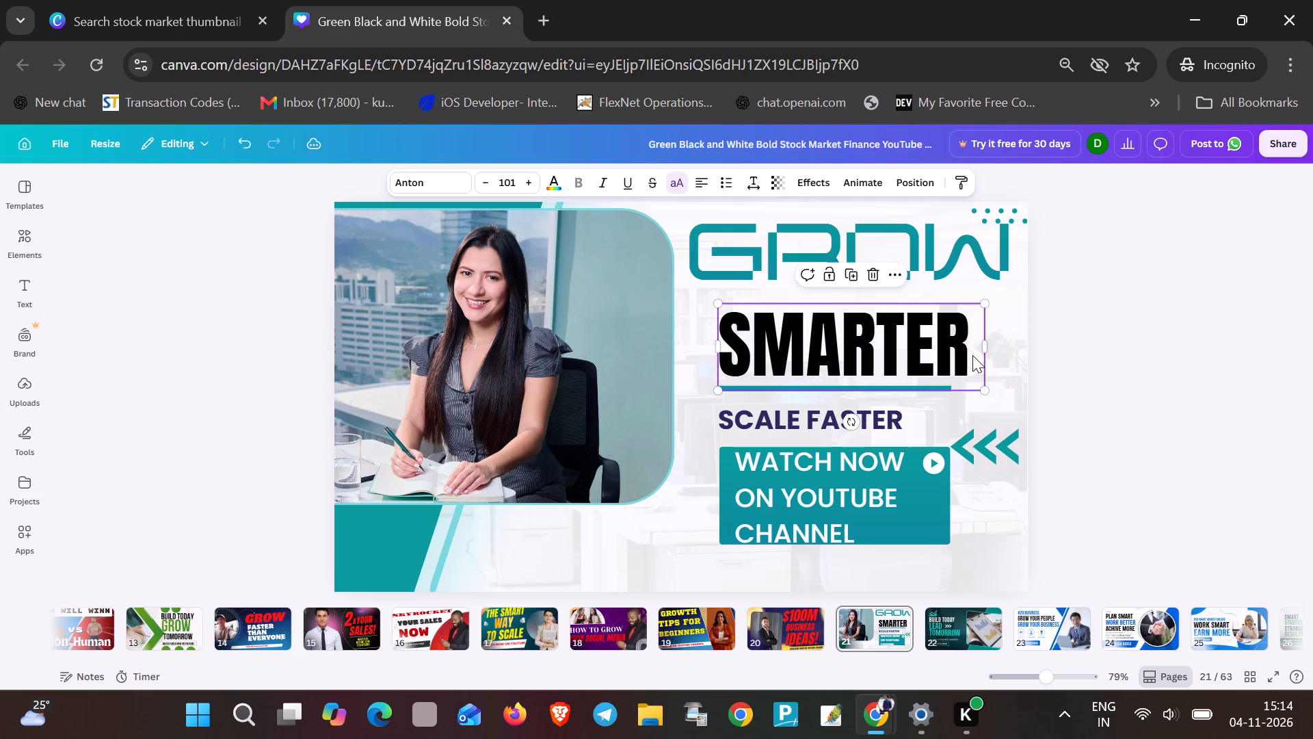
triple_click(802, 334)
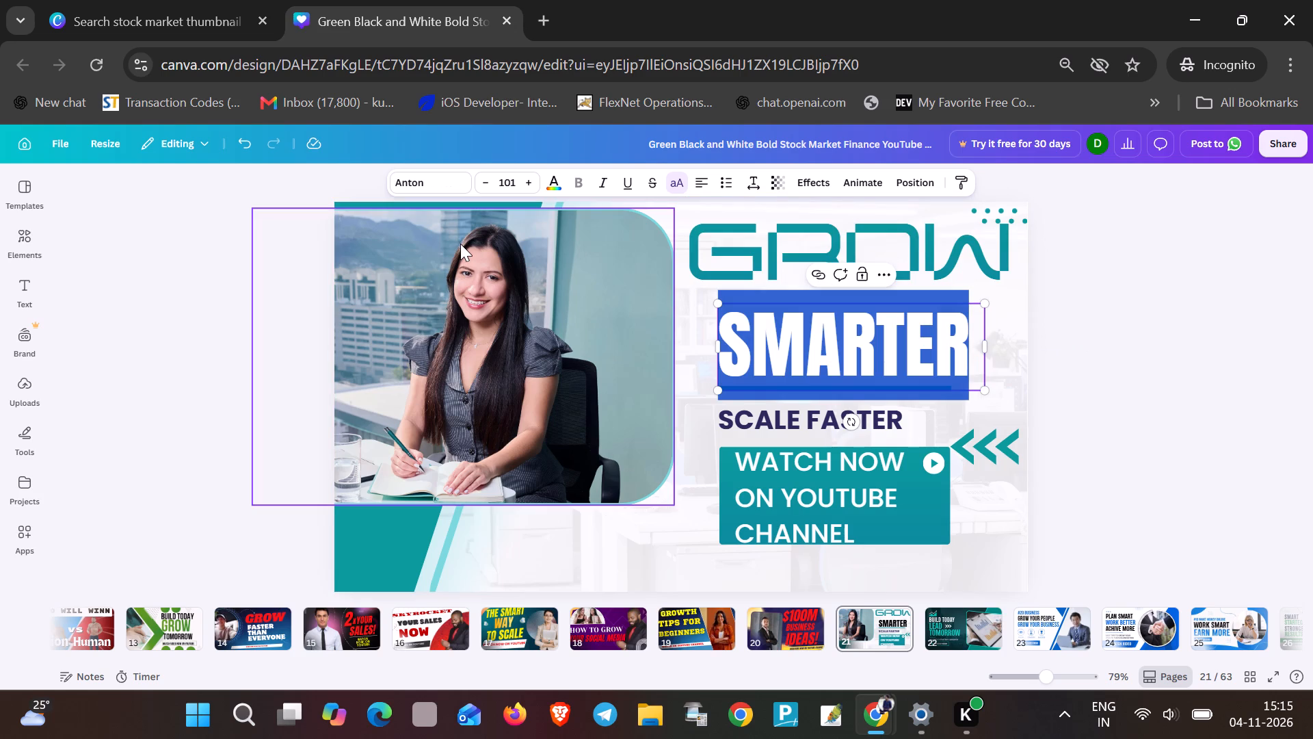
click(433, 182)
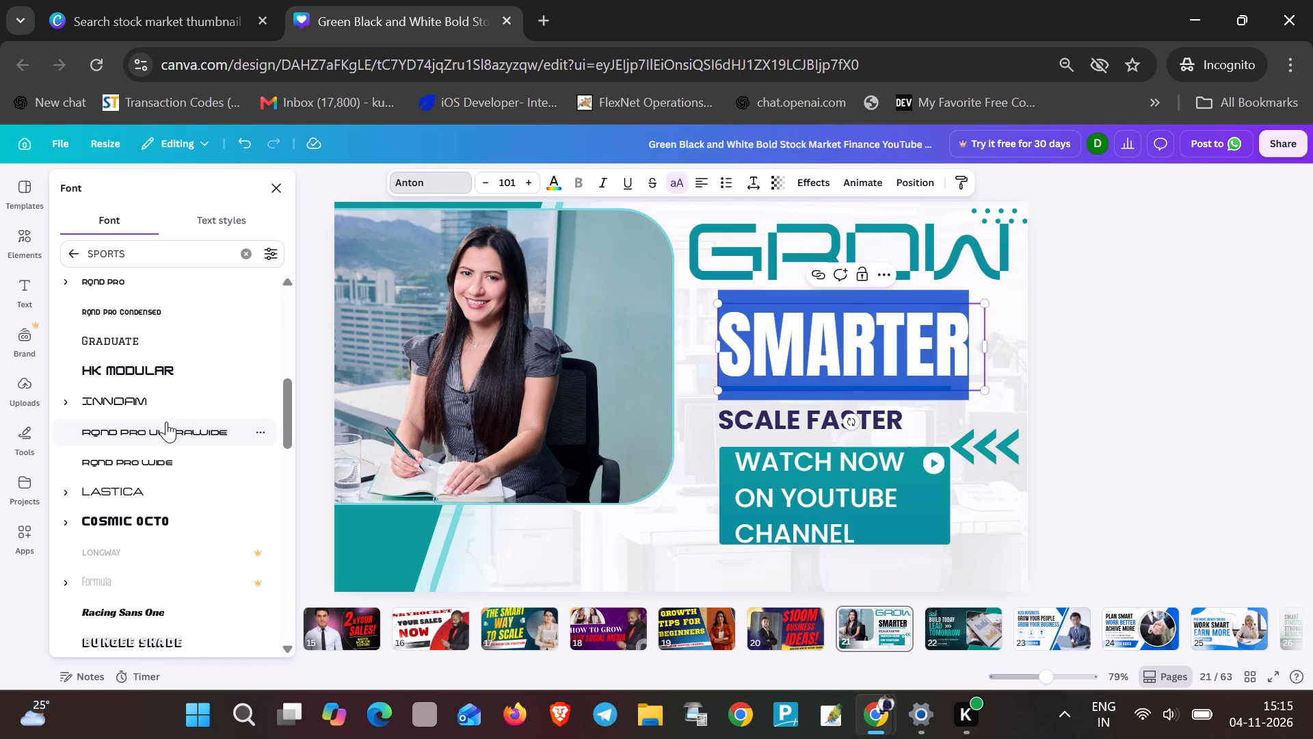
scroll(151, 449, down, 2)
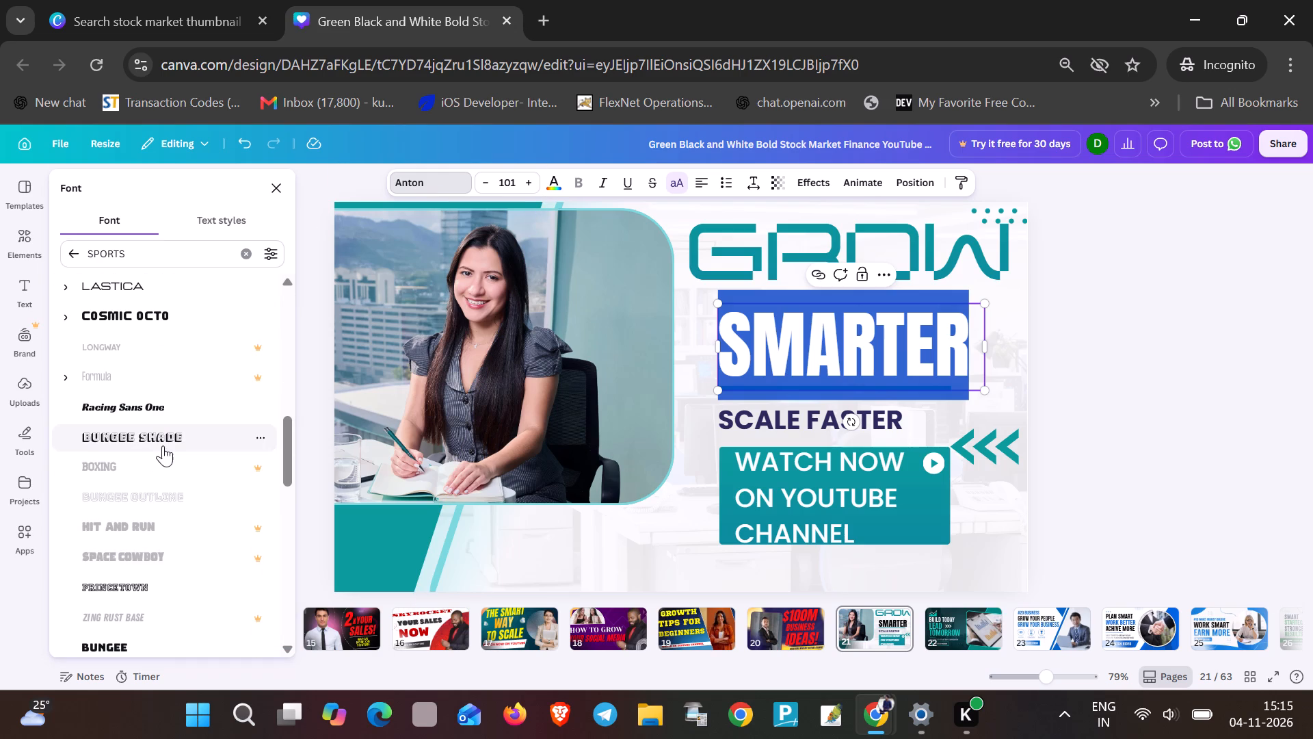
scroll(152, 450, down, 3)
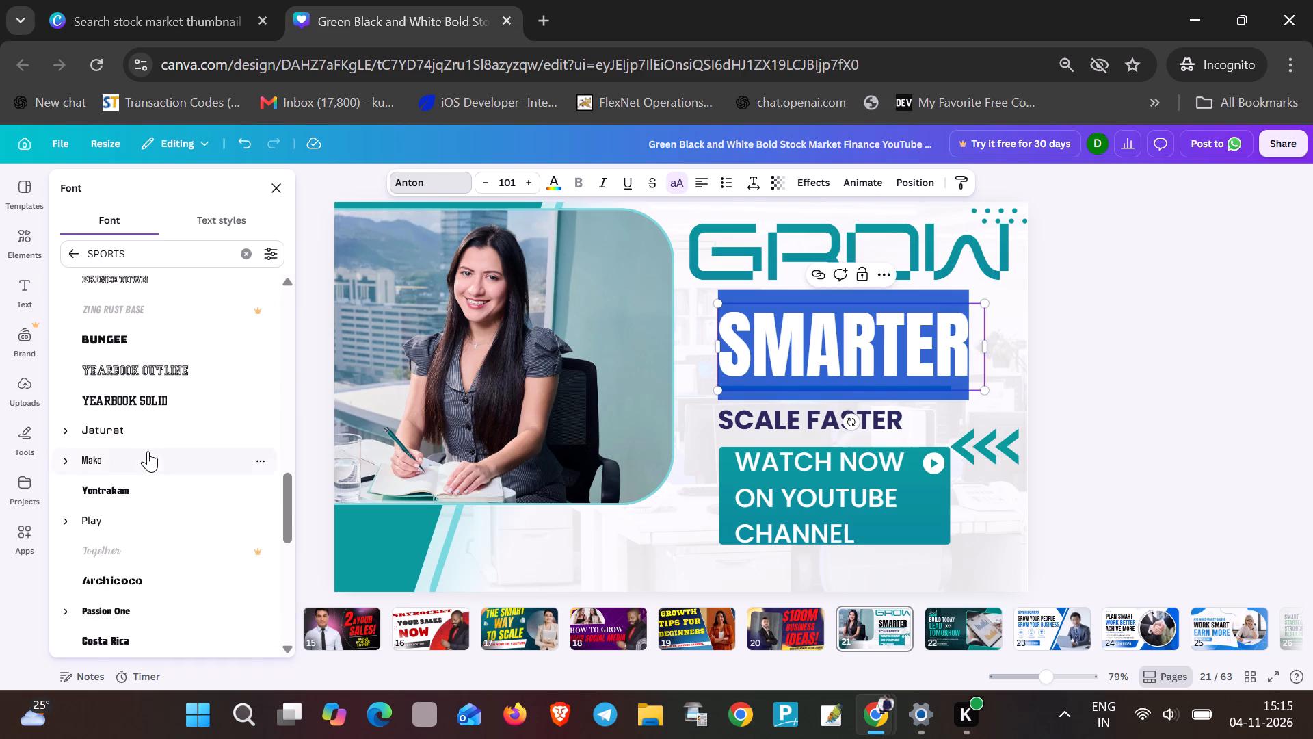
scroll(148, 451, down, 5)
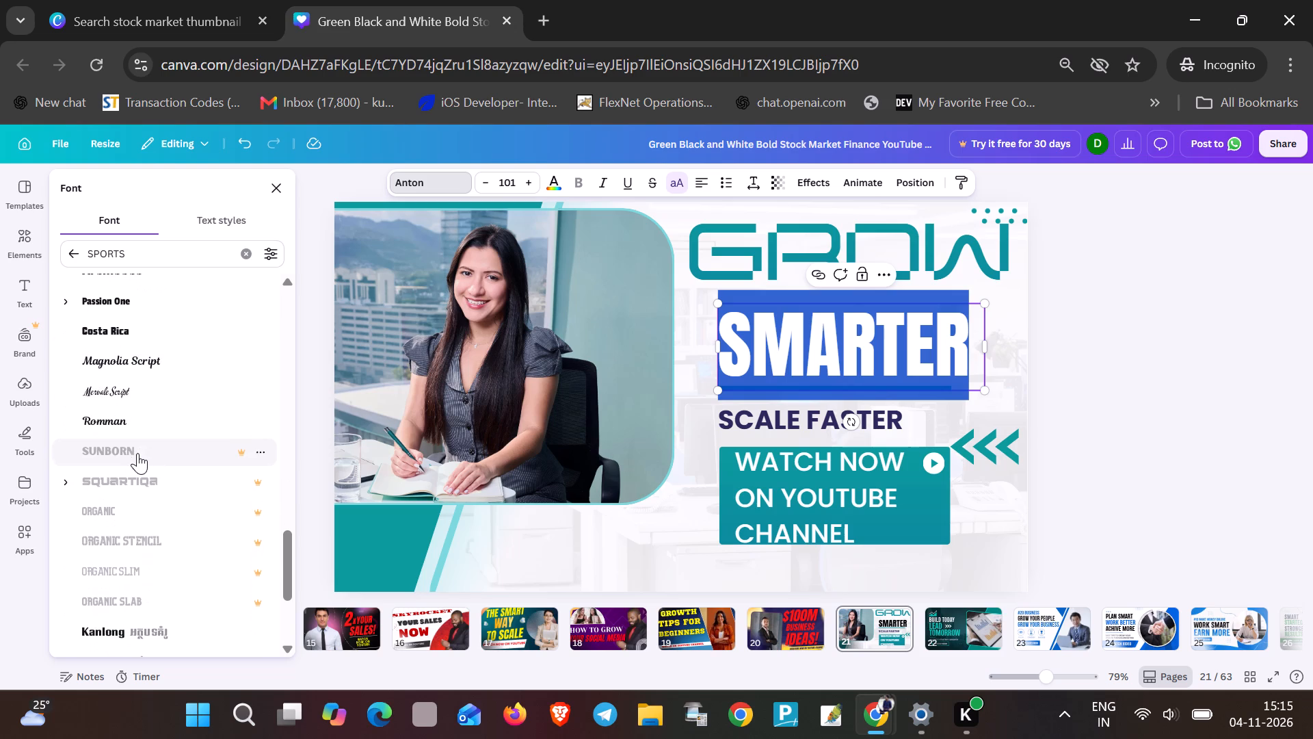
scroll(137, 453, down, 1)
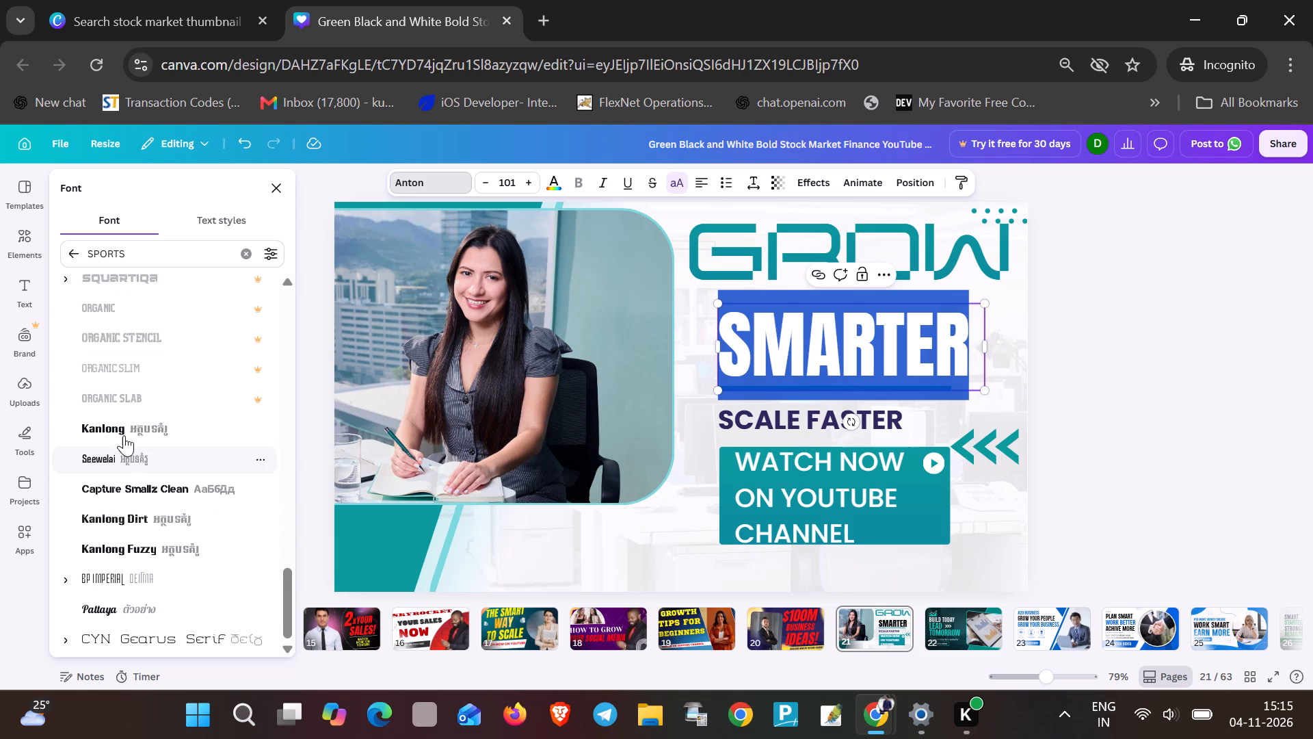
click(122, 430)
Reduce the SMARTER heading's font size to 76.8 so the word fits on one line.
click(880, 322)
click(847, 451)
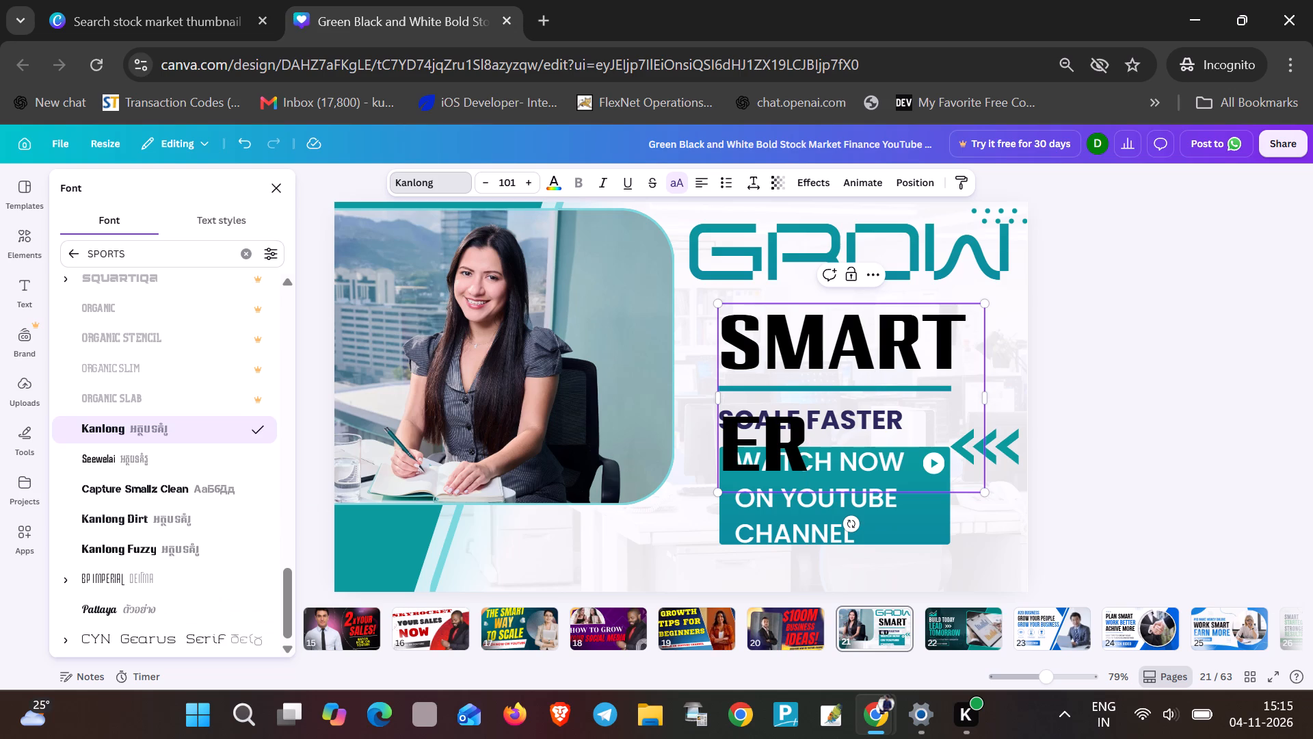
triple_click(481, 184)
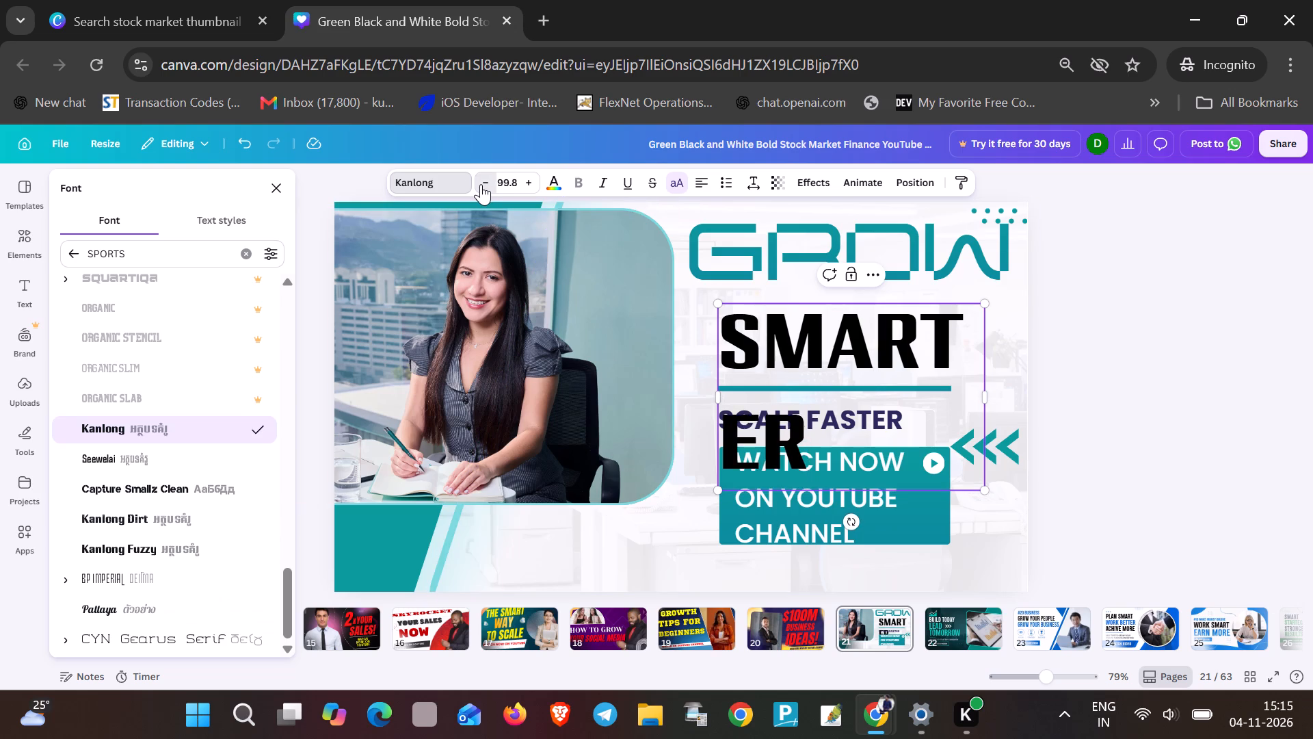
click(481, 184)
click(481, 184)
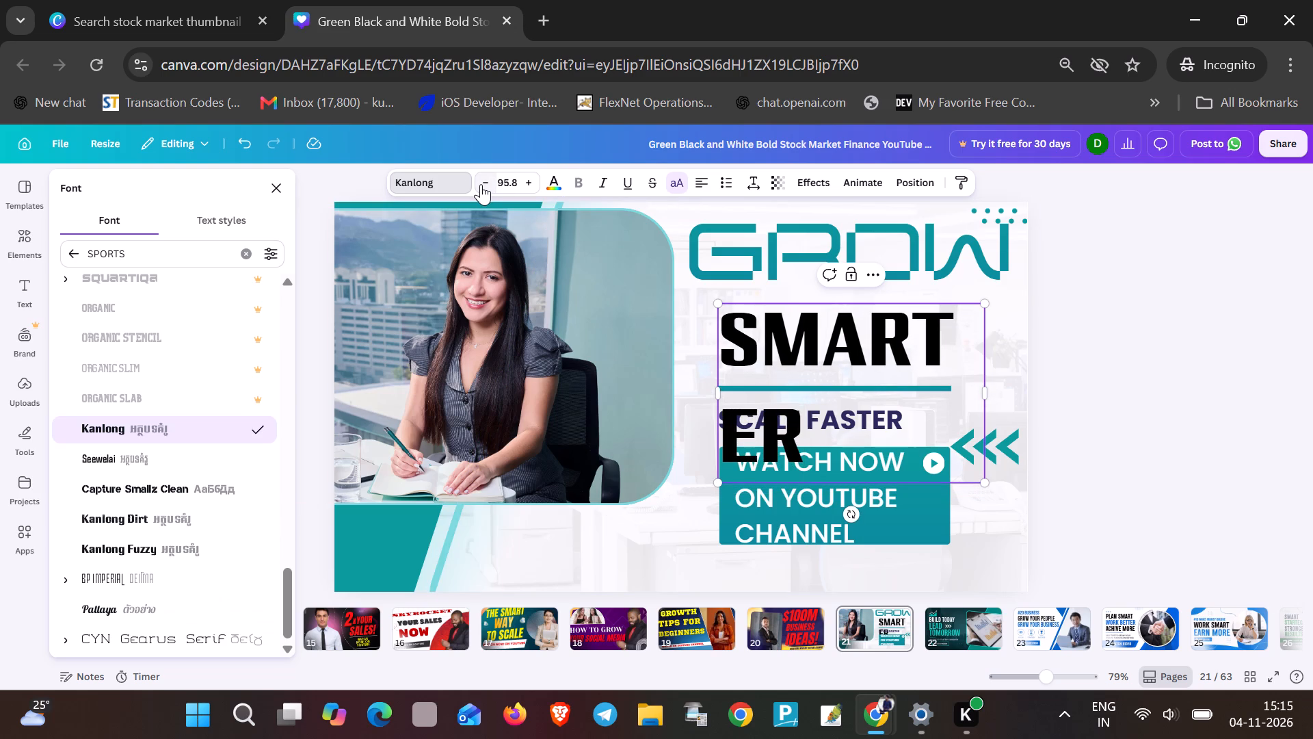
click(481, 184)
double_click(492, 177)
triple_click(485, 177)
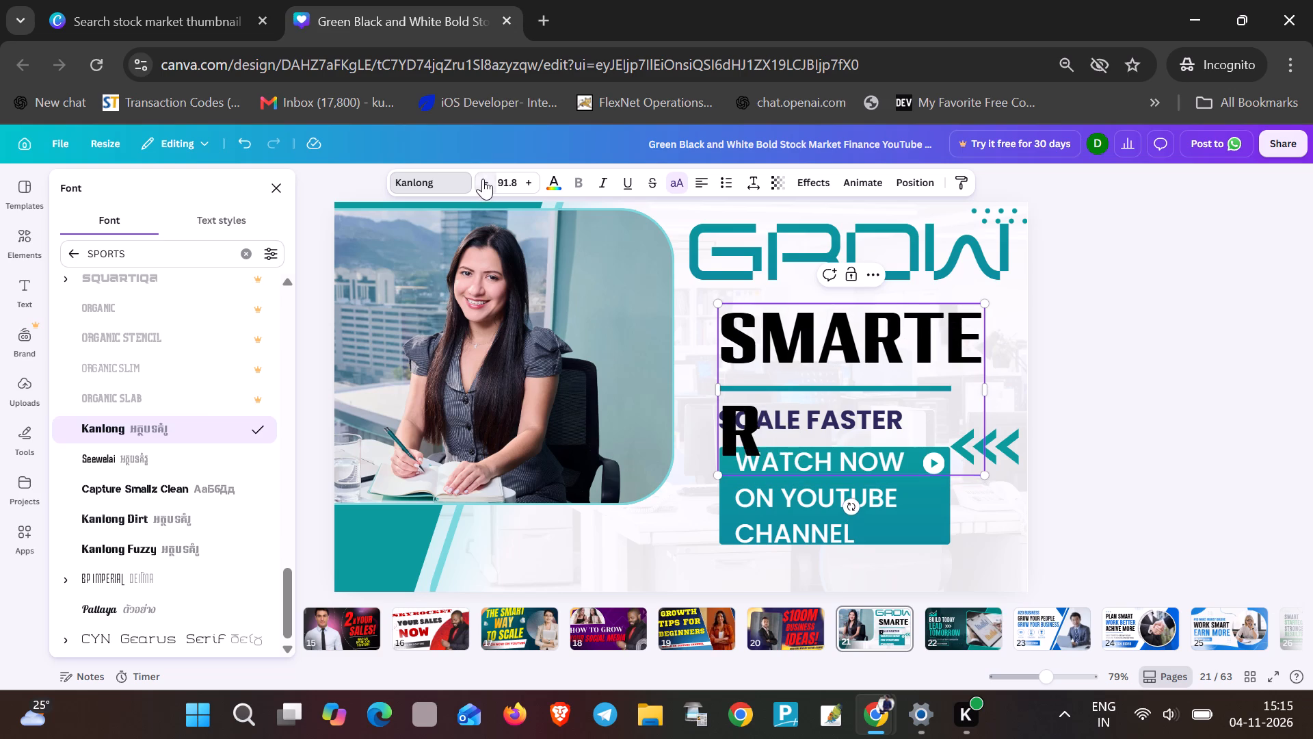
double_click(483, 179)
triple_click(482, 172)
triple_click(486, 170)
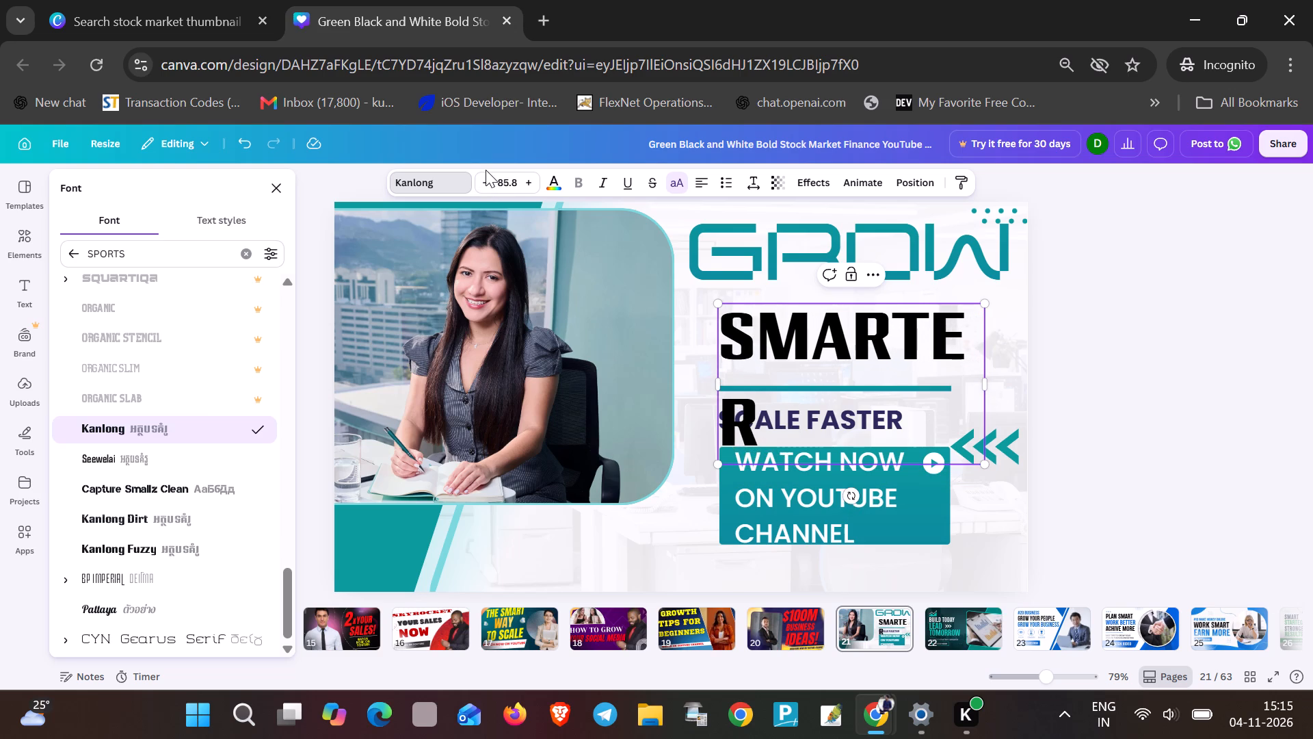
click(486, 177)
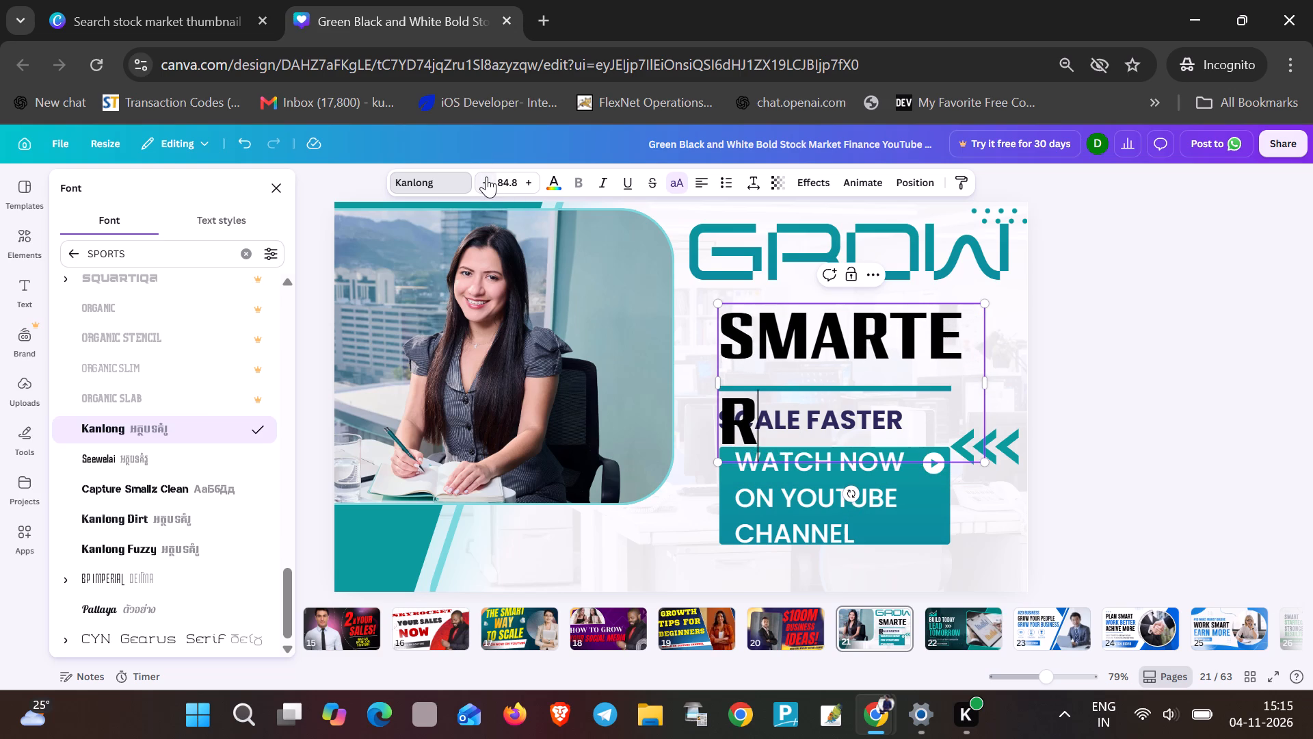
triple_click(486, 177)
triple_click(483, 177)
double_click(481, 177)
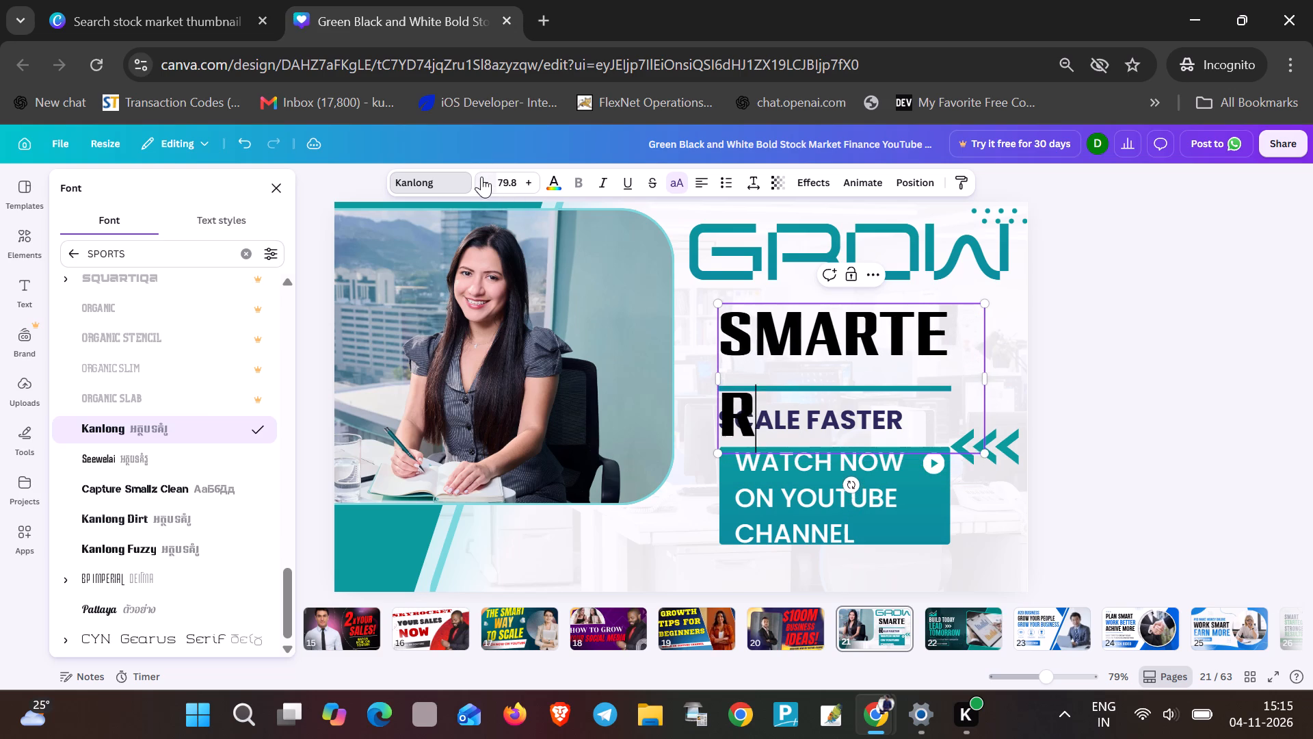
click(977, 392)
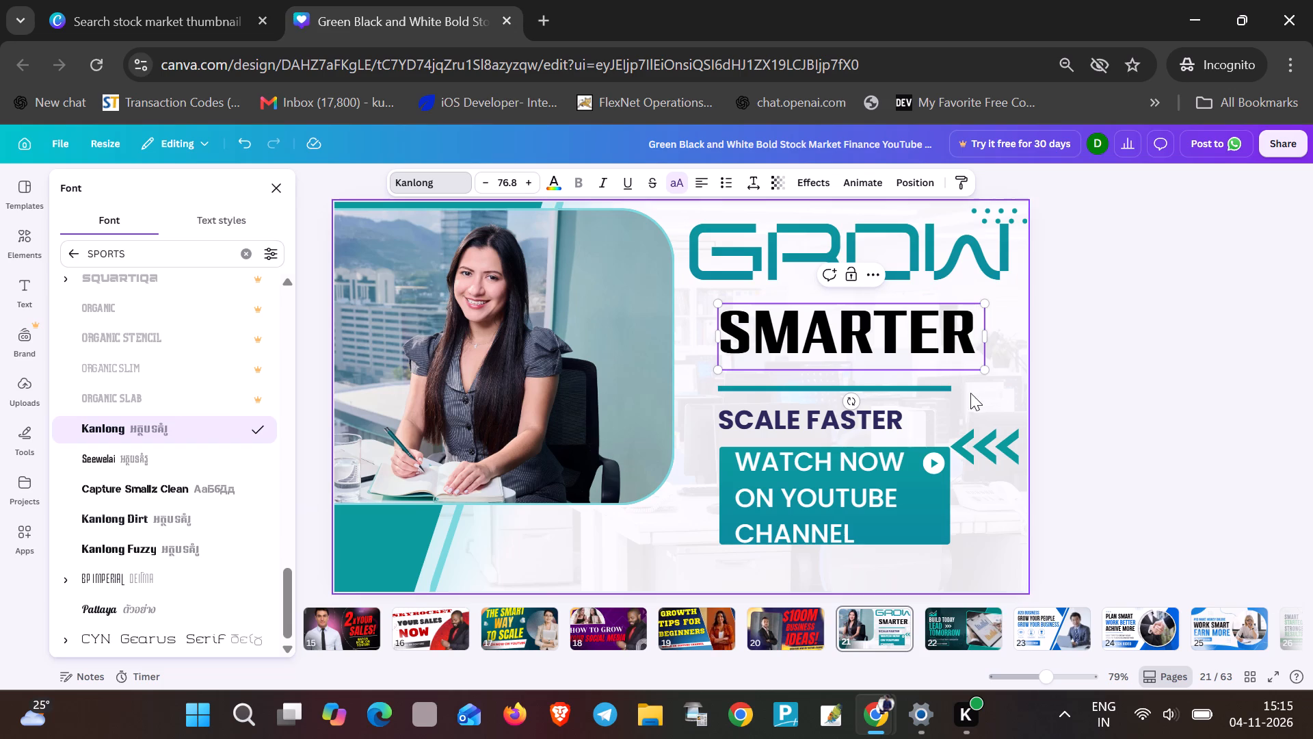
Move the teal divider line up, close beneath the SMARTER heading.
drag(914, 383, 914, 365)
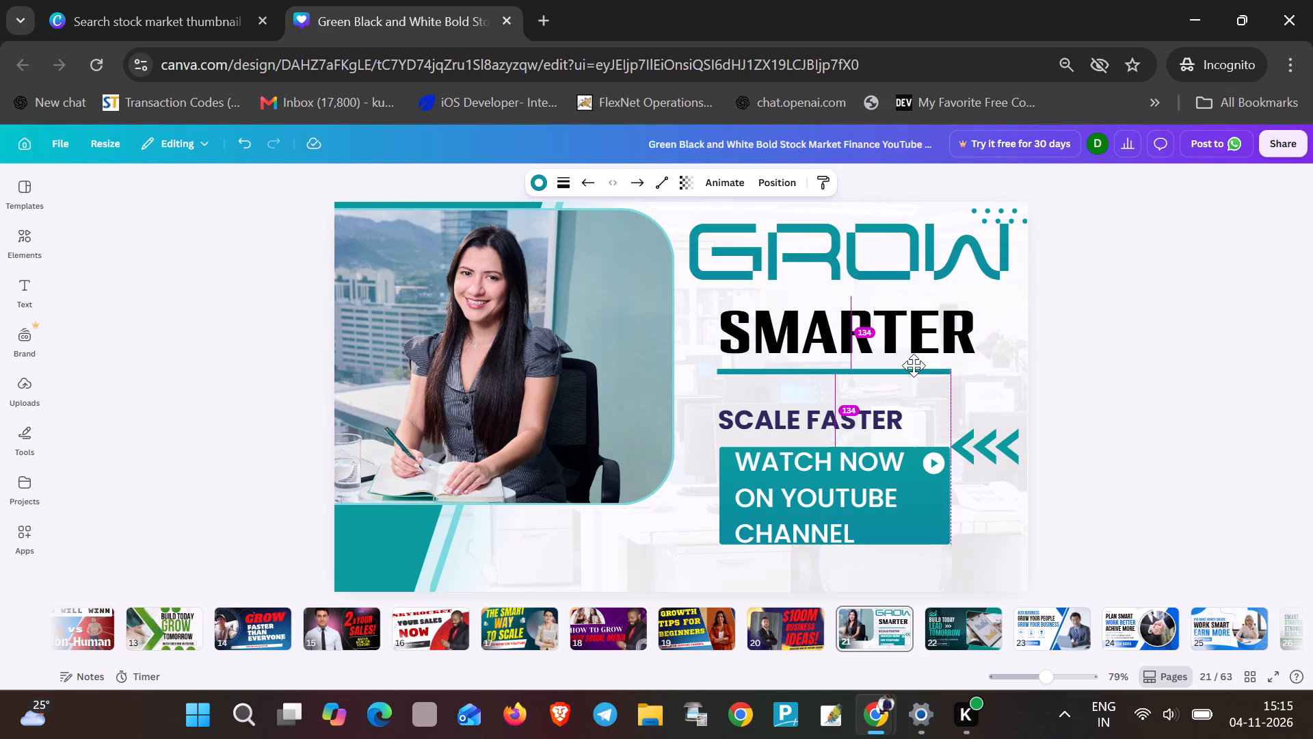
drag(914, 365, 914, 364)
Move the SMARTER heading left and slightly up to align with the left edge of GROW.
drag(760, 340, 727, 331)
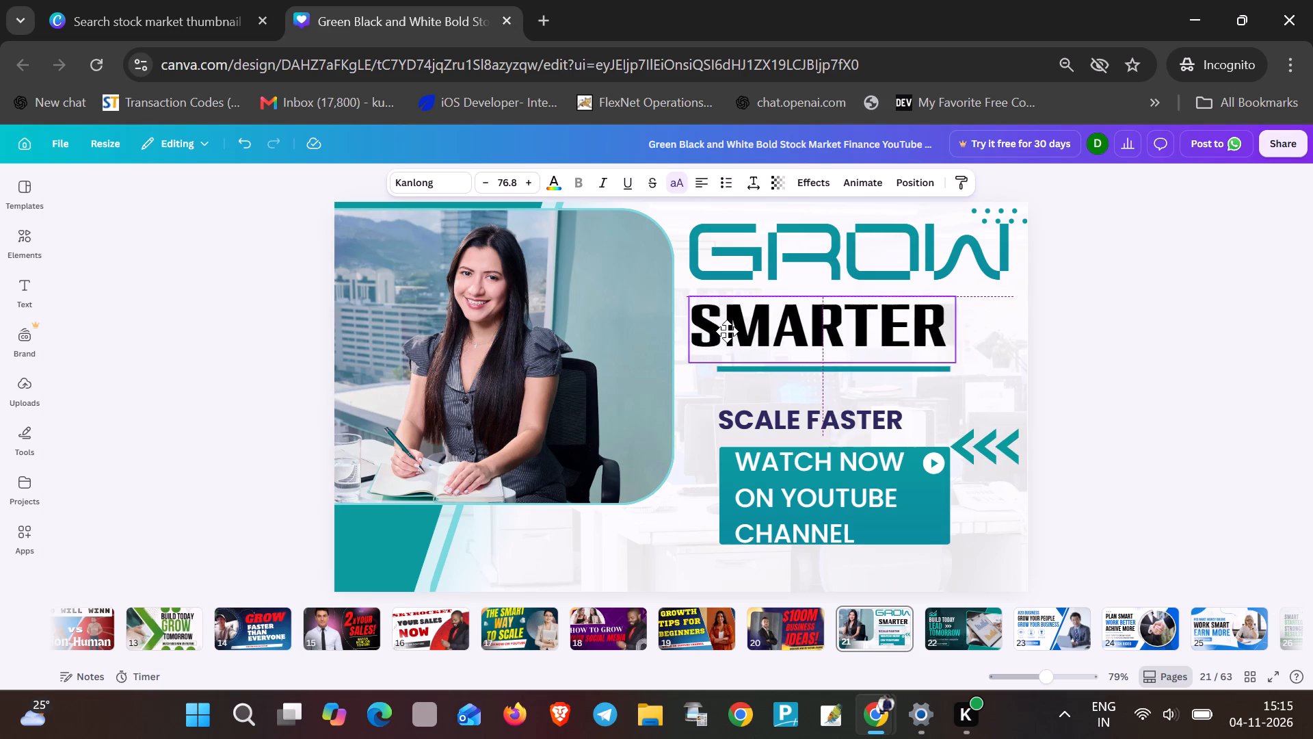
Nudge the SMARTER heading slightly right and move the teal divider line left to align with the heading's left edge.
drag(727, 331, 737, 330)
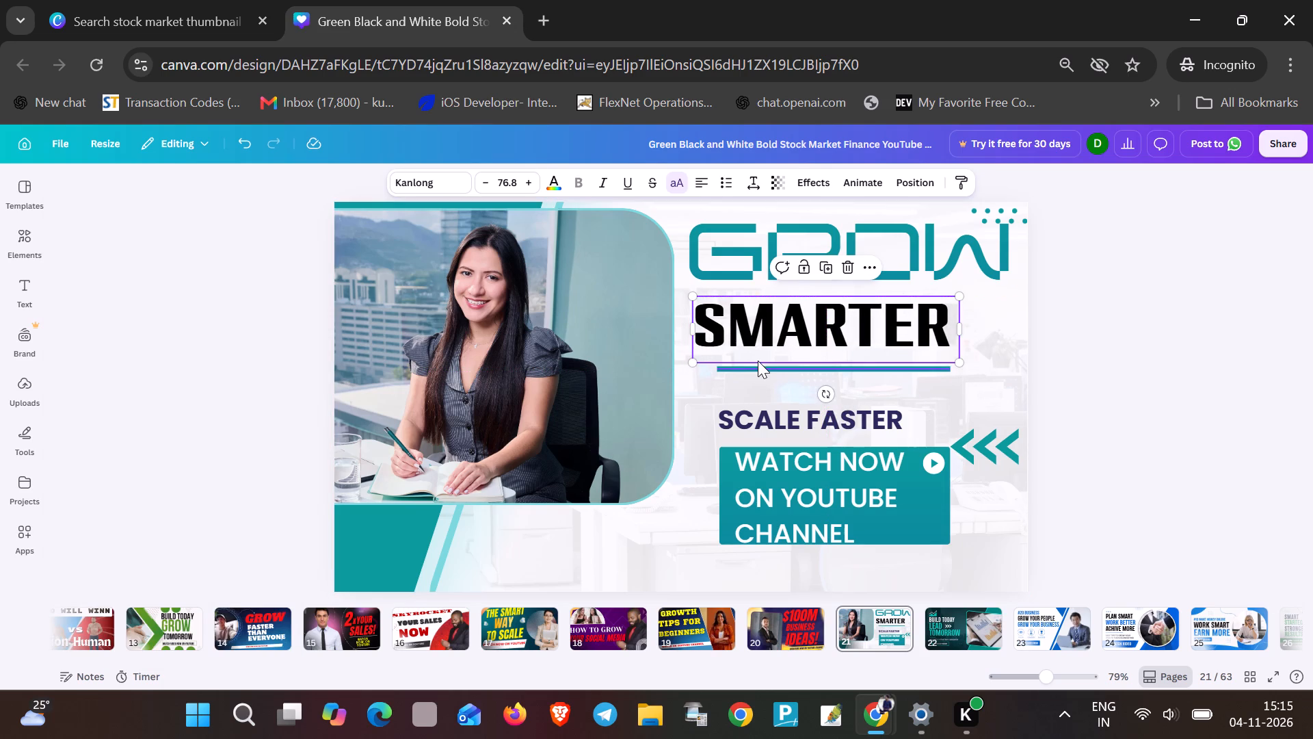
click(765, 367)
drag(765, 367, 741, 370)
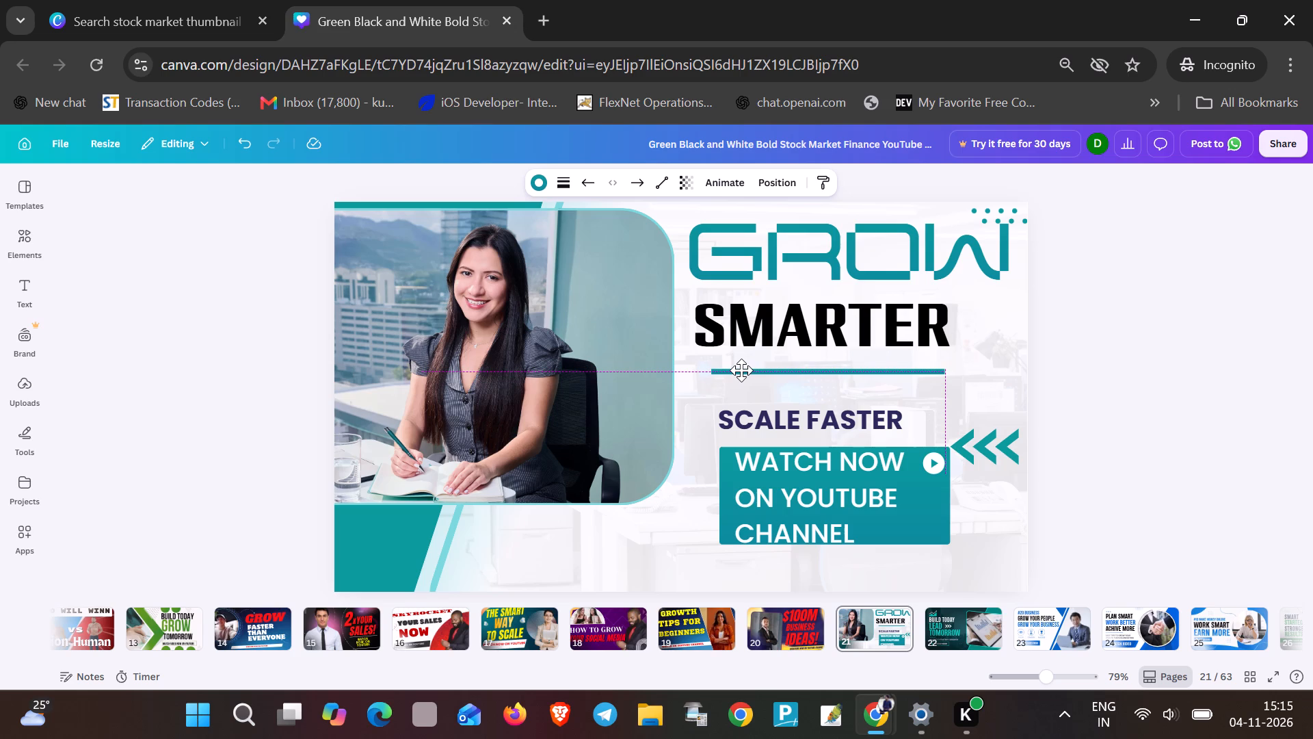
drag(741, 370, 741, 362)
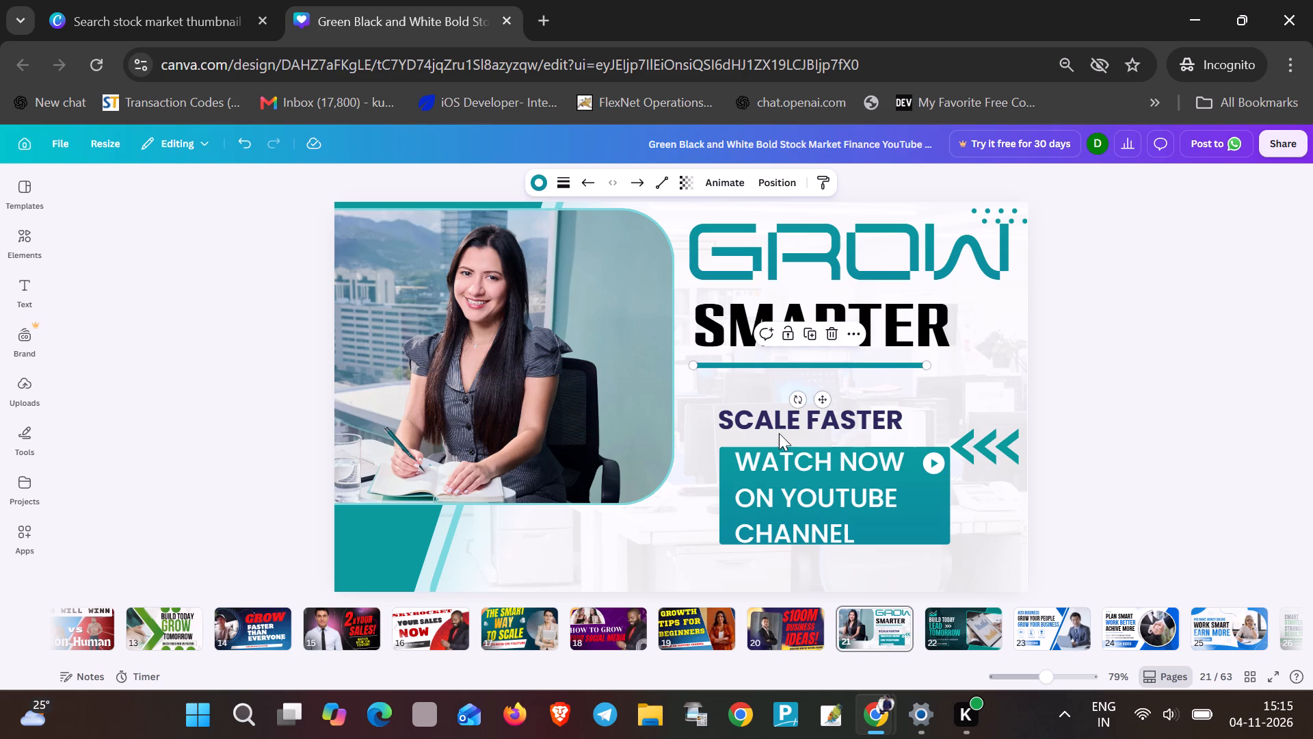
Move the SCALE FASTER subheading up and left, directly beneath the teal divider line and aligned with its left edge.
drag(811, 426, 781, 402)
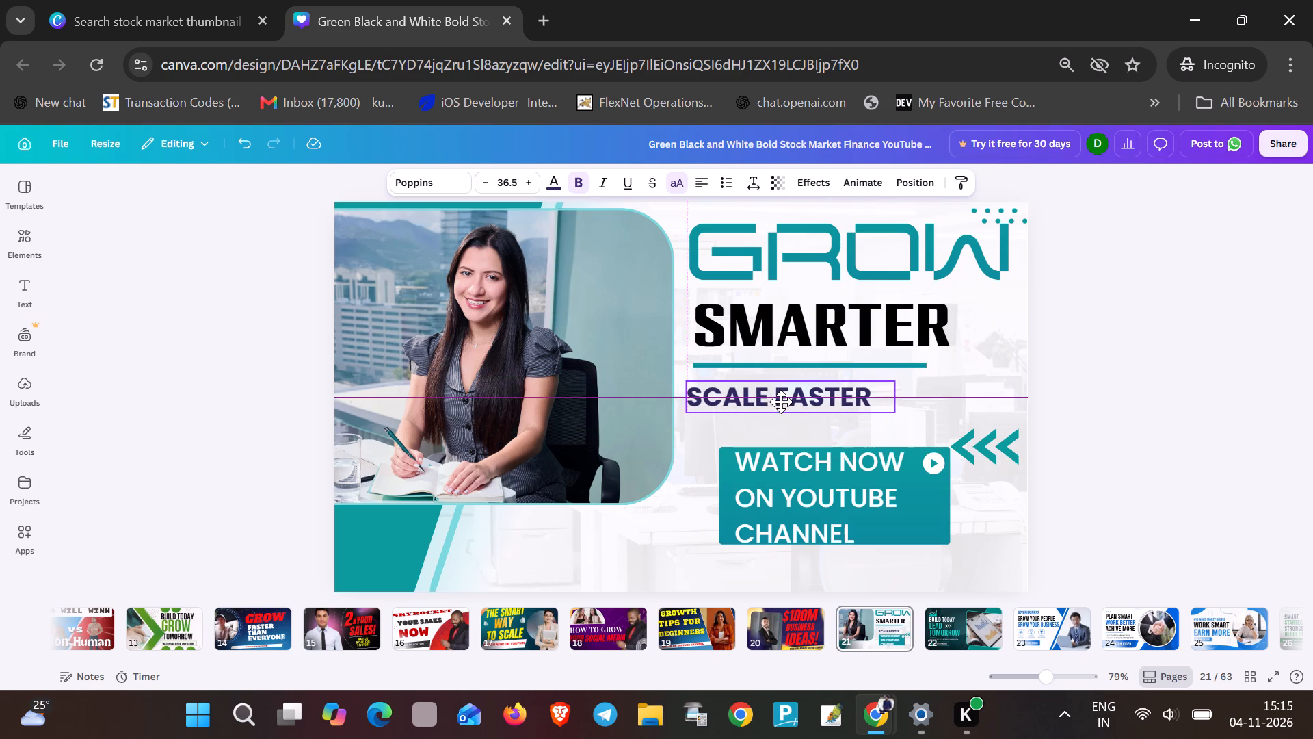
drag(781, 402, 786, 402)
Retype the whole subheading below the divider line as "scale faster".
double_click(786, 402)
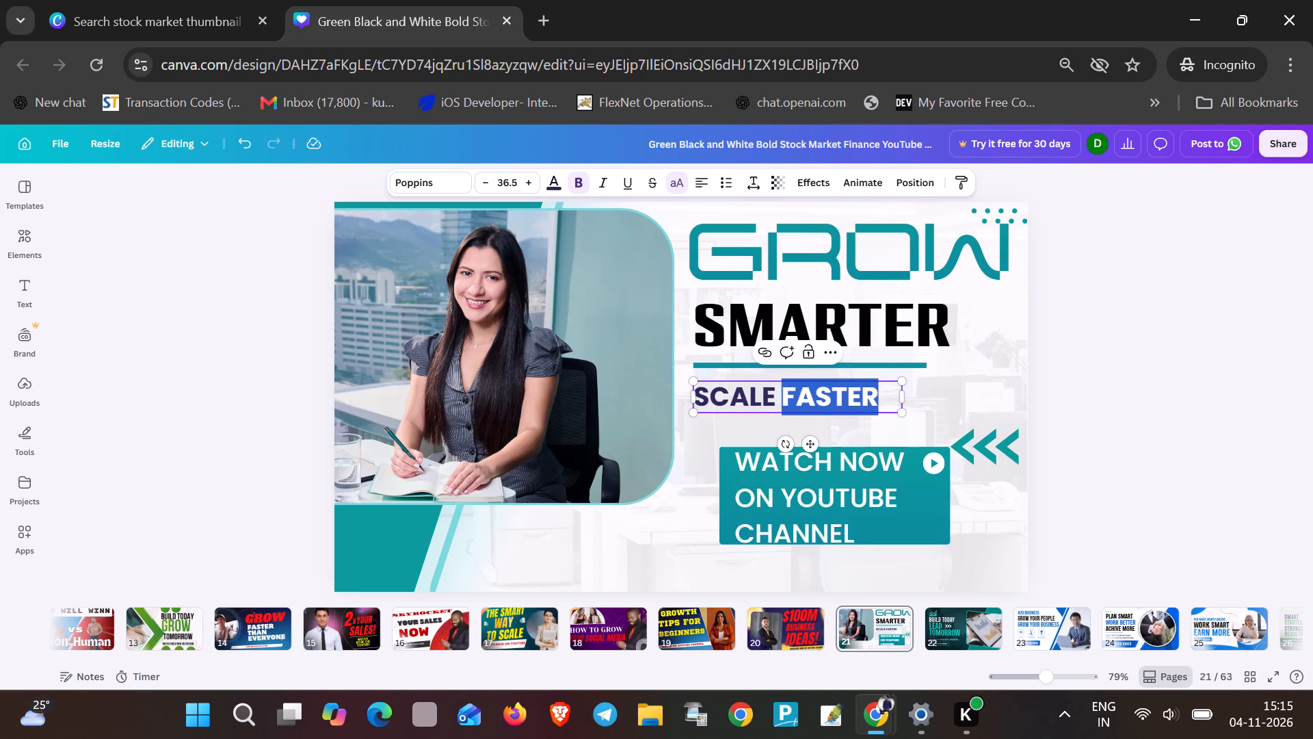
double_click(786, 400)
click(870, 393)
drag(897, 398, 800, 402)
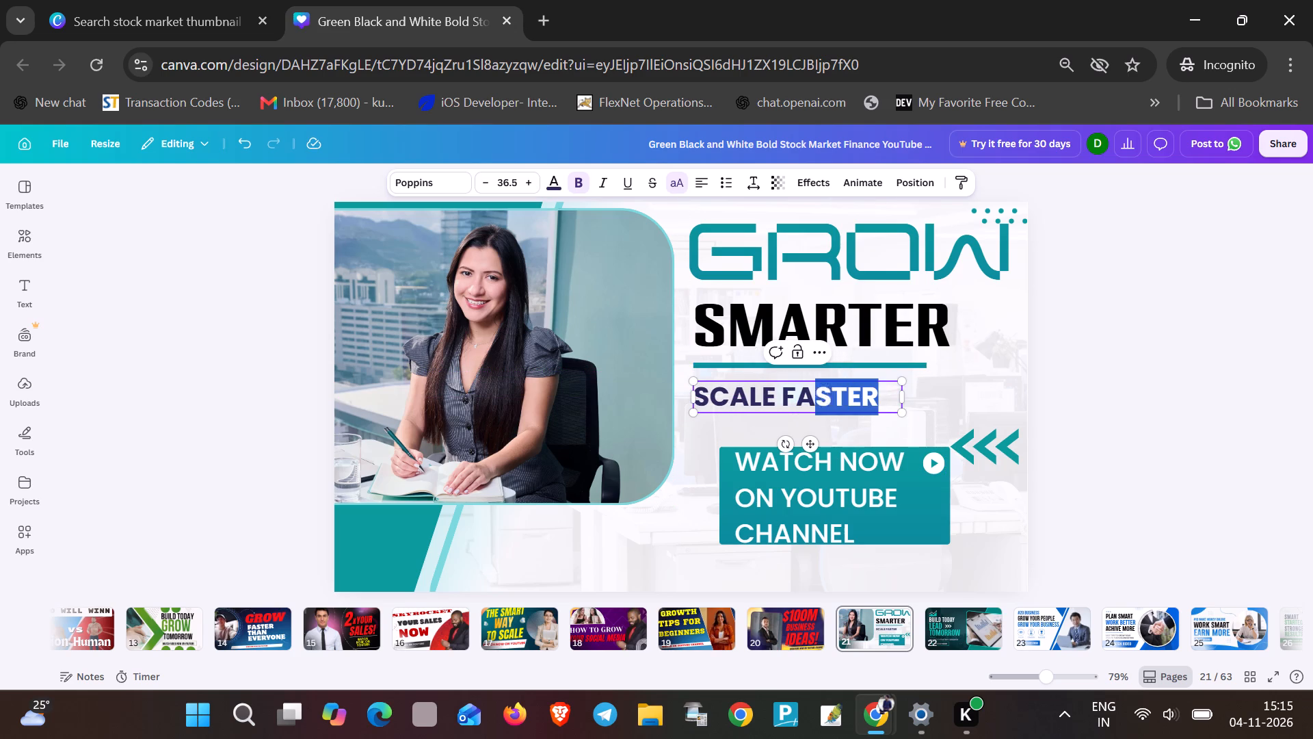
drag(800, 402, 692, 405)
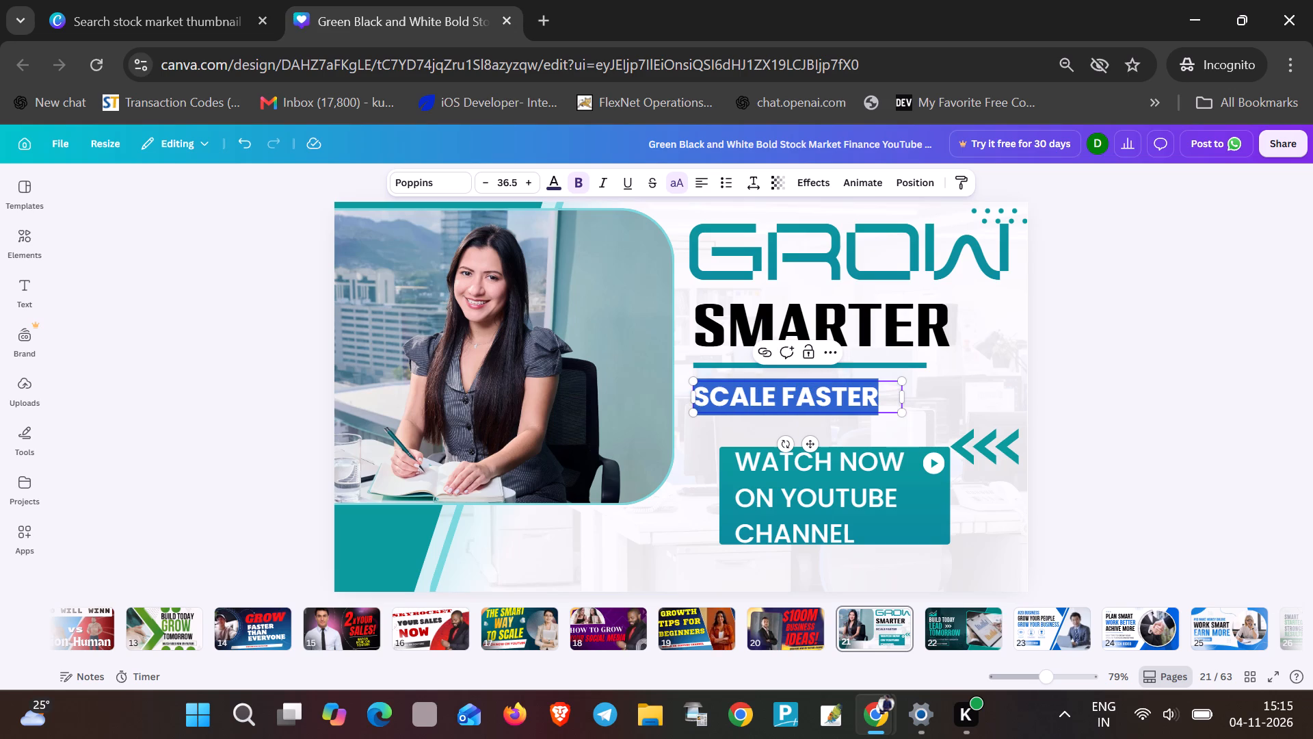
text(scale faster)
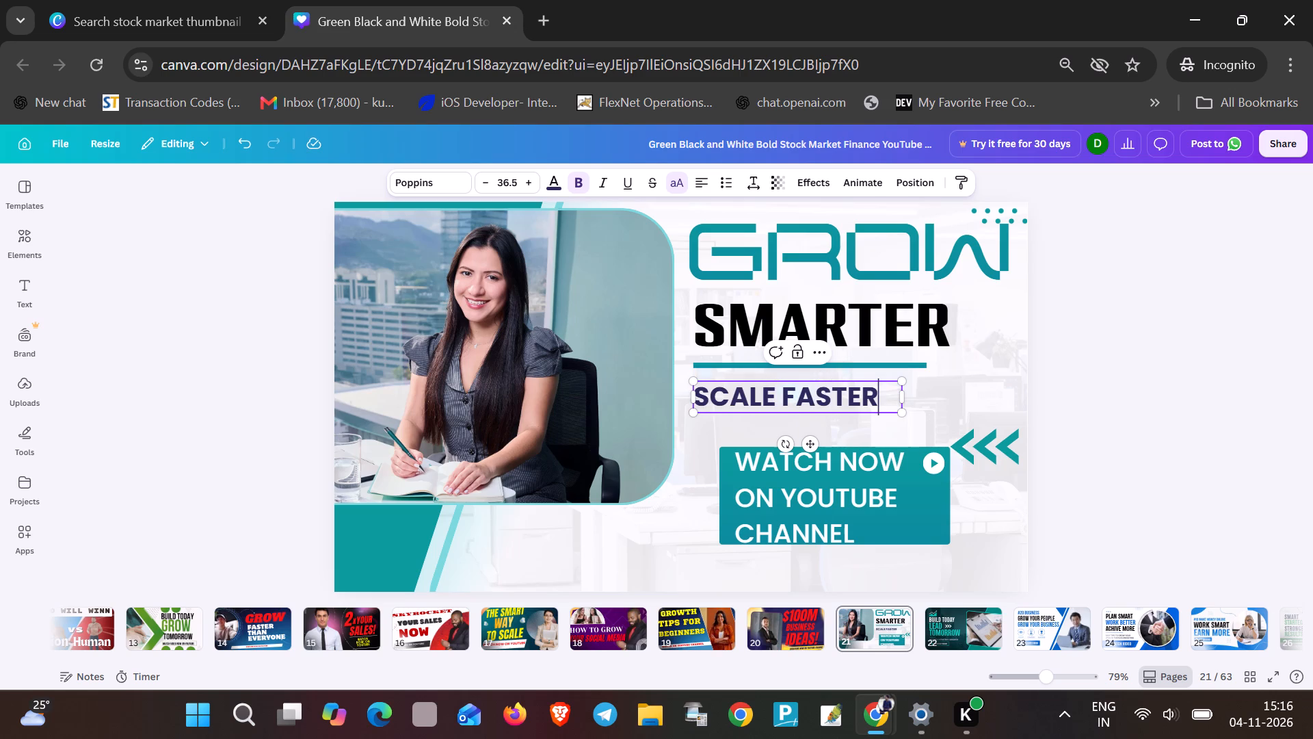
Change the SCALE FASTER subheading's font to Vast Shadow from the full font list instead of the sports font results.
click(854, 489)
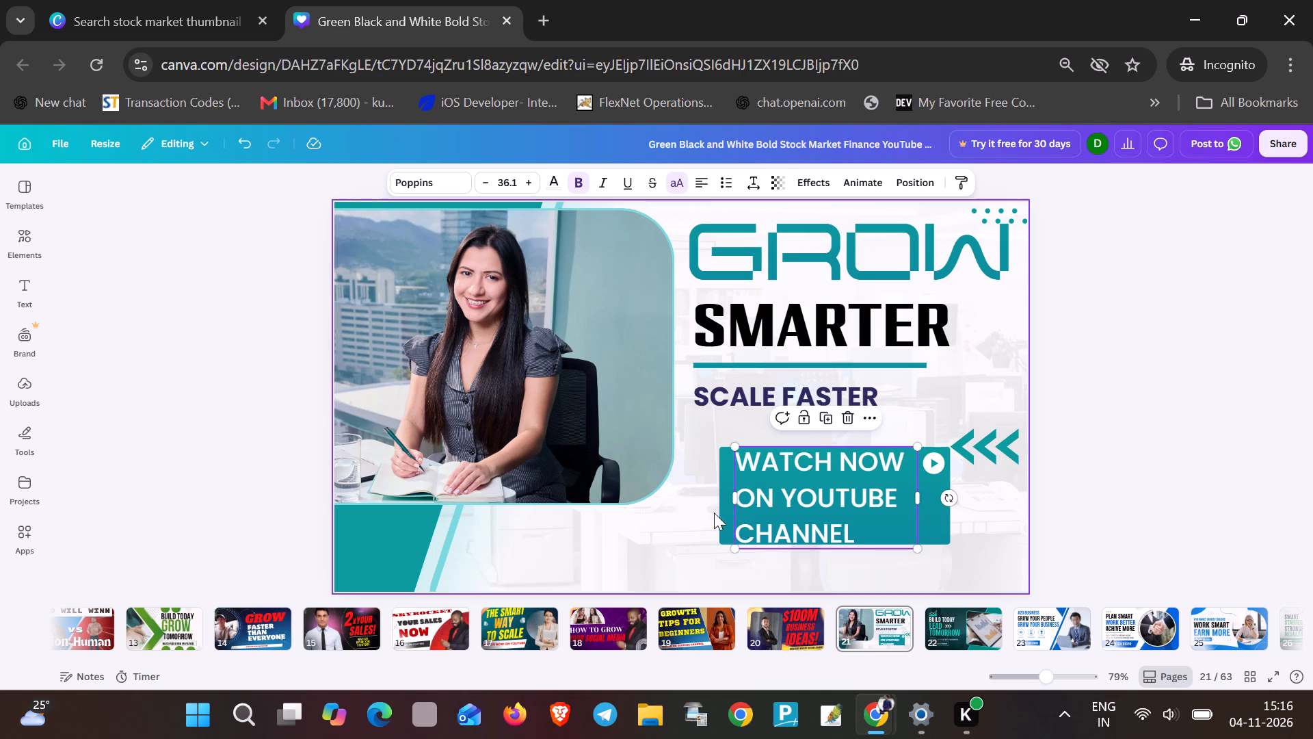
click(714, 513)
double_click(739, 387)
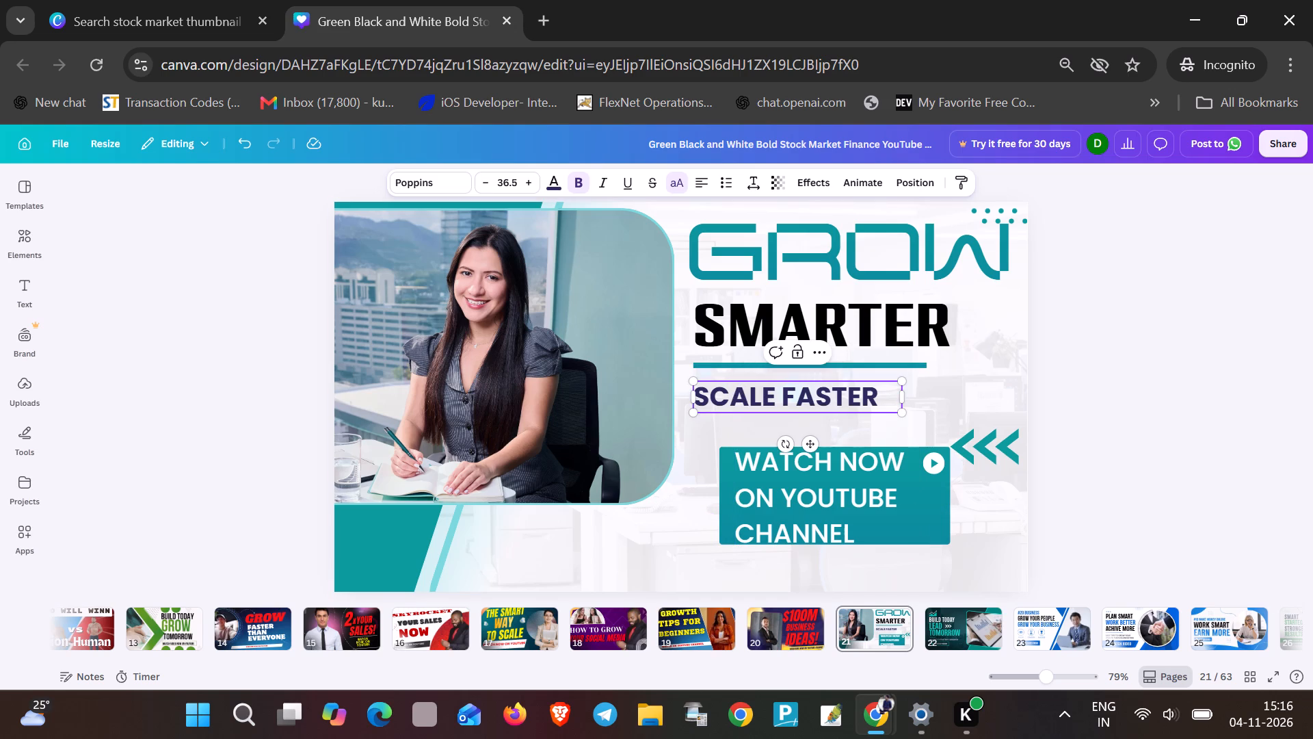
click(435, 174)
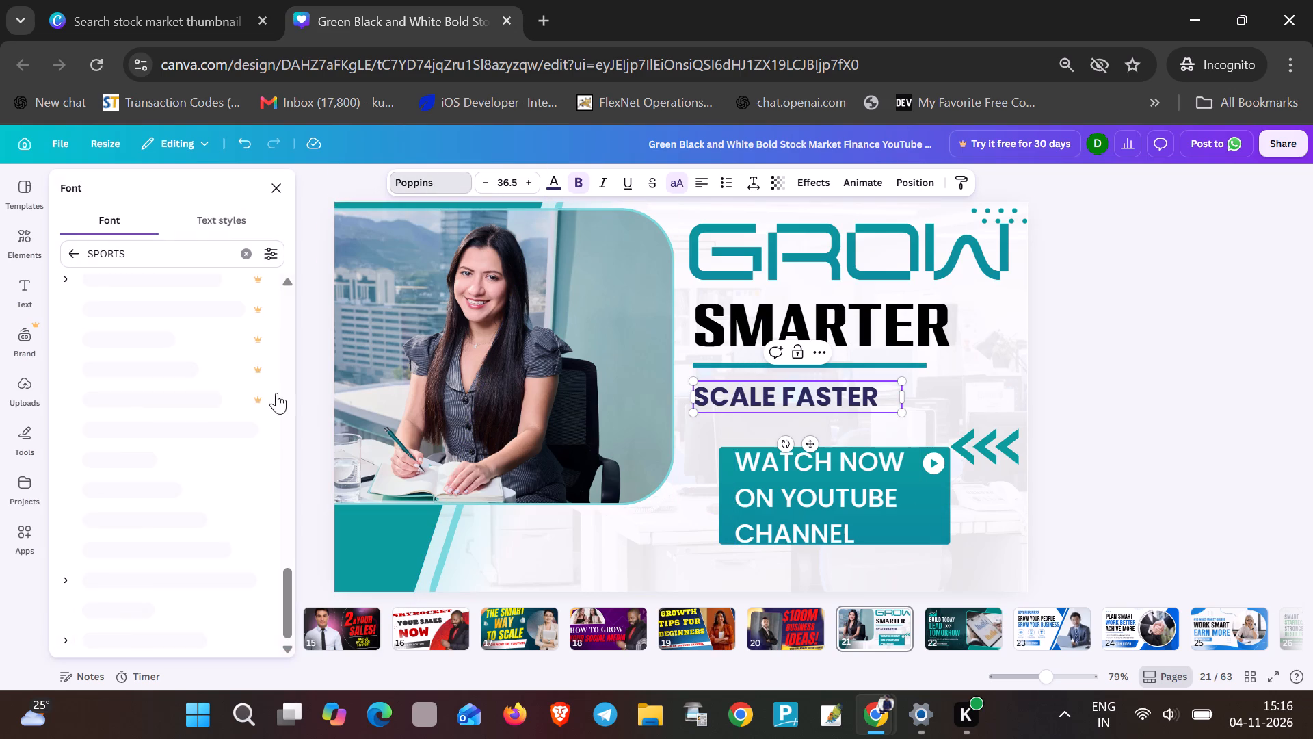
scroll(195, 456, down, 7)
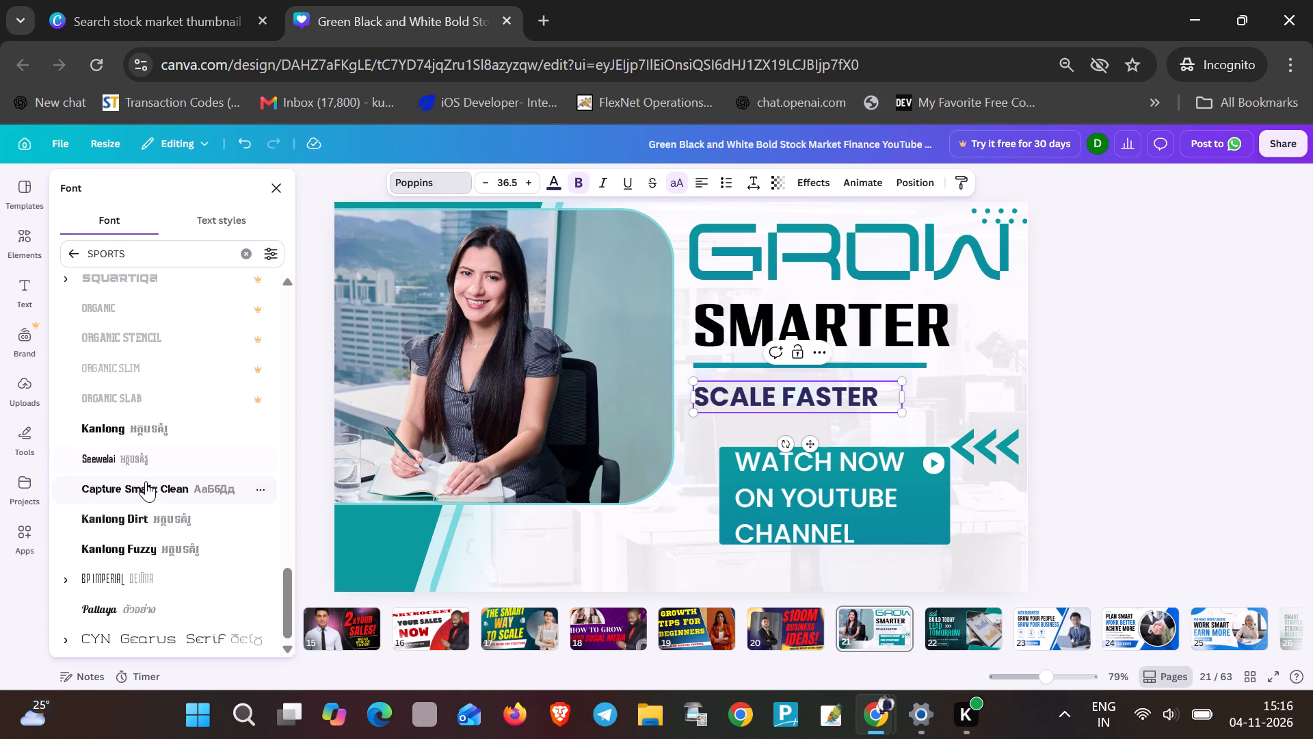
scroll(146, 481, down, 3)
scroll(146, 481, up, 5)
scroll(144, 482, down, 10)
scroll(142, 483, up, 7)
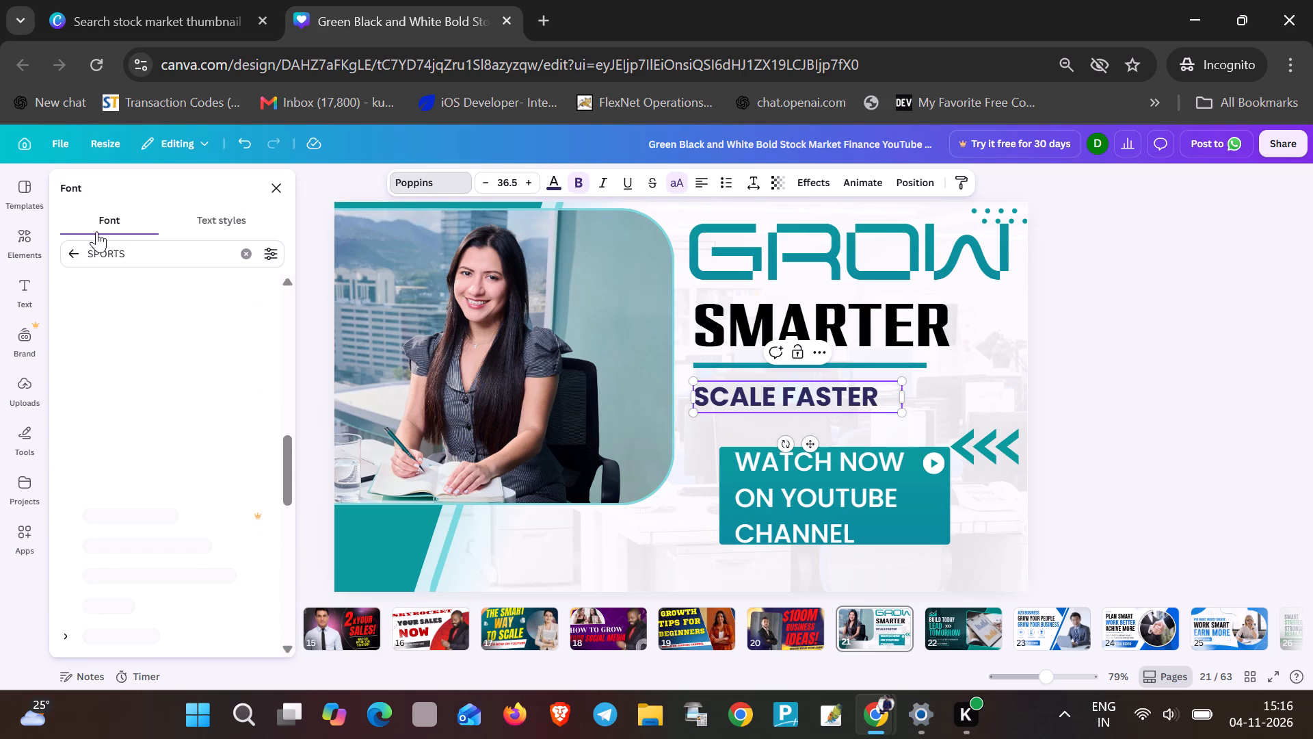
click(68, 256)
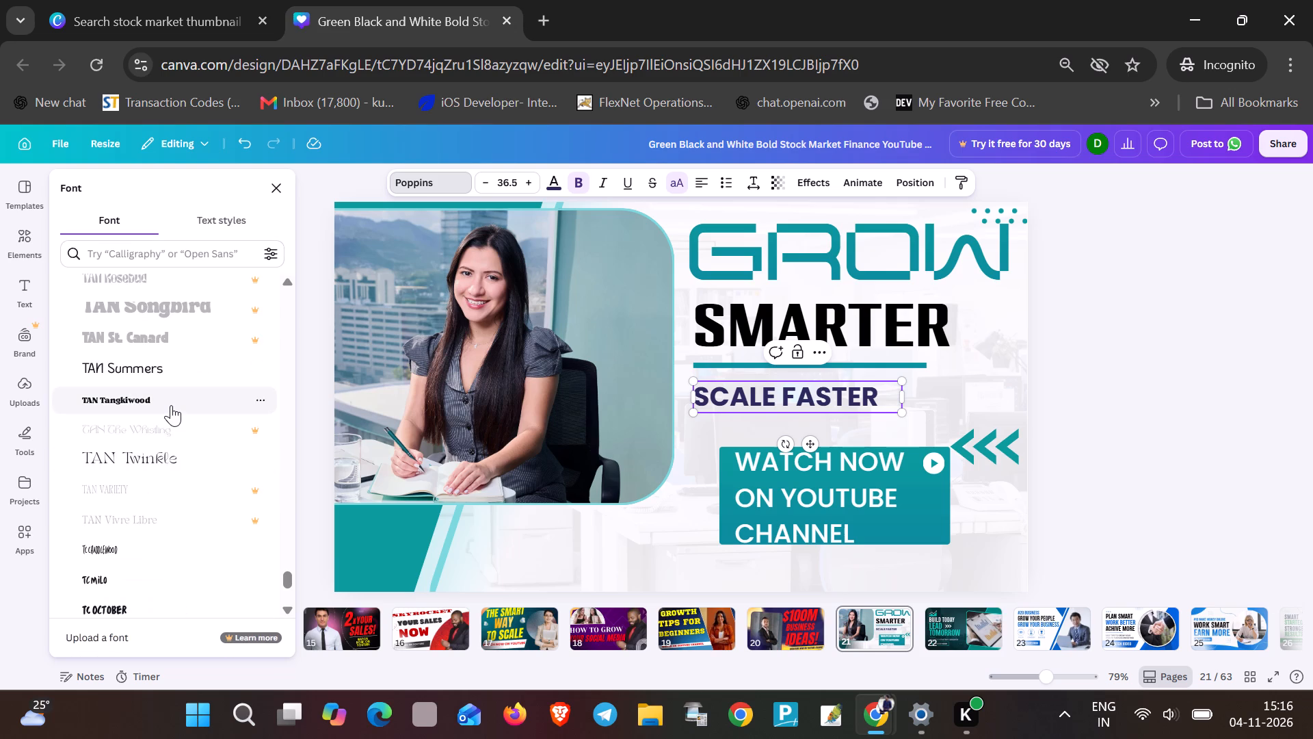
scroll(105, 417, down, 13)
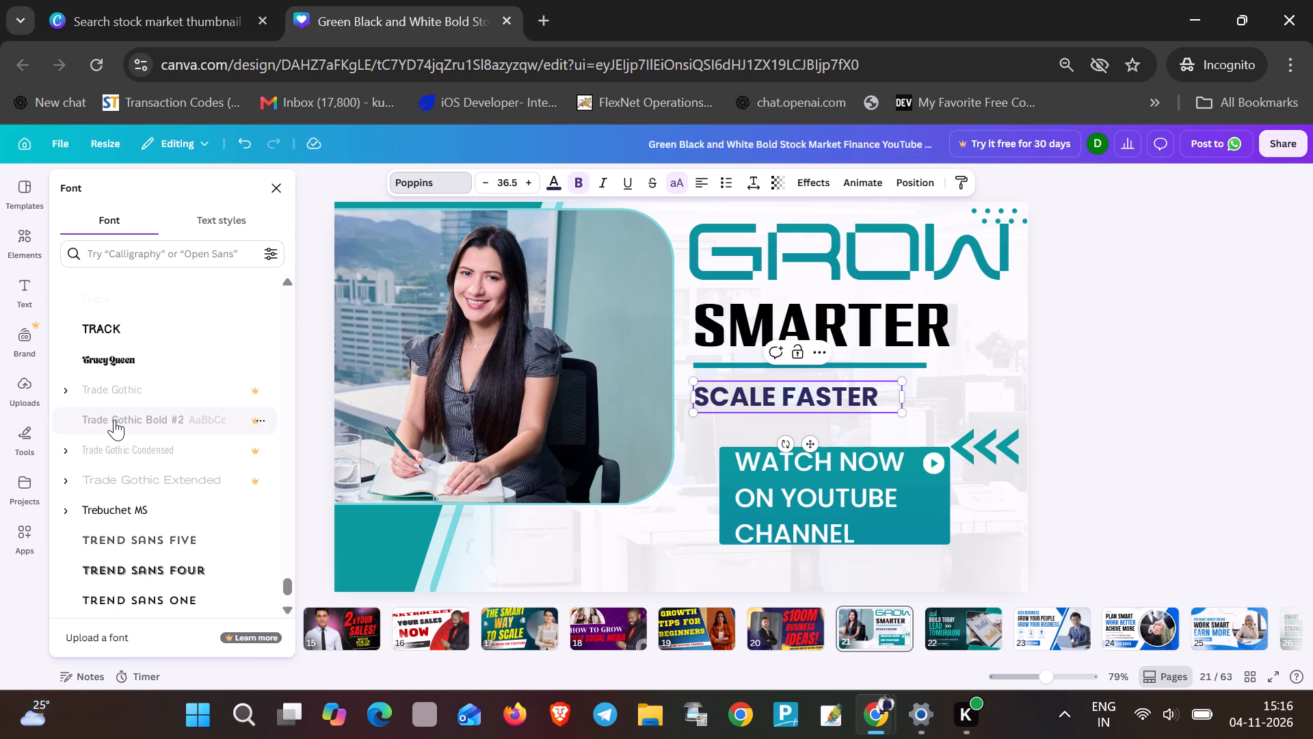
scroll(114, 419, down, 14)
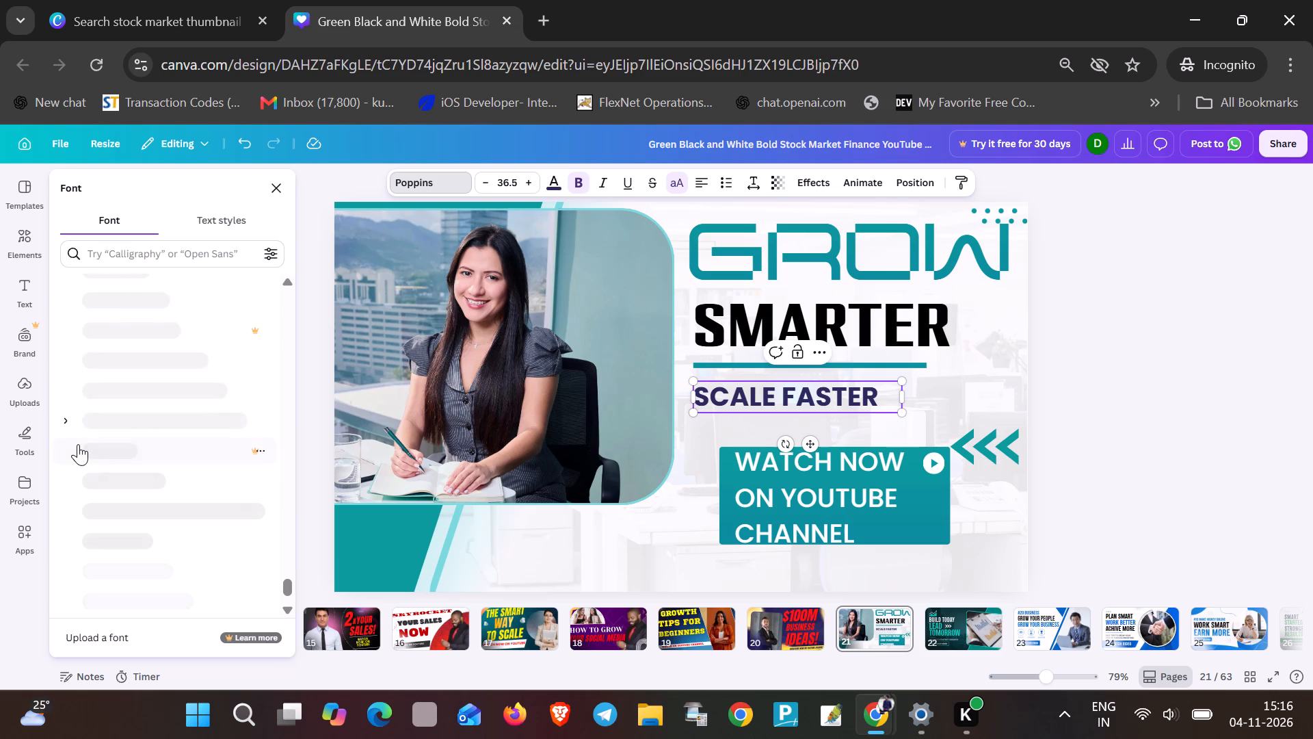
click(150, 387)
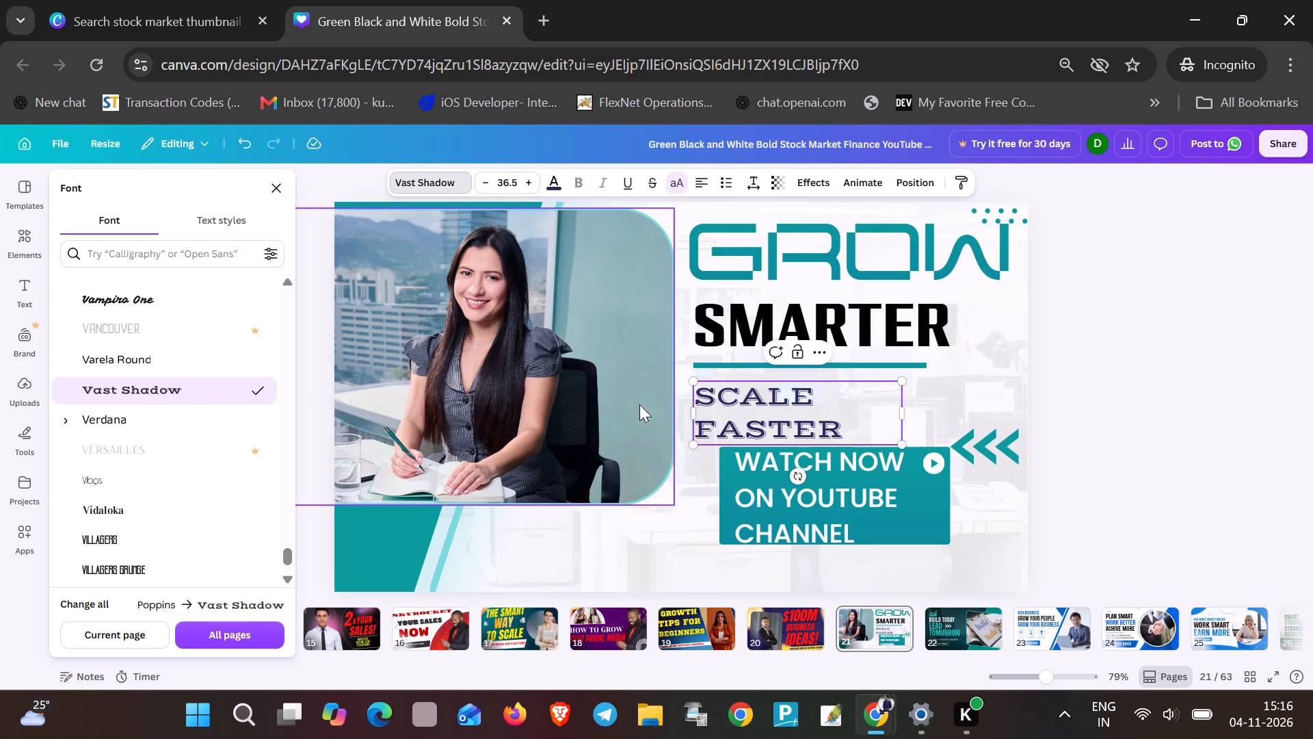
Widen the SCALE FASTER text box so both words fit on one line.
click(830, 407)
drag(904, 413, 985, 393)
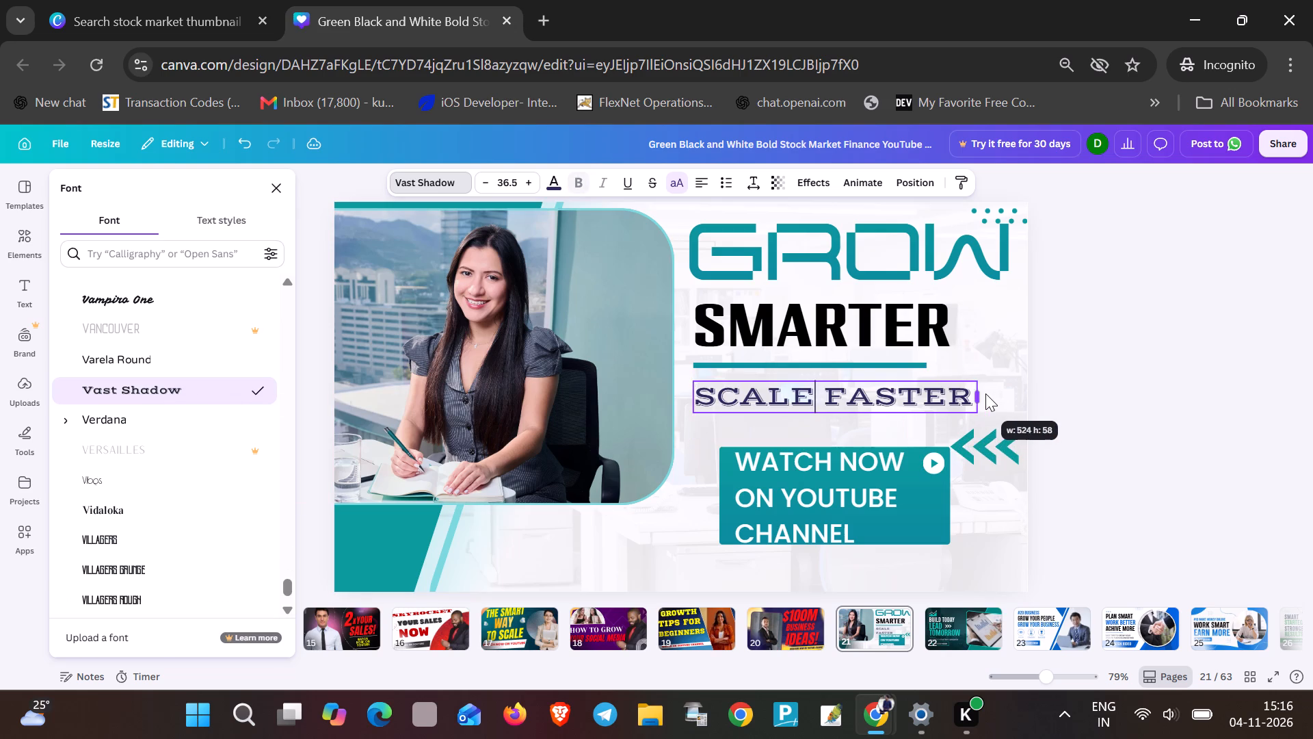
drag(985, 393, 987, 393)
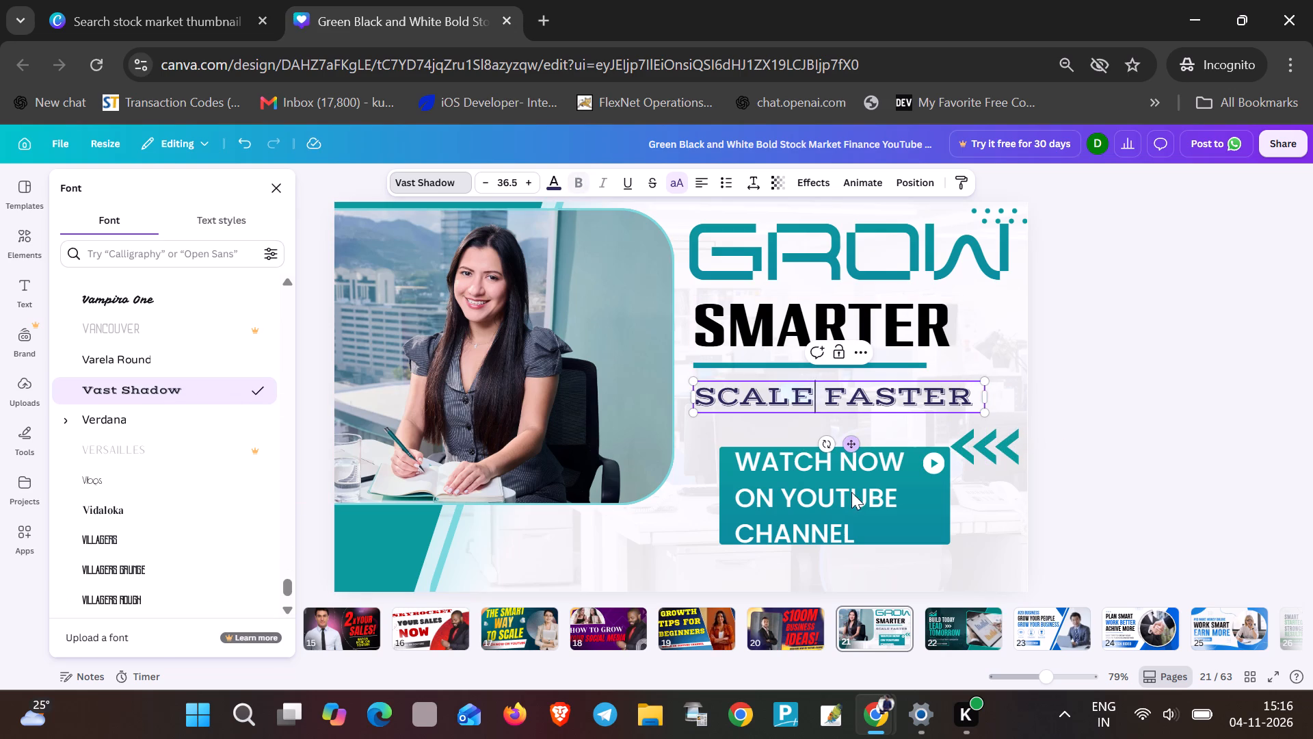
click(851, 495)
click(966, 513)
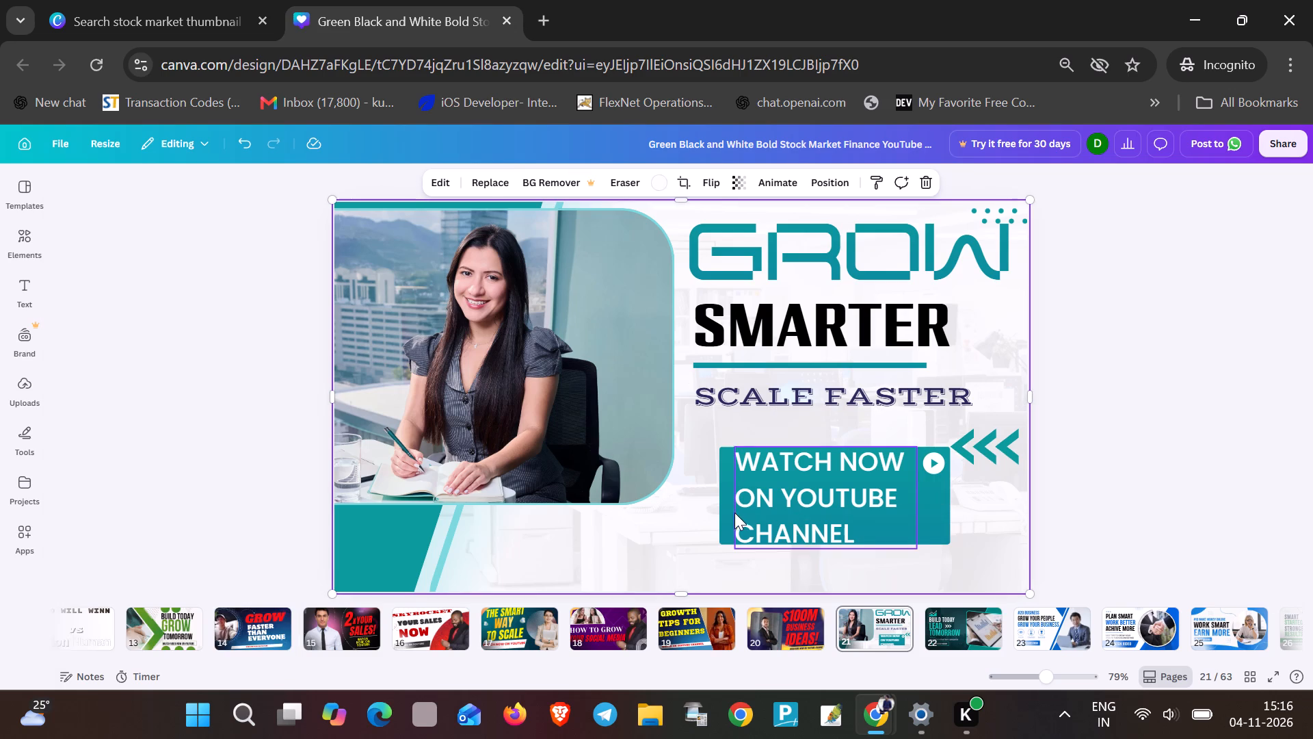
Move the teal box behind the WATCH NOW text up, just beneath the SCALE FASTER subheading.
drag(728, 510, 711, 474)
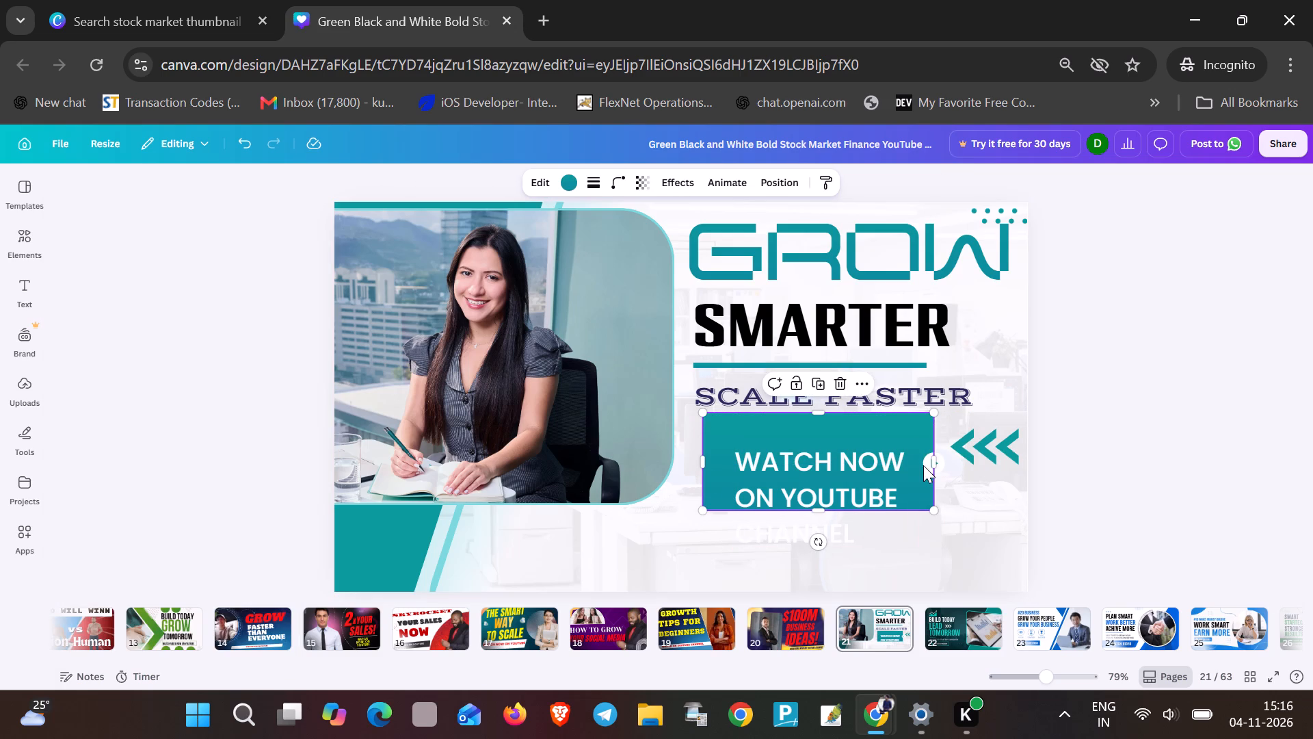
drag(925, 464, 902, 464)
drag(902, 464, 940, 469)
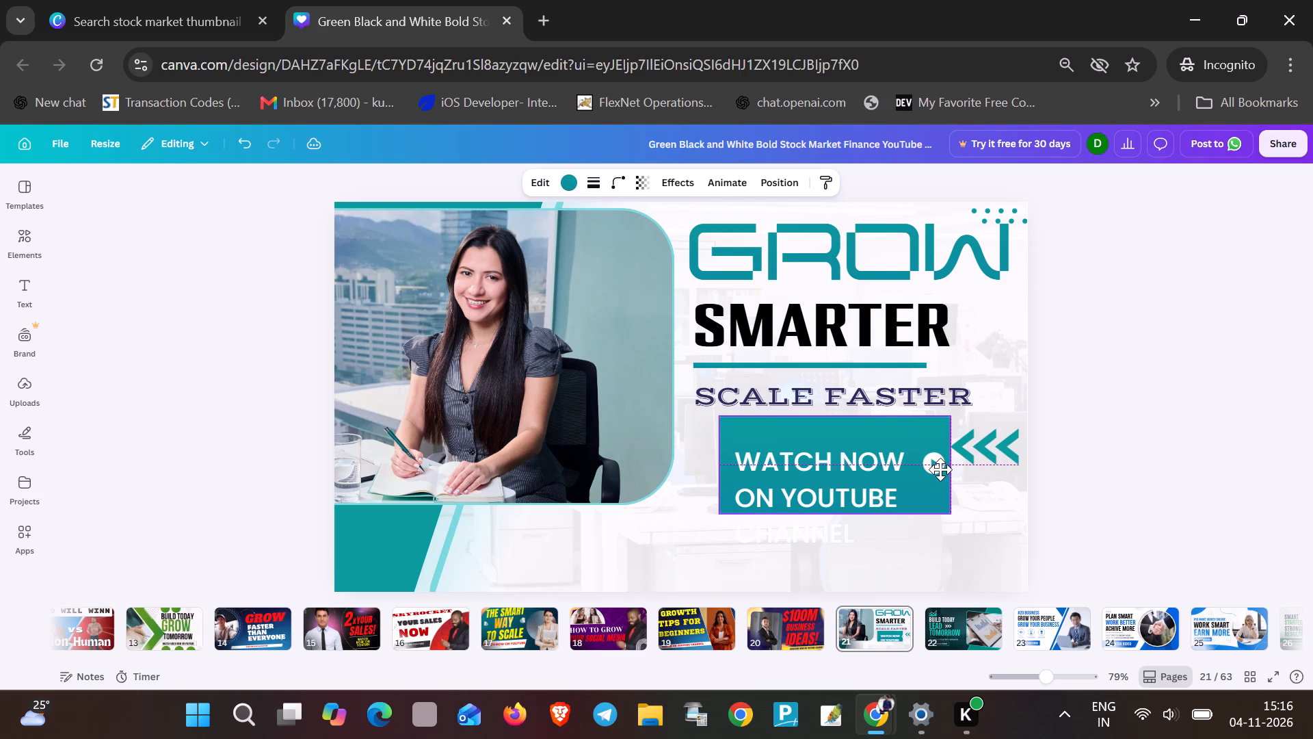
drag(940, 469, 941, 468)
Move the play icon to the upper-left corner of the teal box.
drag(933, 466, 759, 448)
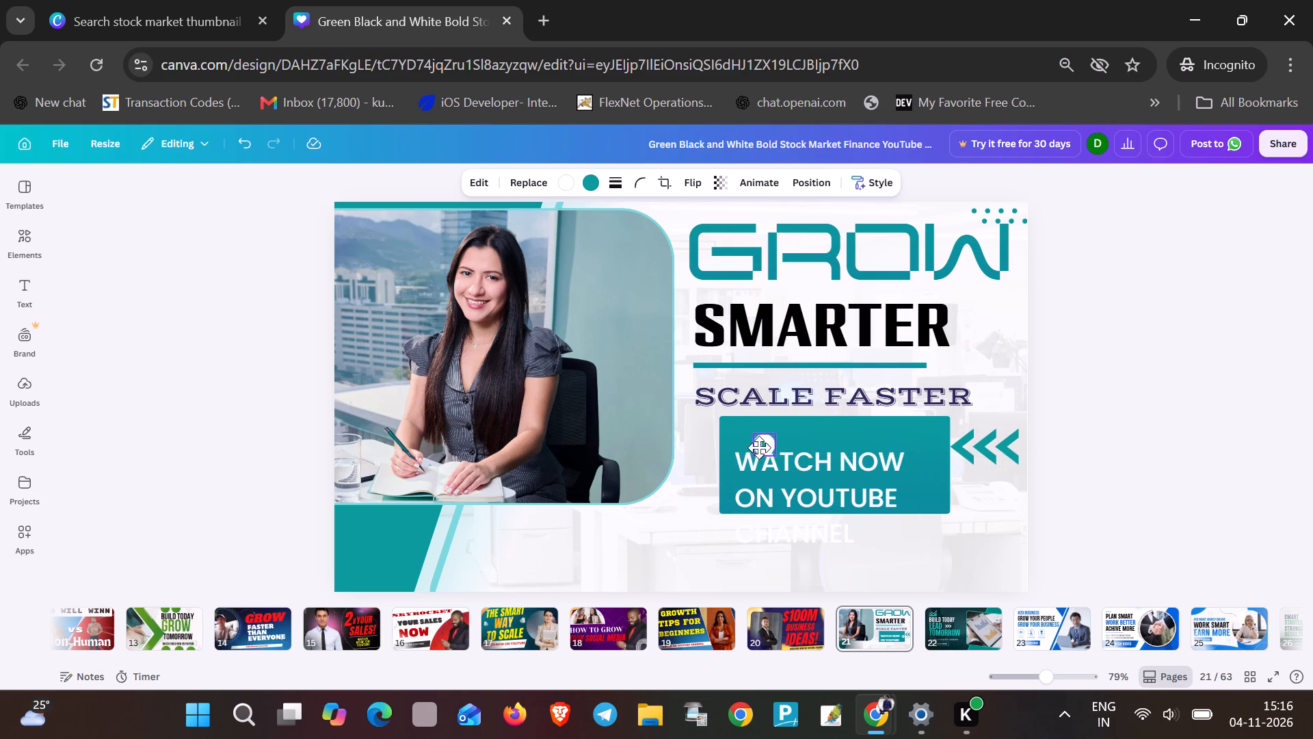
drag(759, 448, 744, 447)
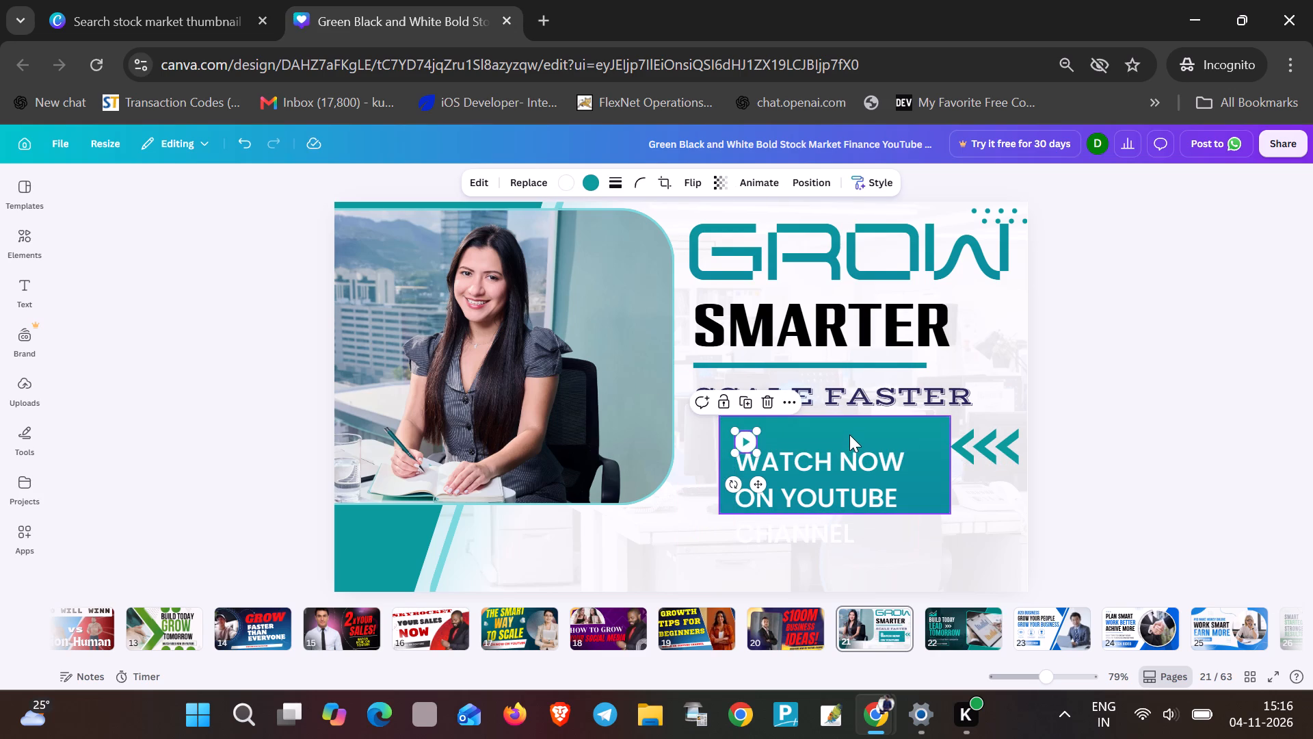
Reposition the teal box behind the WATCH NOW text and enlarge it from its lower-left corner to align with the divider's left edge.
drag(849, 431, 825, 428)
drag(843, 473, 852, 454)
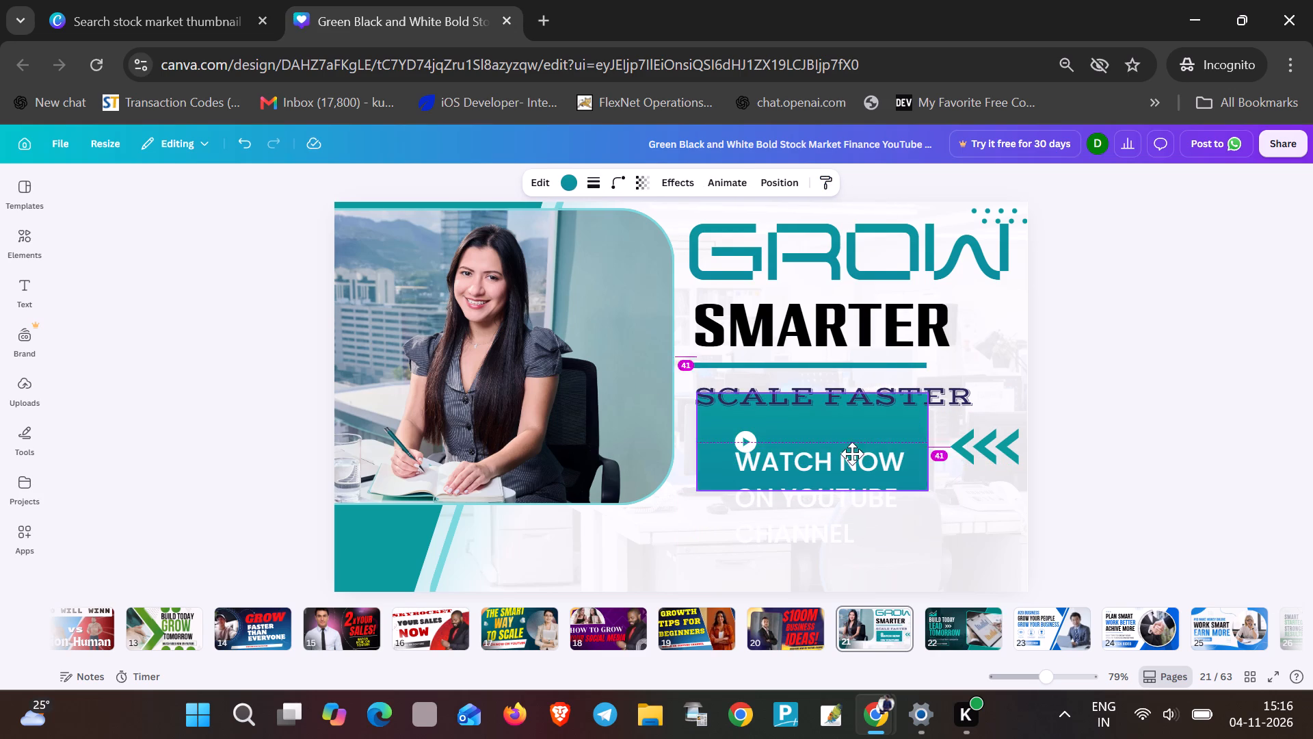
drag(852, 454, 862, 492)
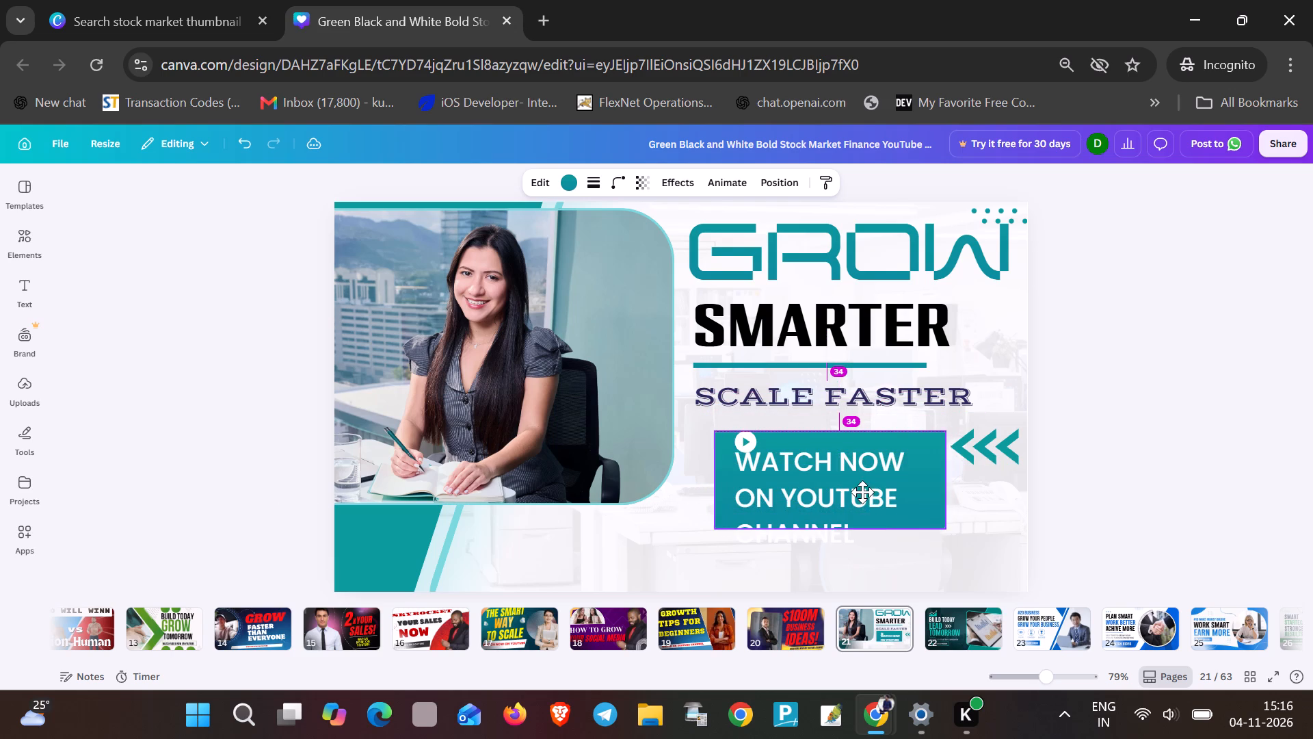
drag(862, 492, 852, 502)
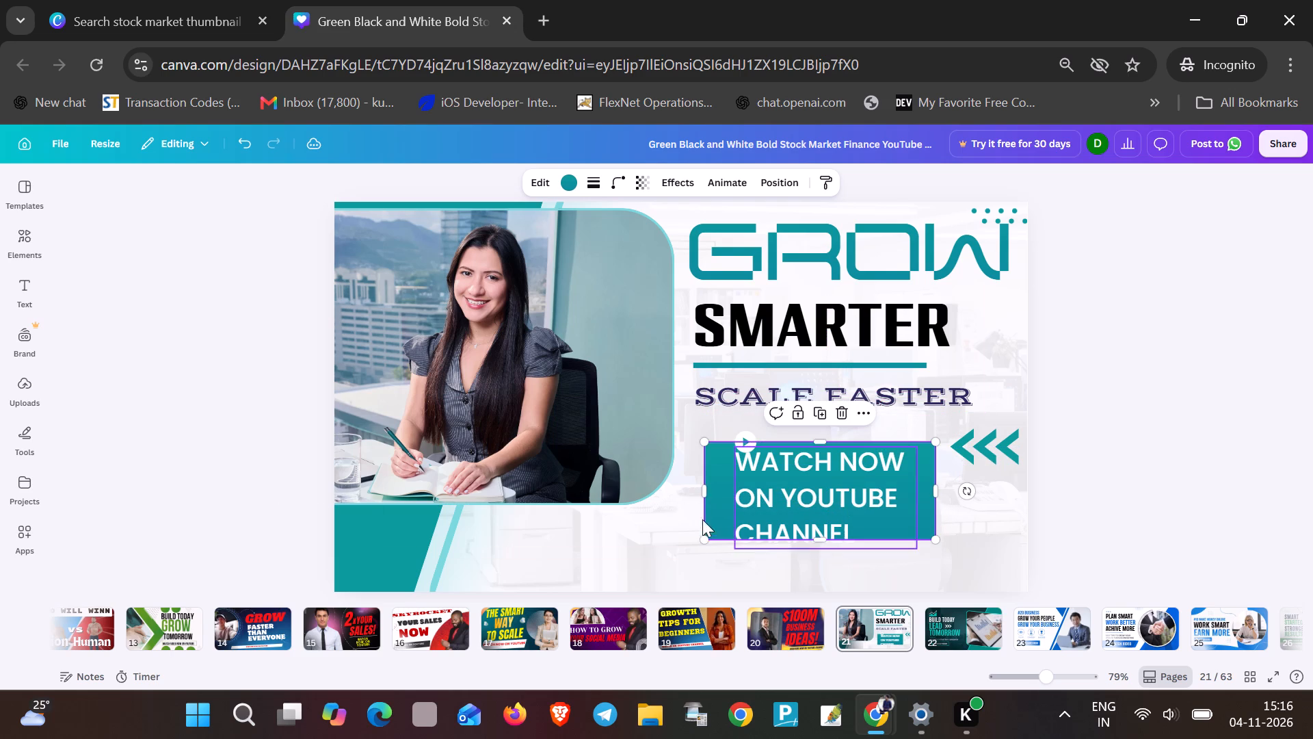
drag(708, 539, 694, 564)
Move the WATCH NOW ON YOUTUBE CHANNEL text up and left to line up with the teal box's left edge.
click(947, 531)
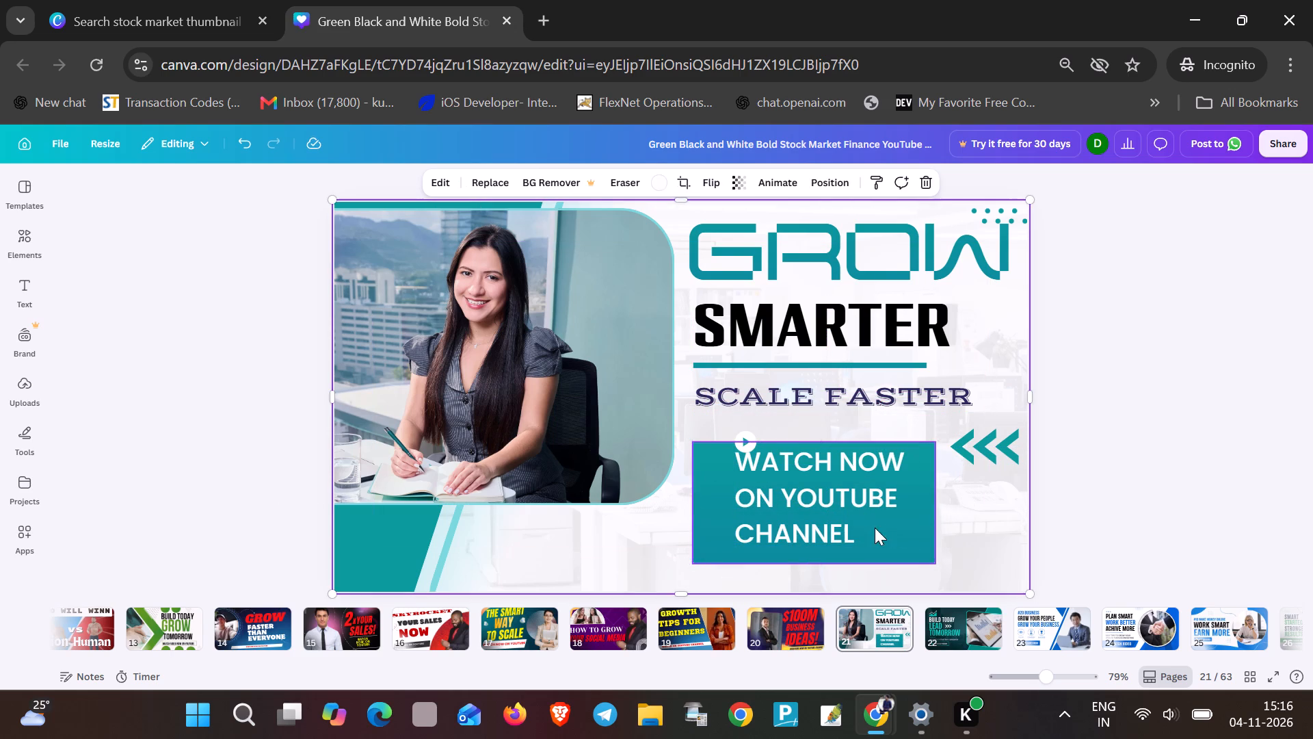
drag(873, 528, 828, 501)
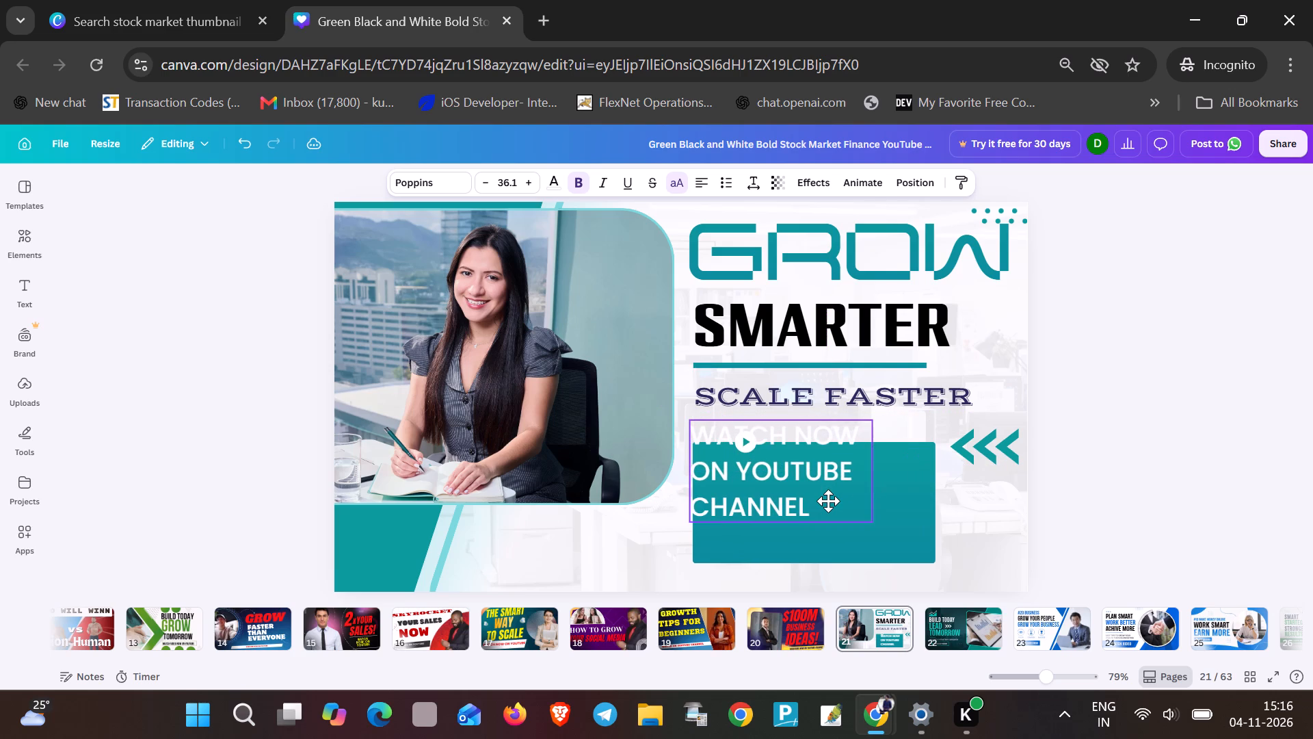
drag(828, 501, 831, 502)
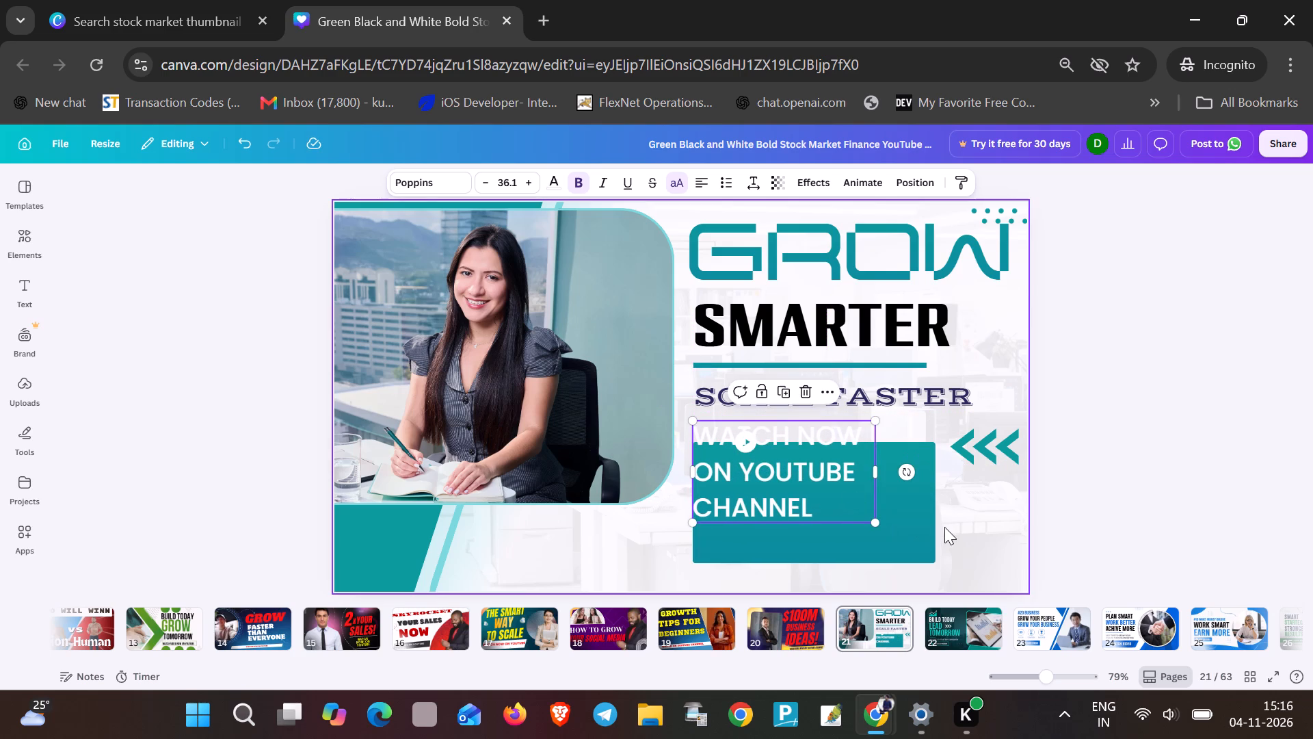
Move the enlarged teal box up and slightly left, directly beneath the SCALE FASTER subheading.
click(945, 528)
drag(901, 525, 895, 497)
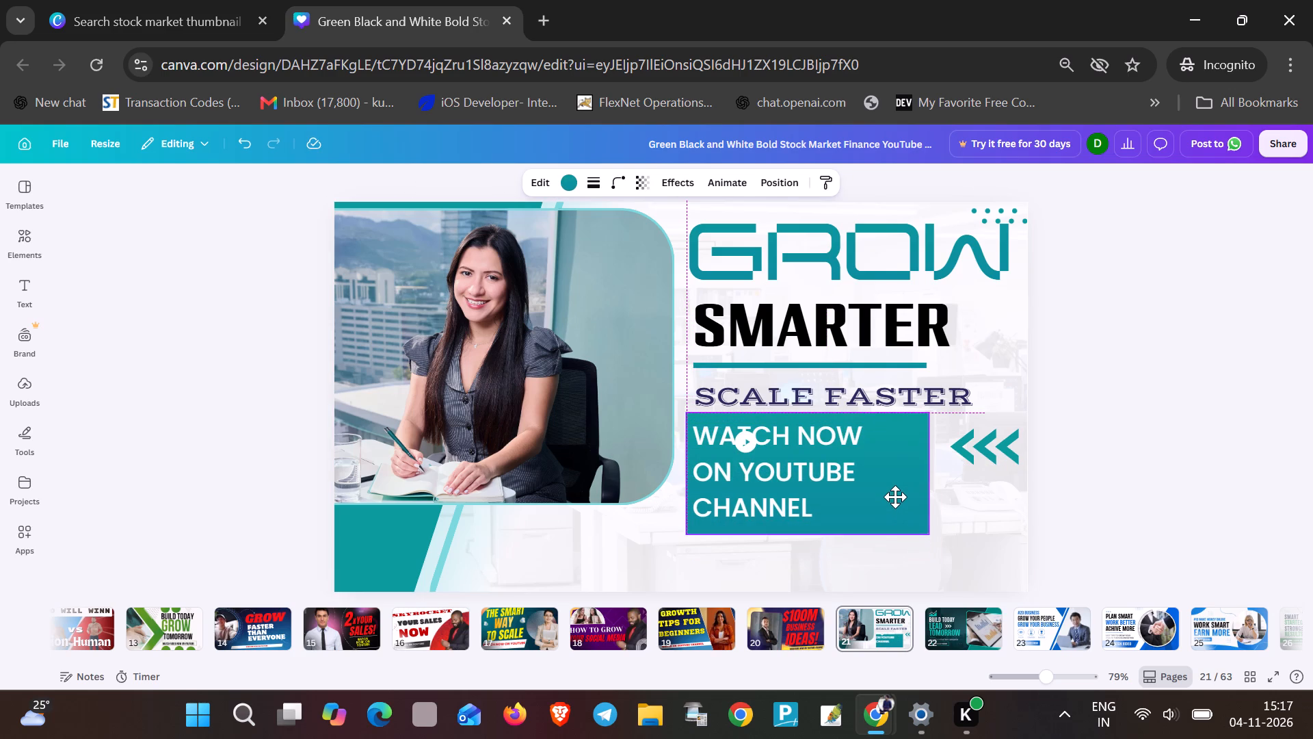
drag(895, 497, 896, 496)
Move the WATCH NOW ON YOUTUBE CHANNEL text down and right, leaving the play icon clear above it.
drag(750, 443, 798, 440)
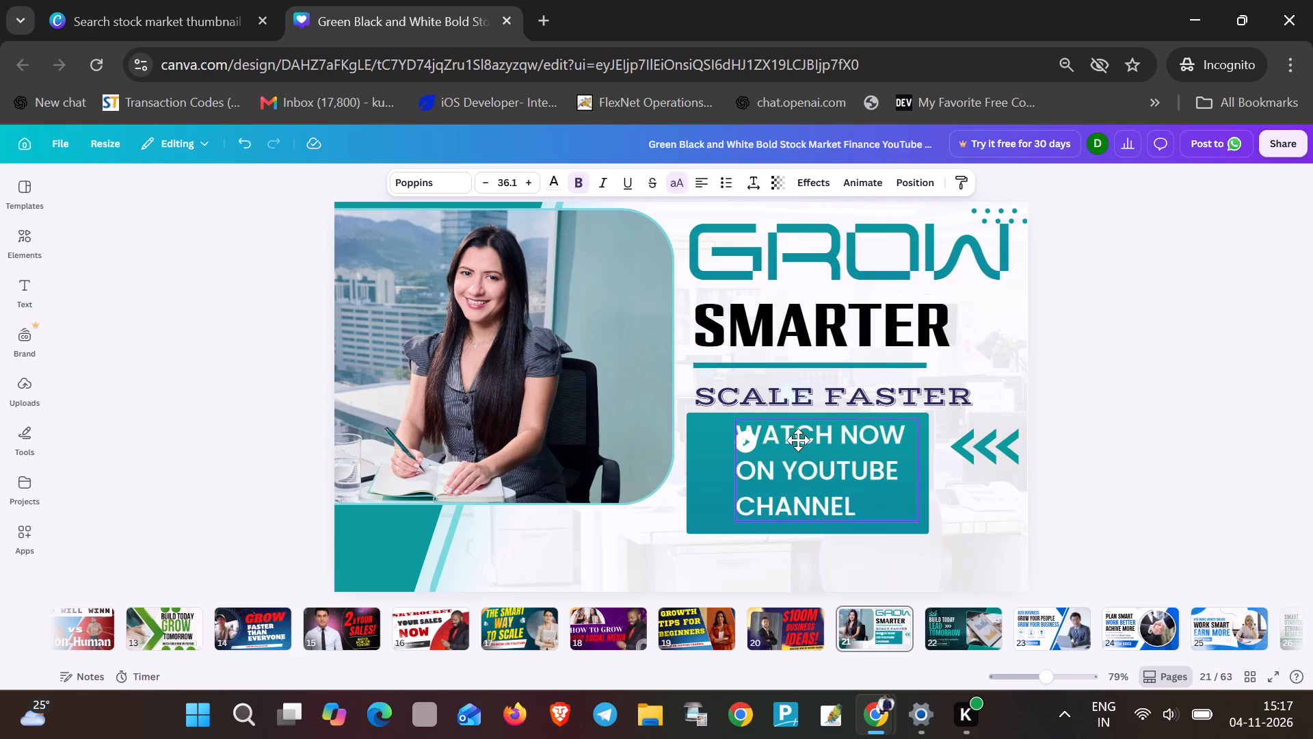
drag(798, 440, 775, 493)
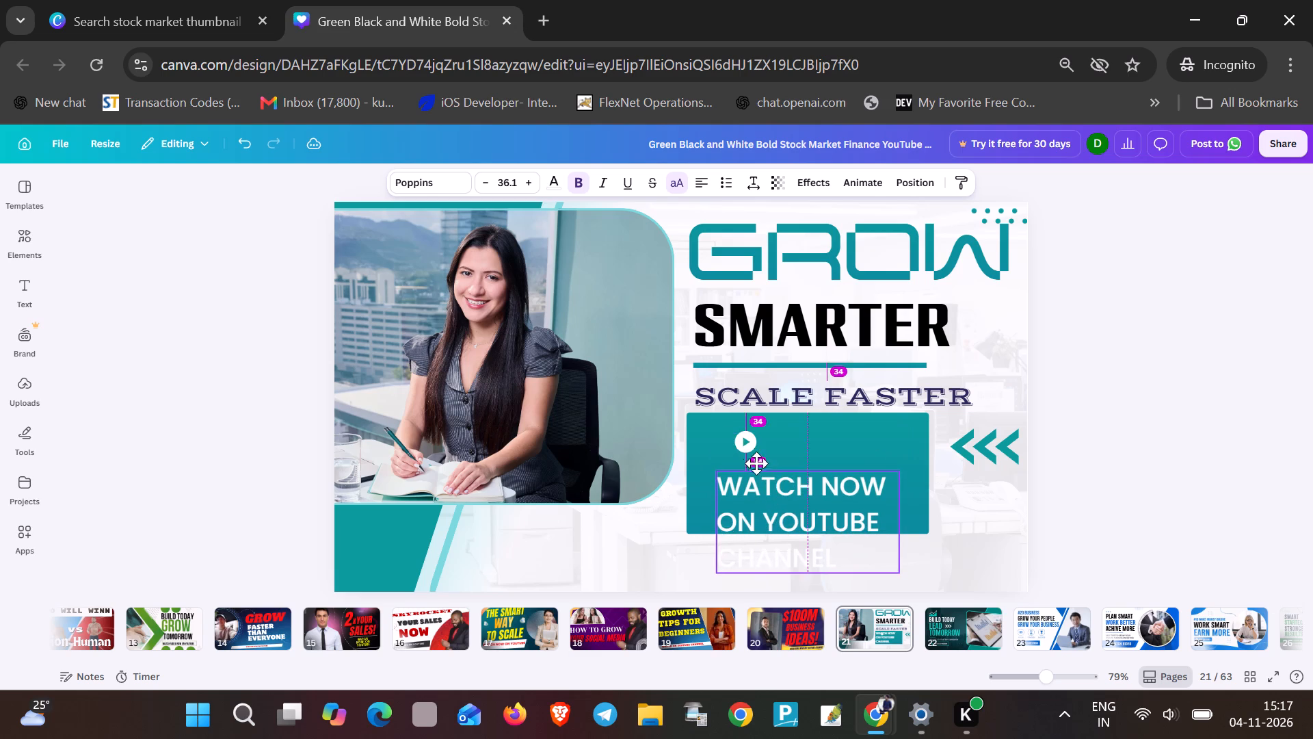
Move the white play icon across to the upper-right corner of the teal call-to-action box.
drag(747, 440, 895, 435)
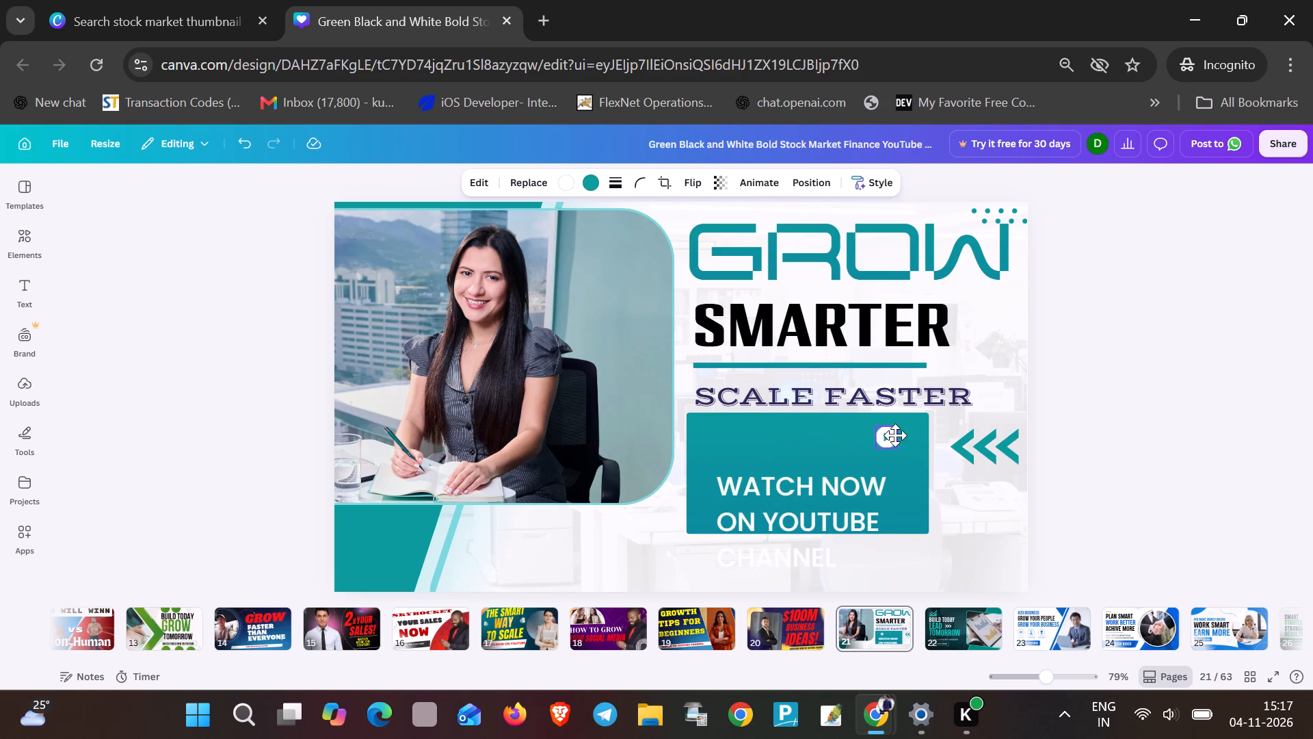
drag(895, 435, 903, 431)
Move the WATCH NOW ON YOUTUBE CHANNEL text up so all three lines sit inside the teal box beside the play icon.
drag(846, 484, 825, 464)
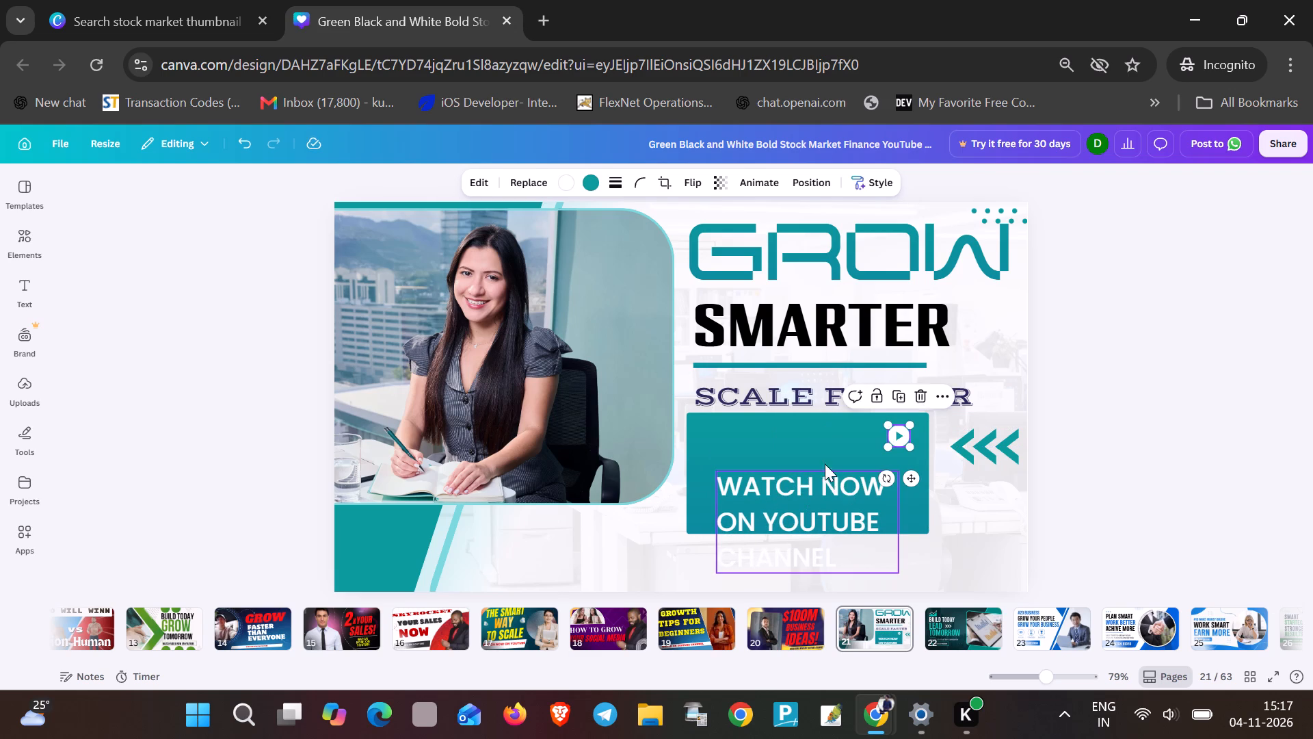
drag(825, 464, 836, 433)
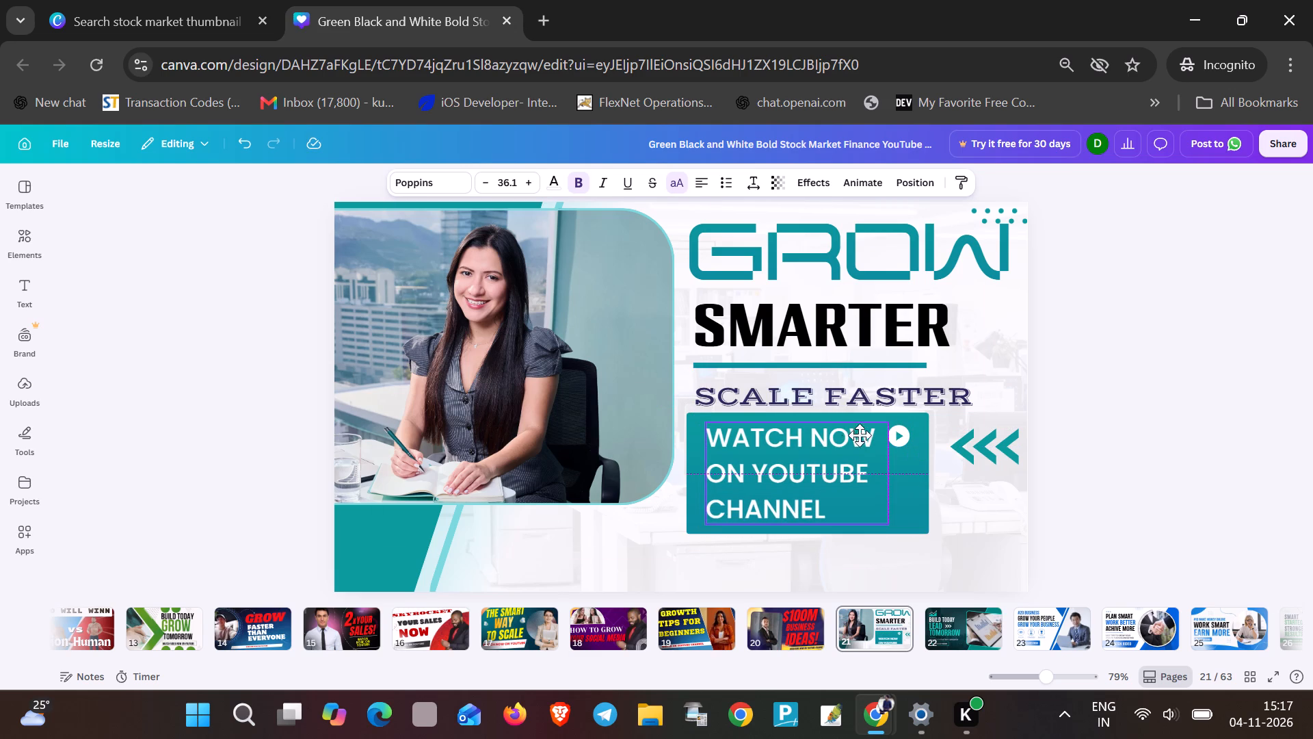
Move the teal triple chevrons left, close against the right edge of the call-to-action box.
drag(966, 441, 946, 445)
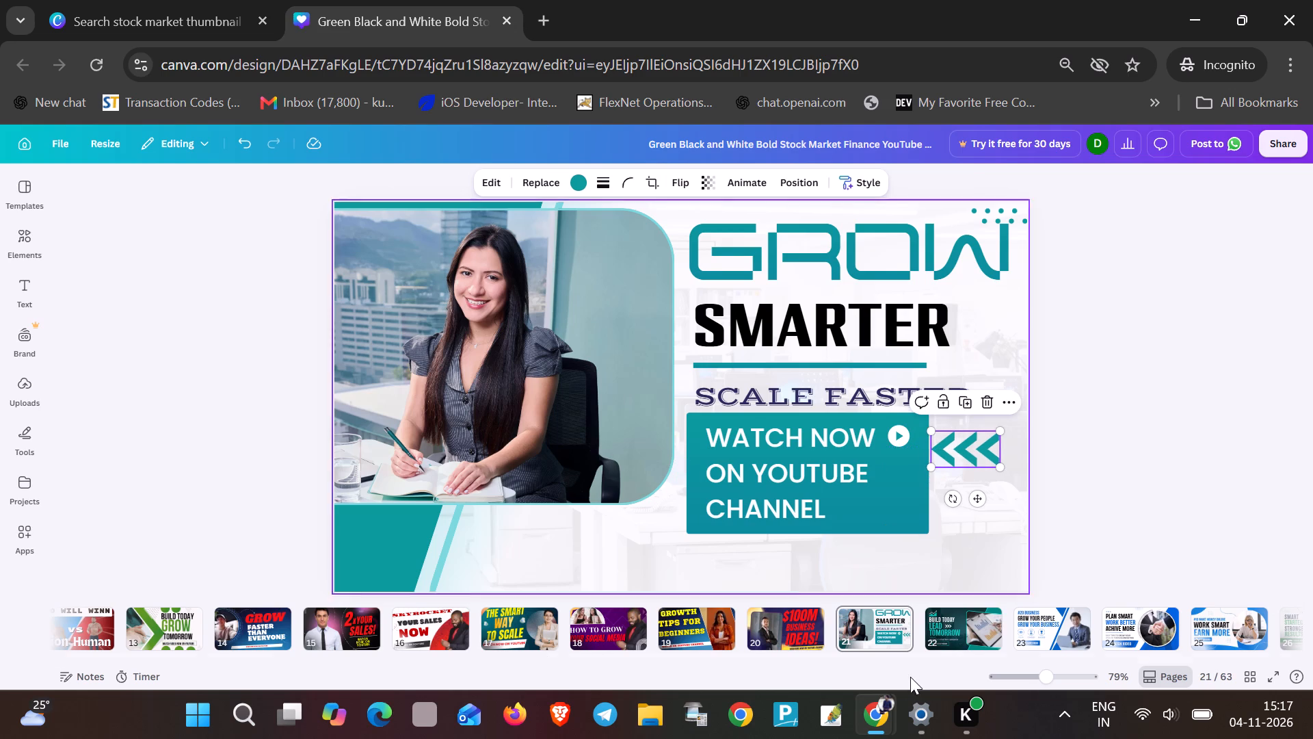
Go to page 22 and move the growth chart icon into the upper-left corner of the thumbnail.
click(942, 634)
click(951, 632)
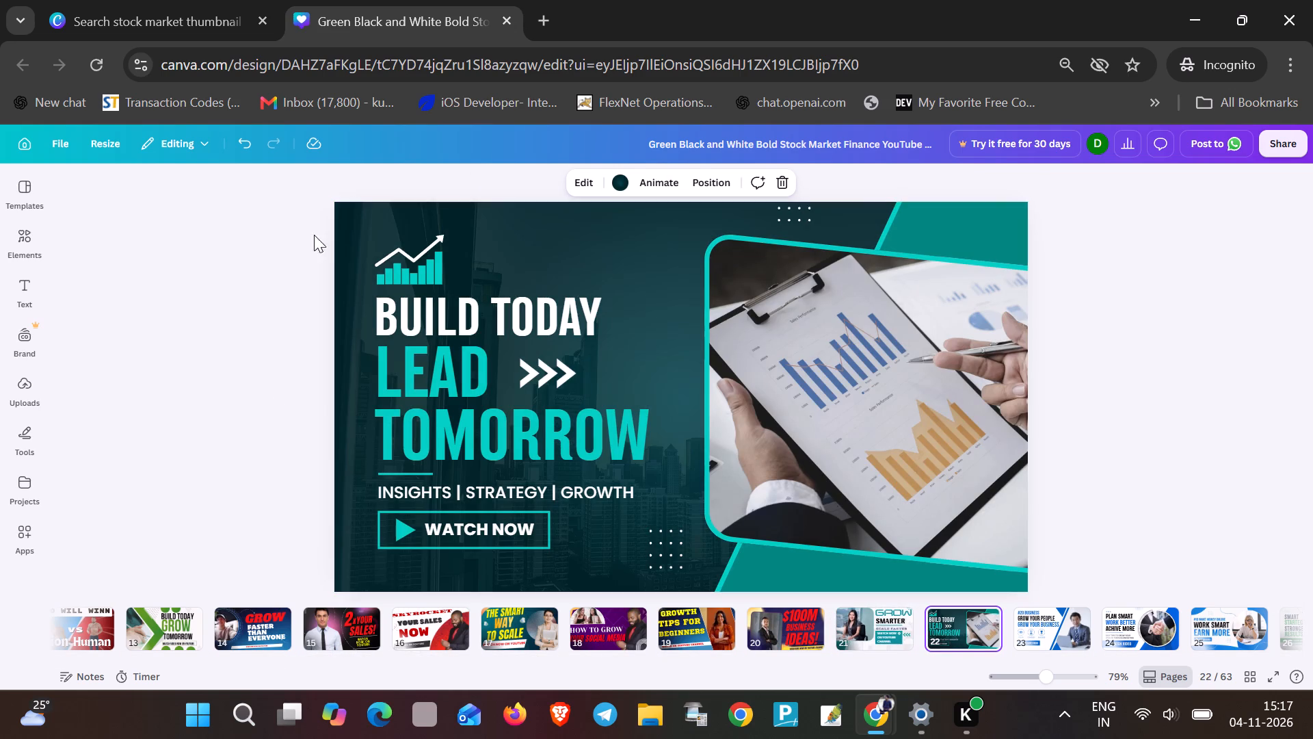
drag(429, 264, 400, 252)
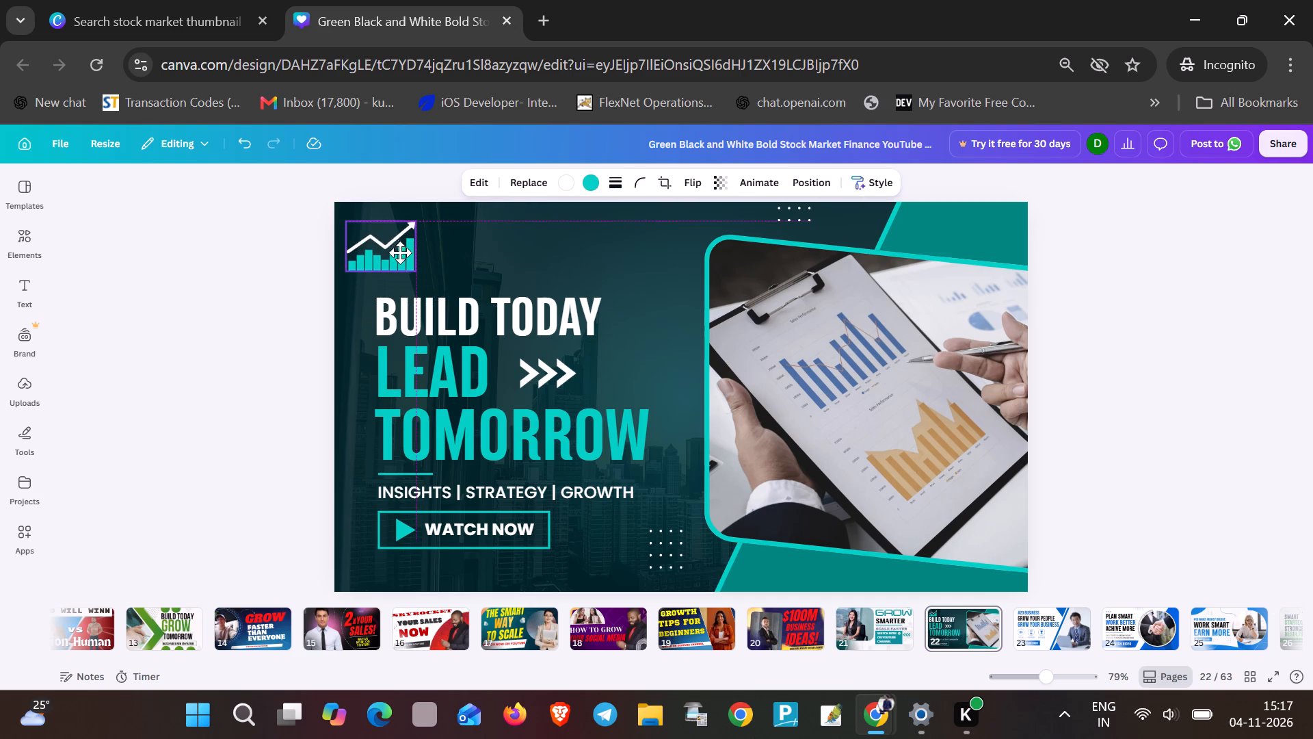
drag(400, 252, 395, 235)
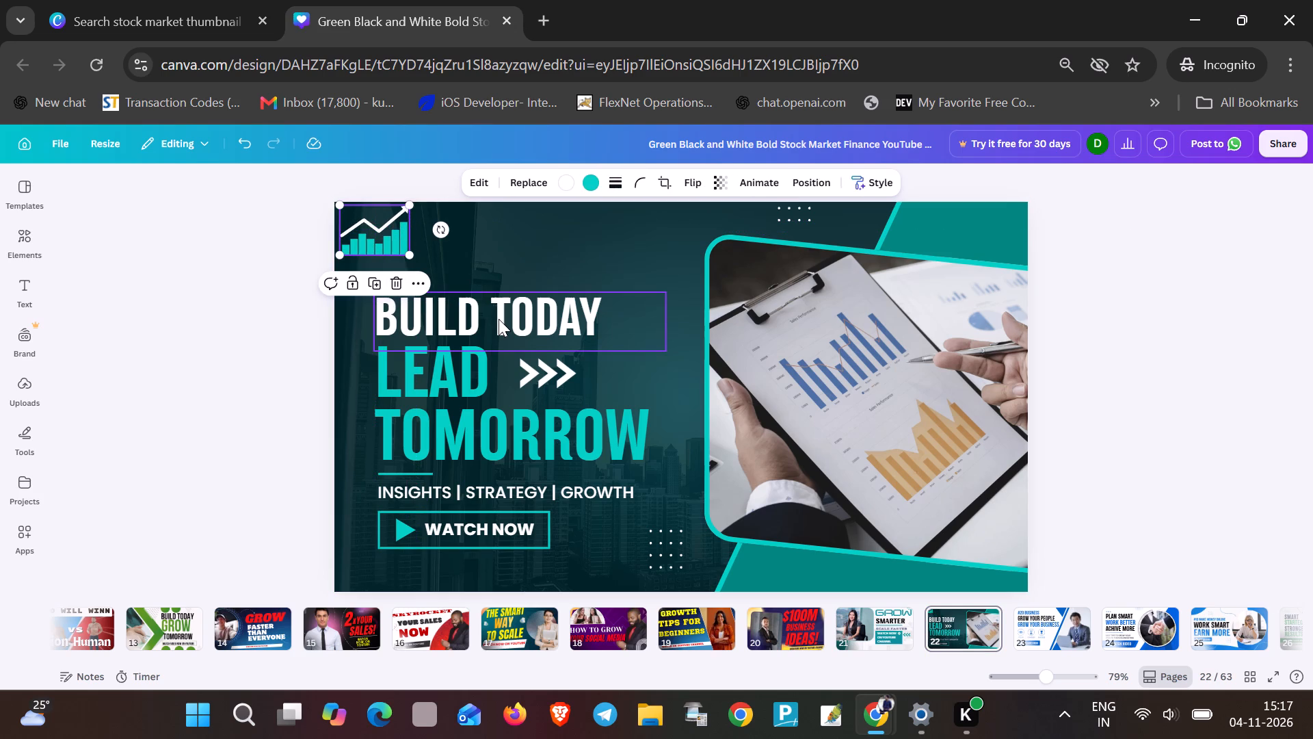
Move the BUILD TODAY heading up and left, directly beneath the chart icon at the thumbnail's left edge.
drag(499, 319, 451, 308)
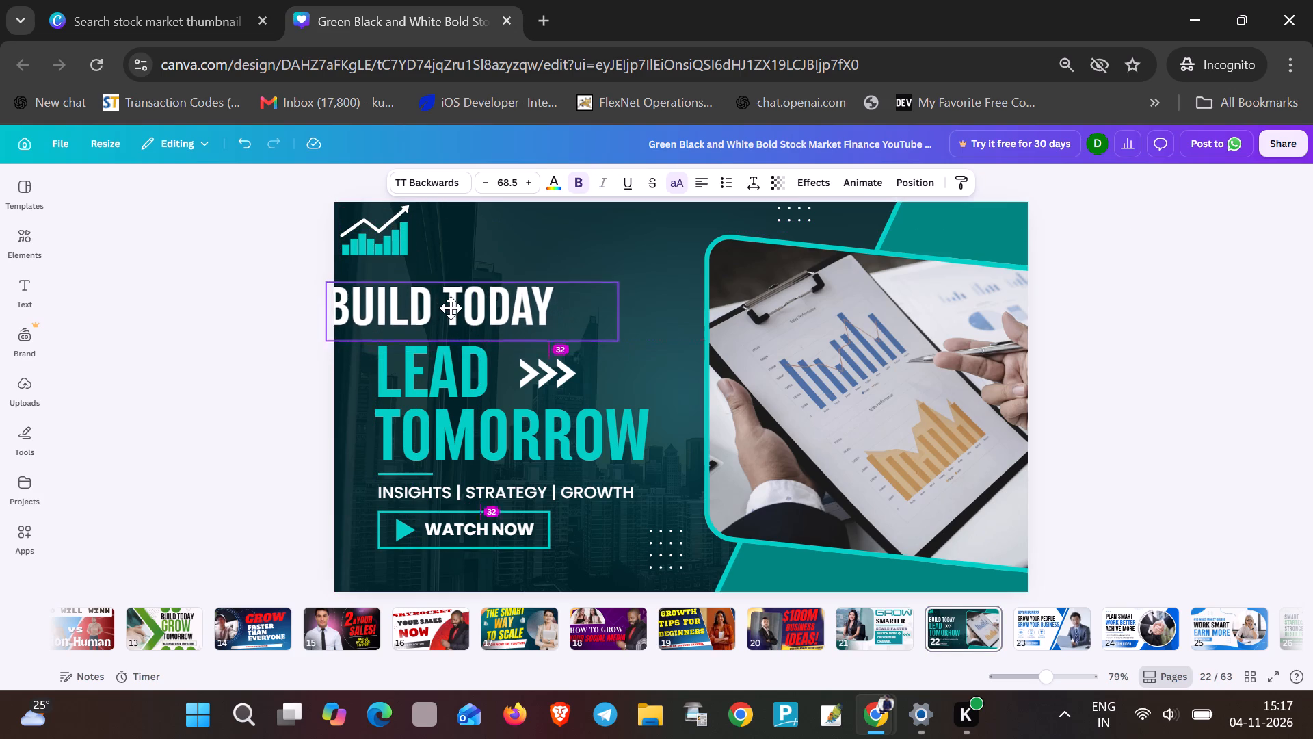
drag(451, 308, 455, 293)
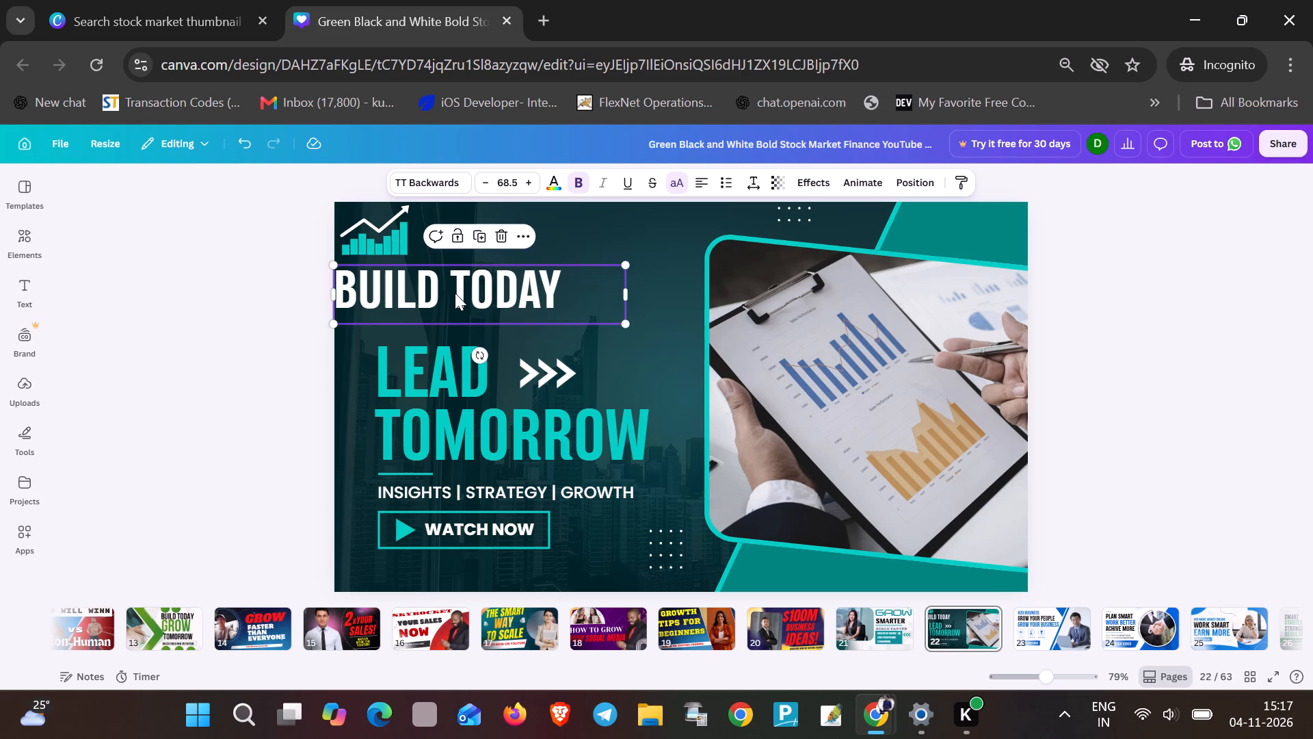
Recolour the BUILD TODAY heading to light orange (#ffce51).
double_click(455, 293)
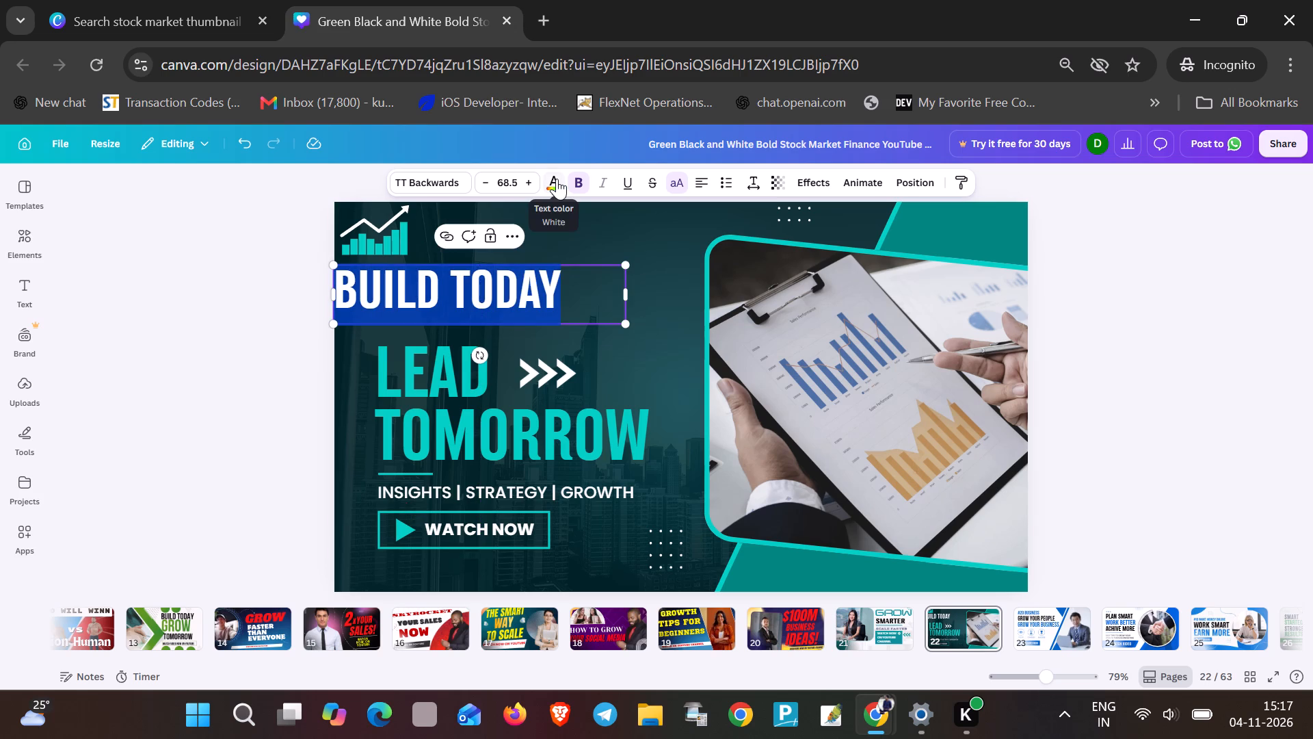
click(557, 179)
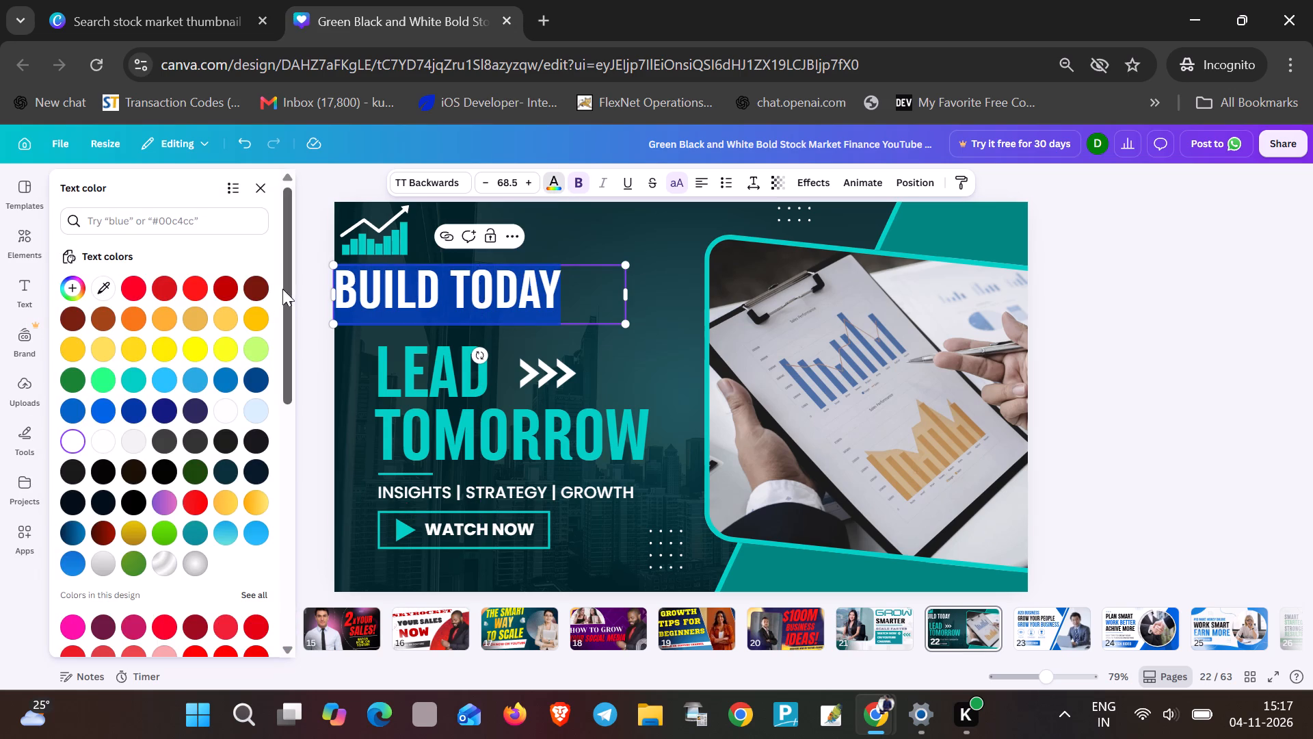
click(222, 318)
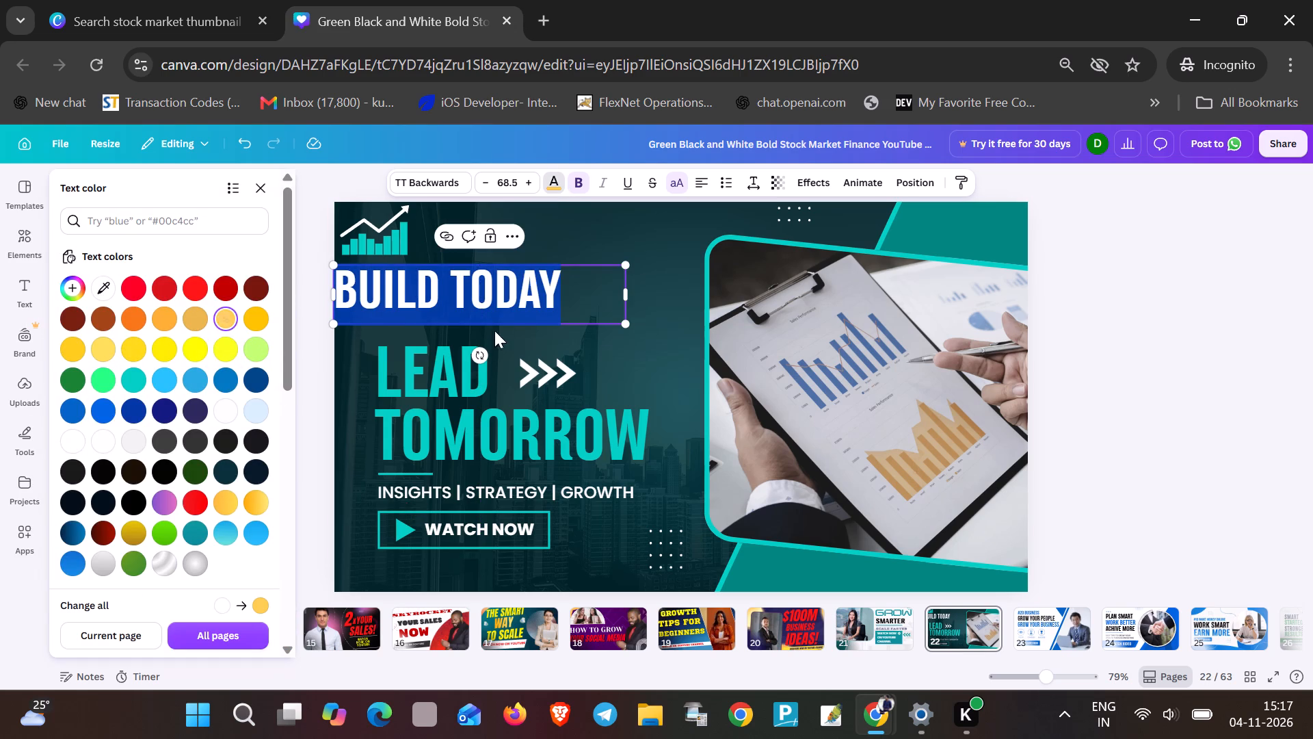
click(505, 294)
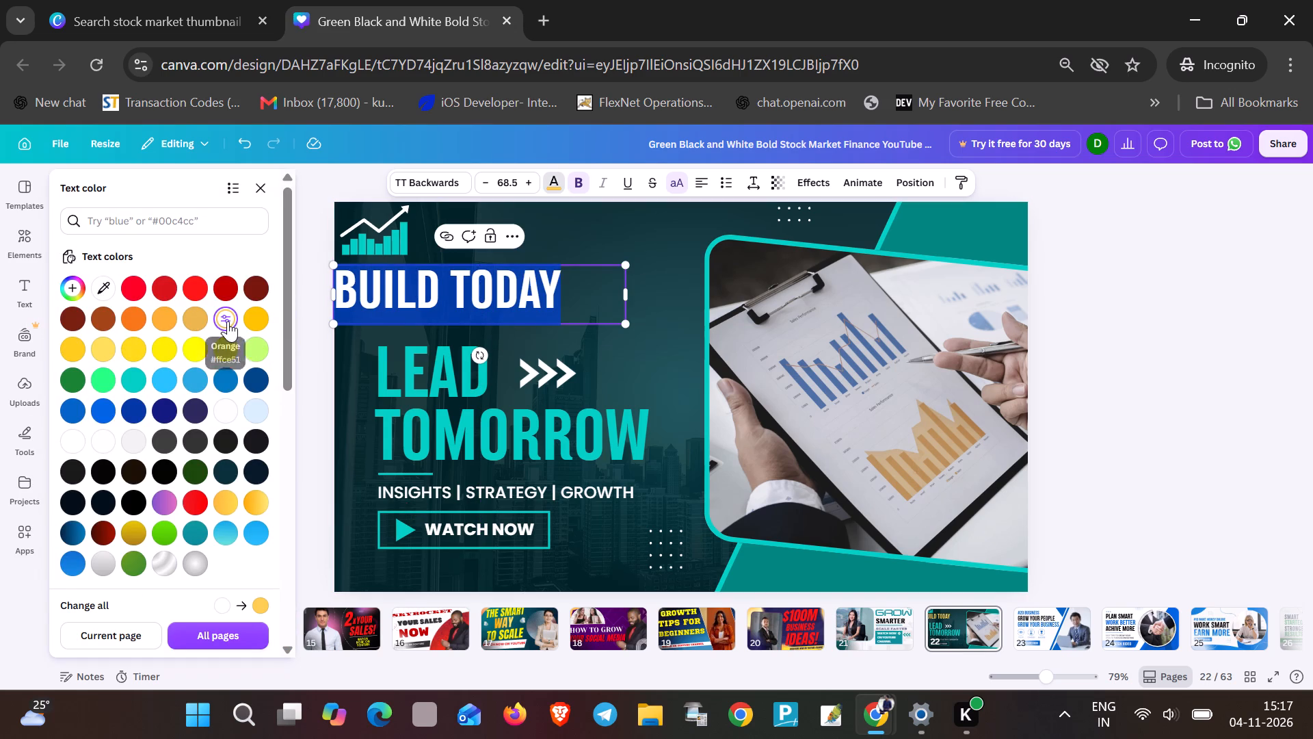
click(421, 306)
click(437, 284)
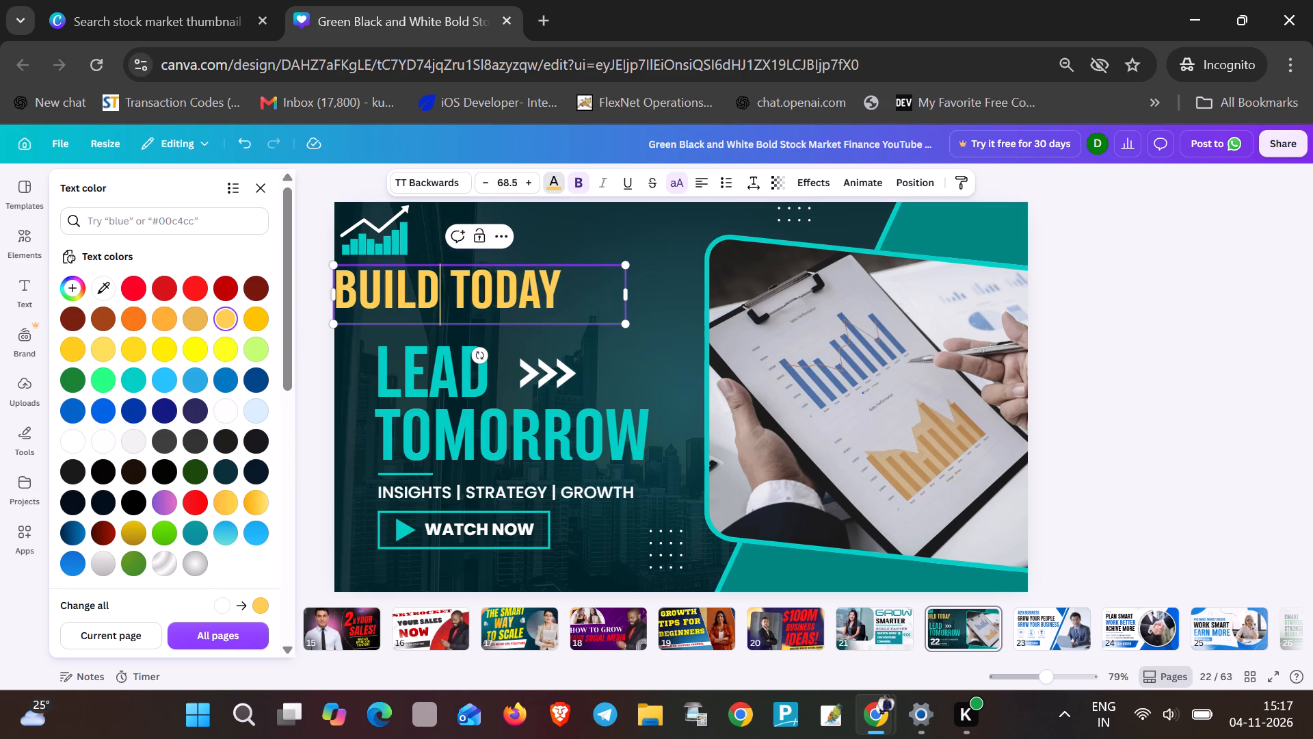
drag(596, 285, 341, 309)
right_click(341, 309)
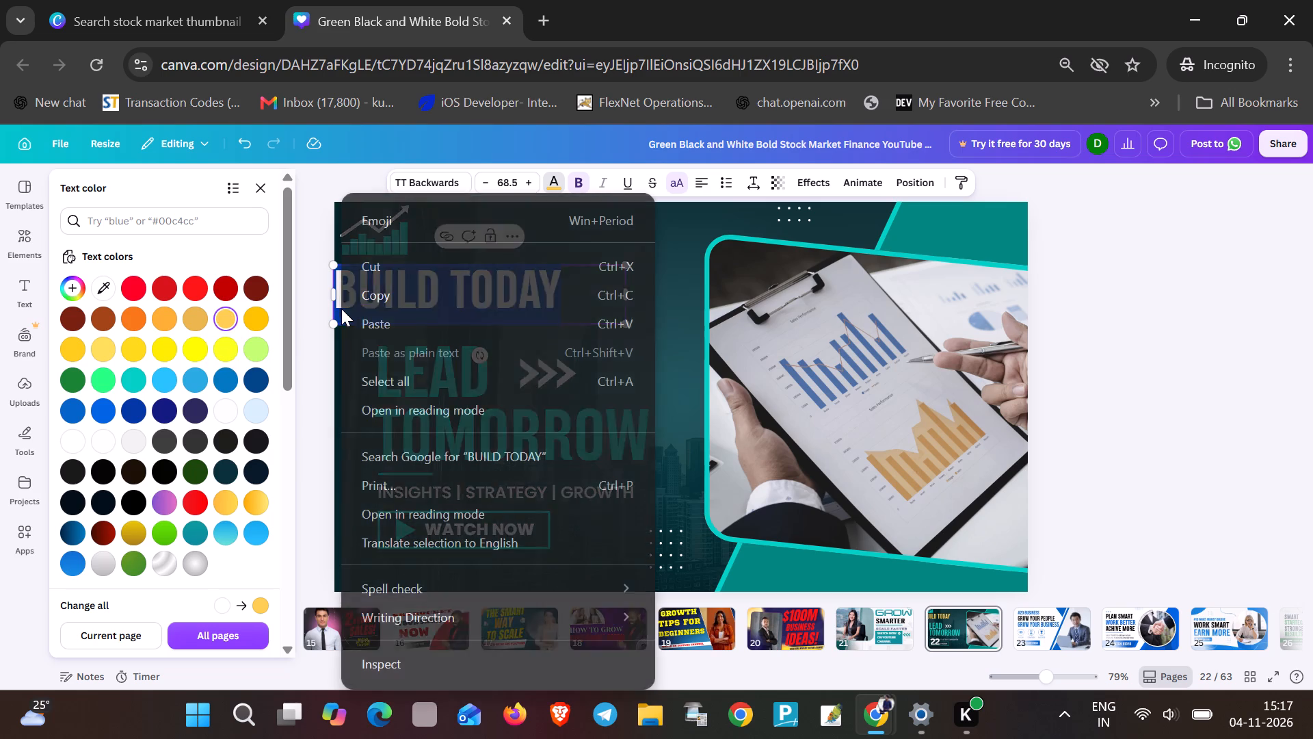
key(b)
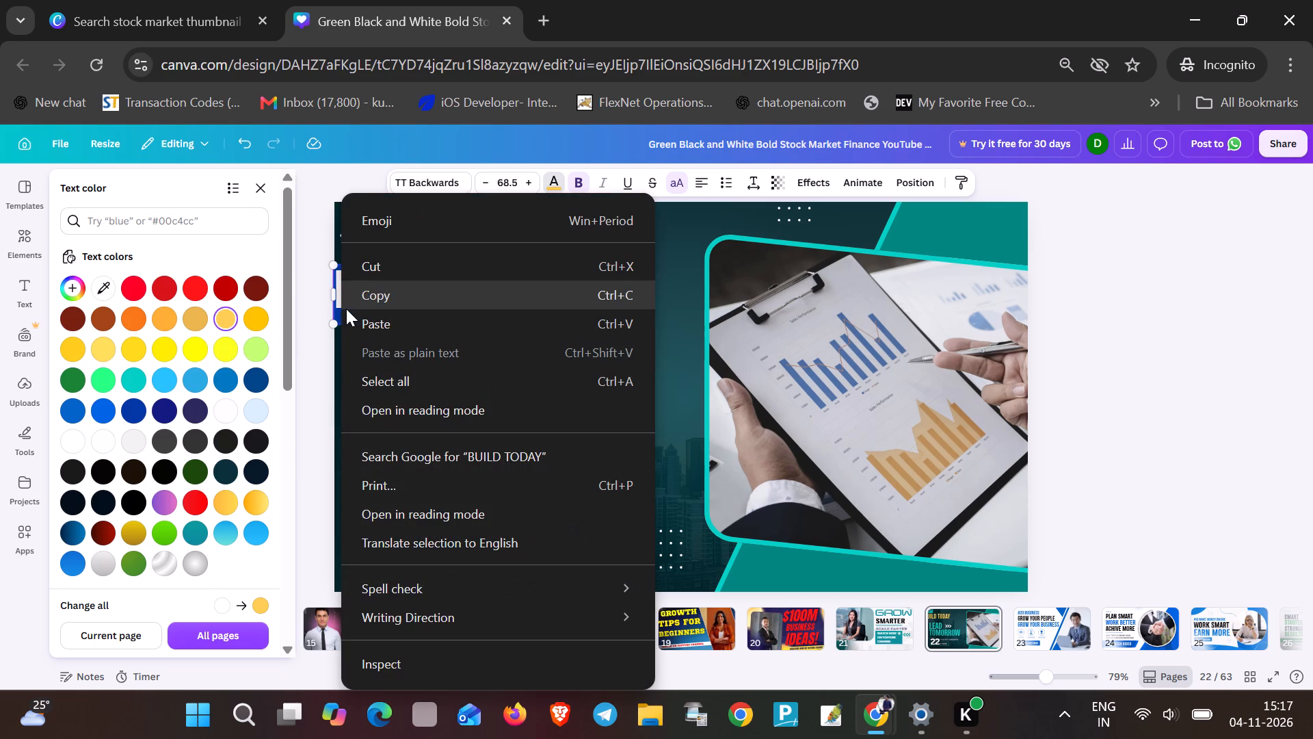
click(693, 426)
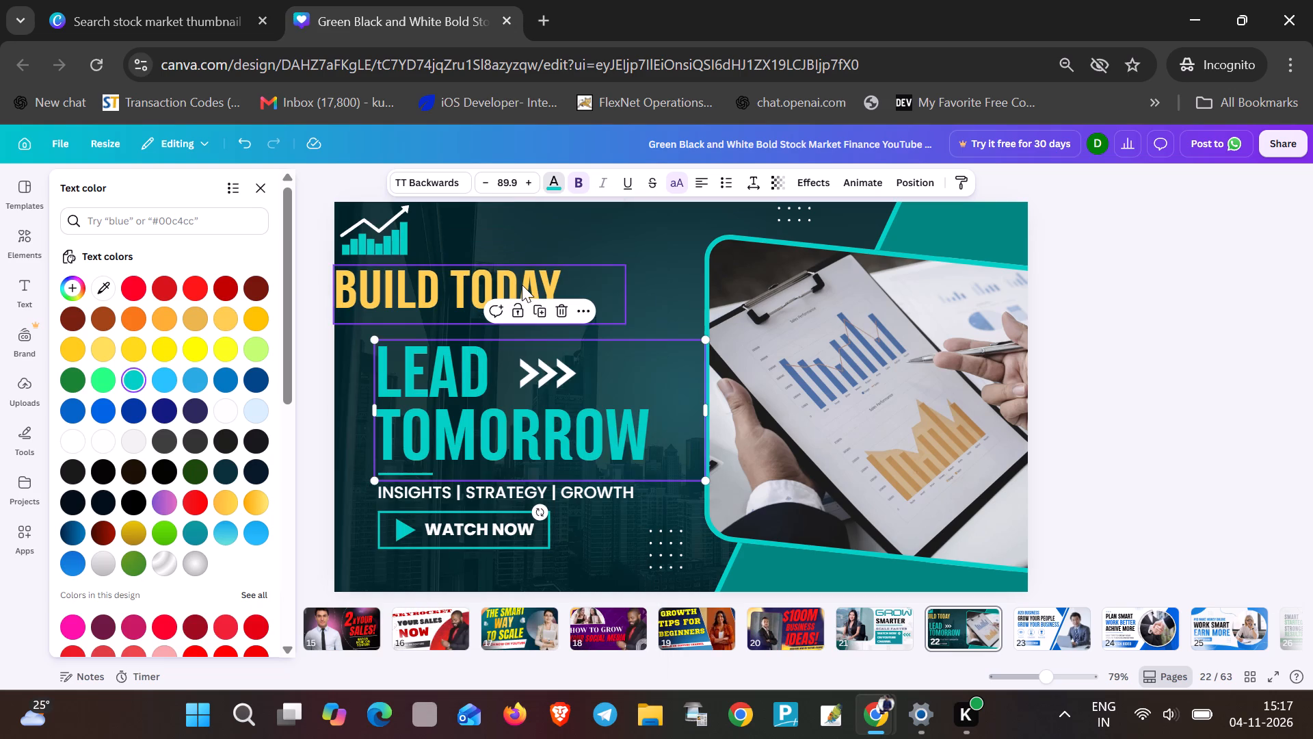
Retype the orange heading's text as BUILD TODAY.
double_click(522, 285)
click(519, 285)
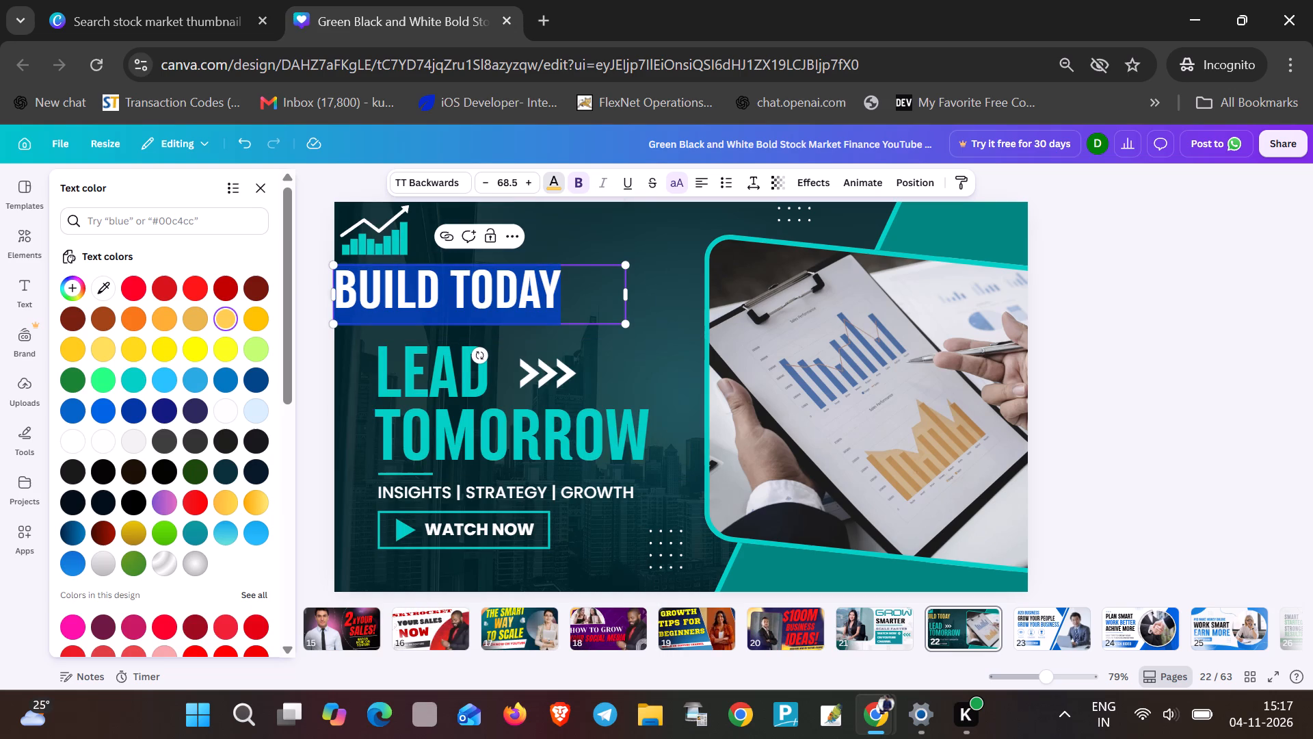
text(build today)
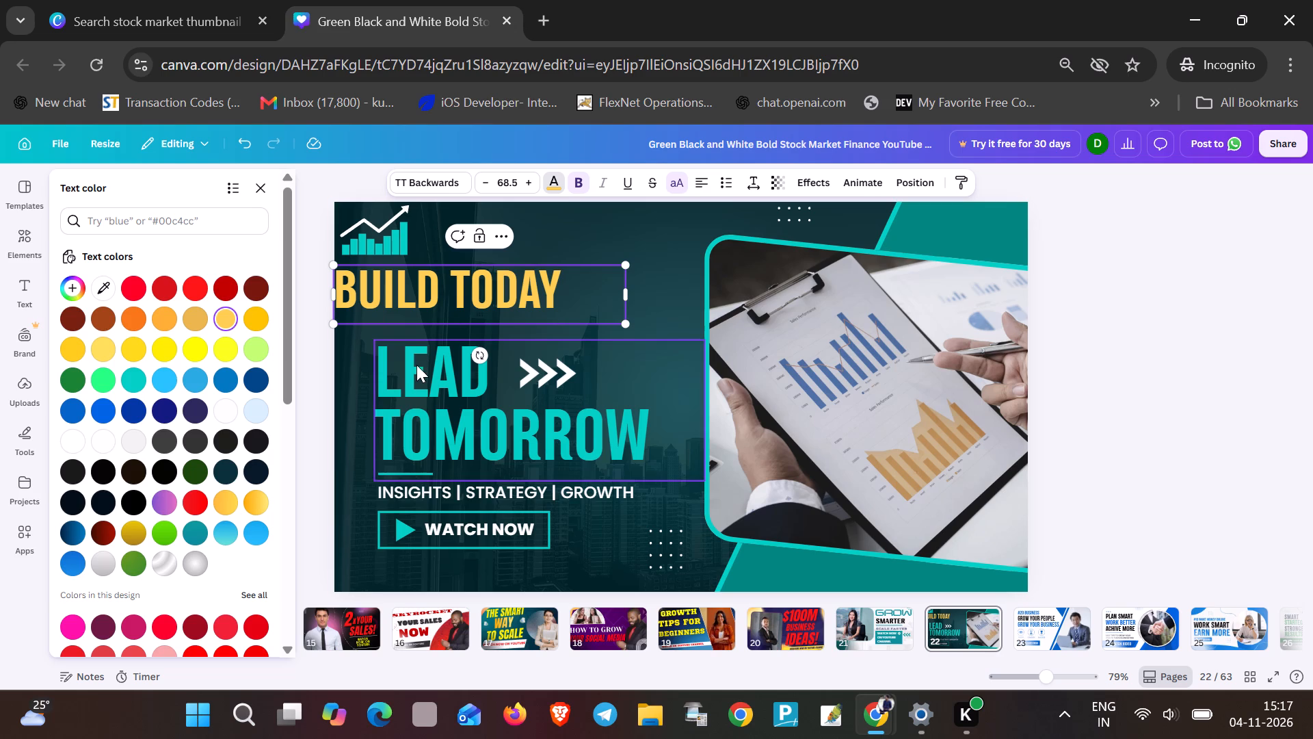
Browse the available fonts for the BUILD TODAY heading.
triple_click(427, 282)
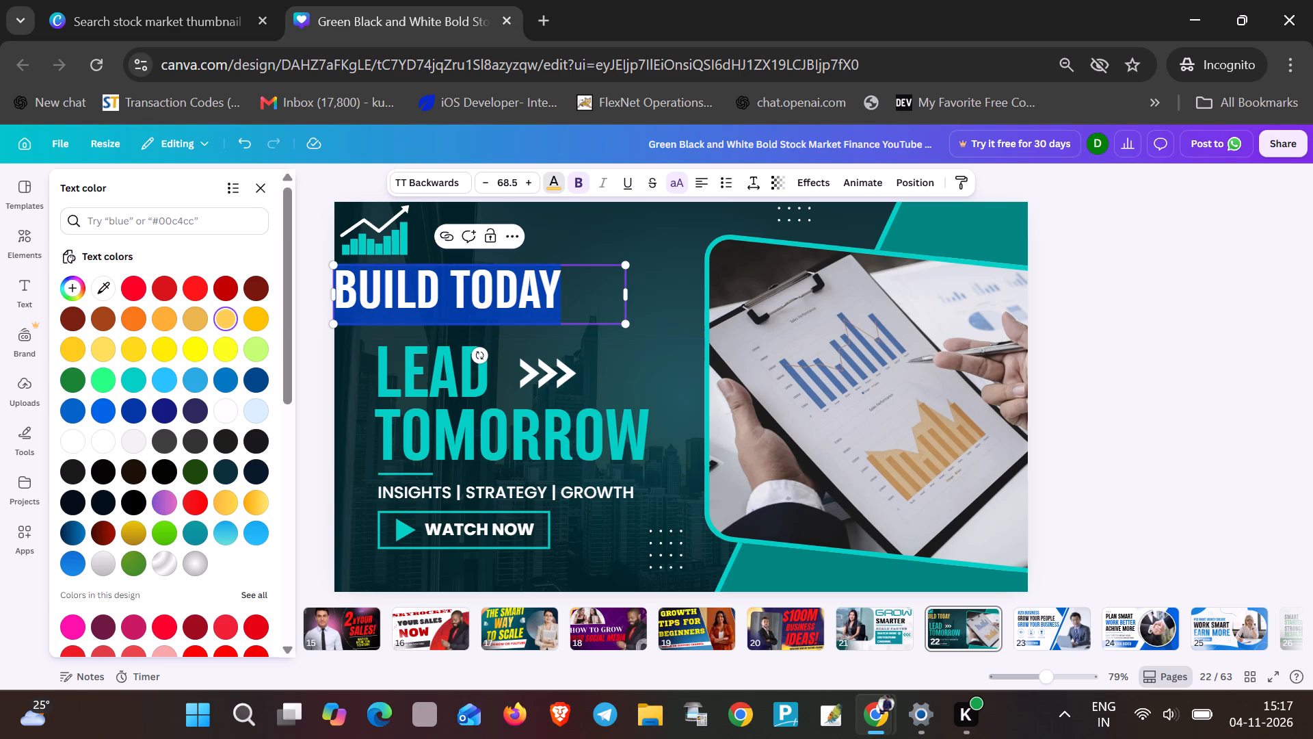
click(429, 181)
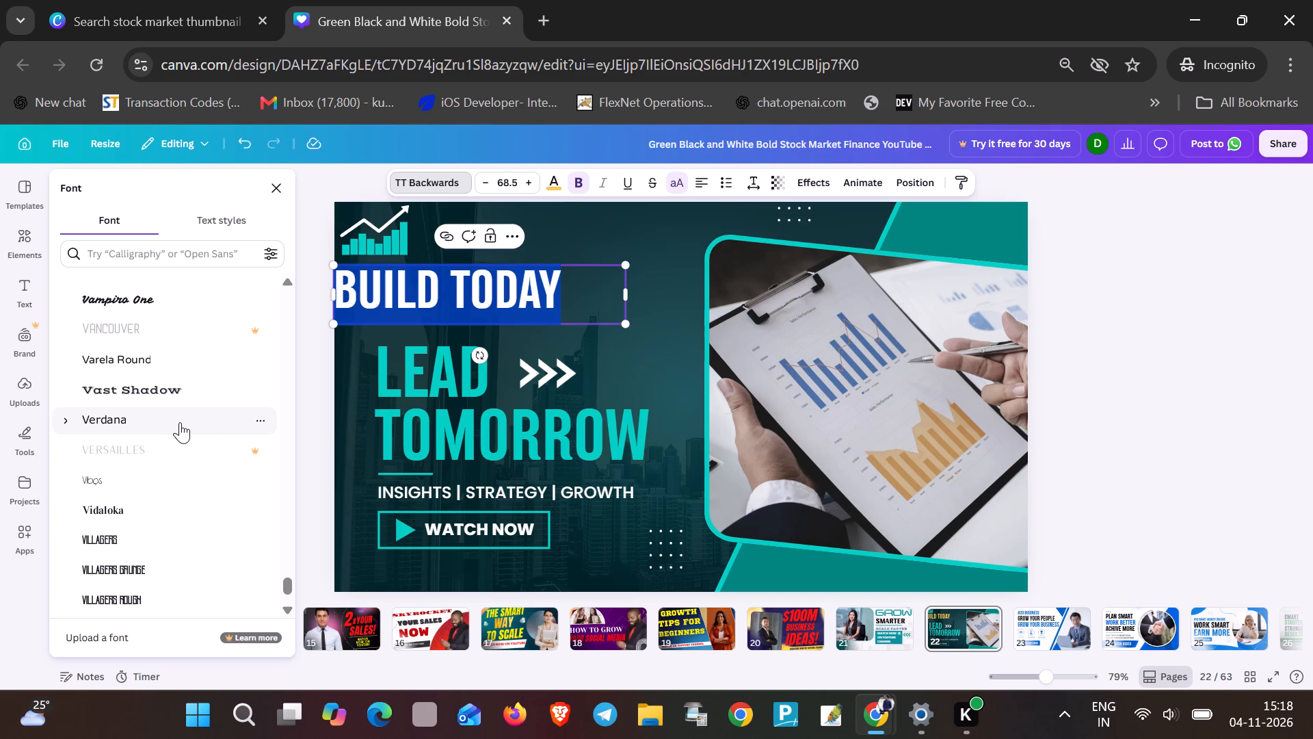
Retype the teal heading's text as LEAD TOMORROW, correcting any misspelling.
click(440, 391)
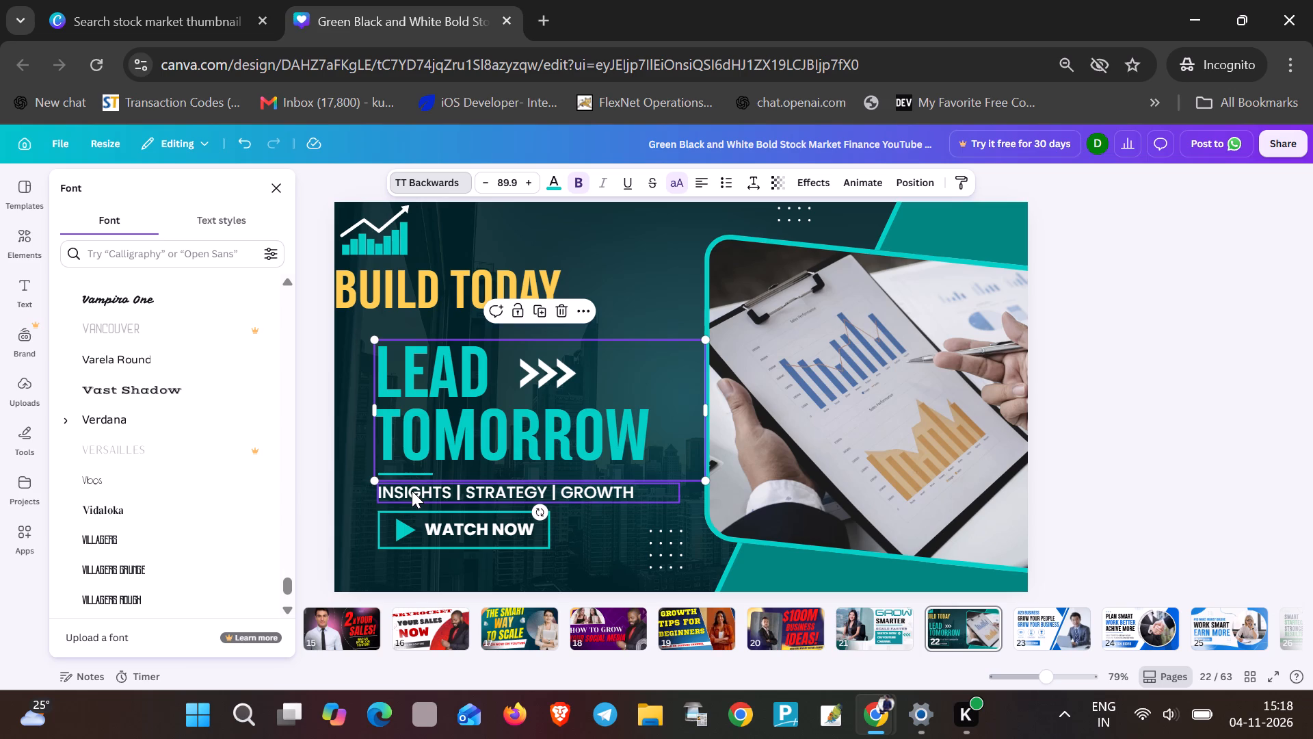
click(442, 435)
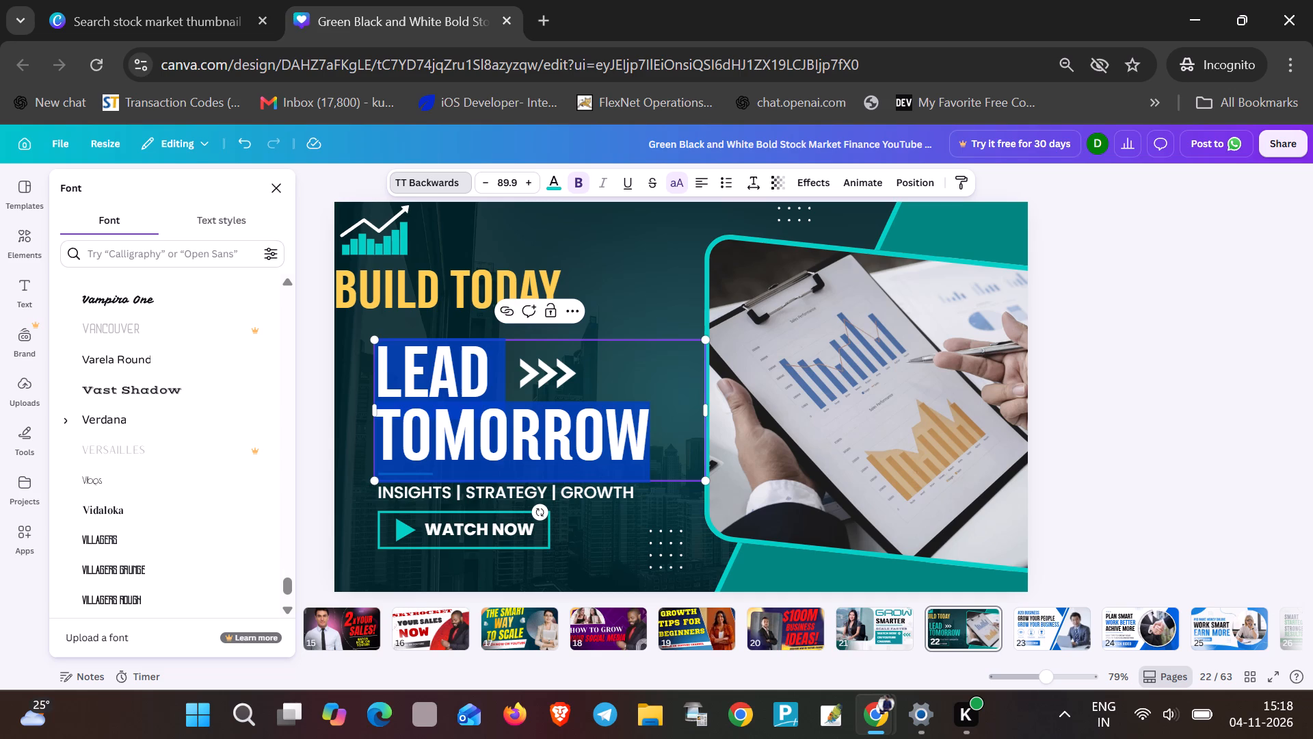
click(440, 373)
drag(660, 430, 385, 382)
key(l)
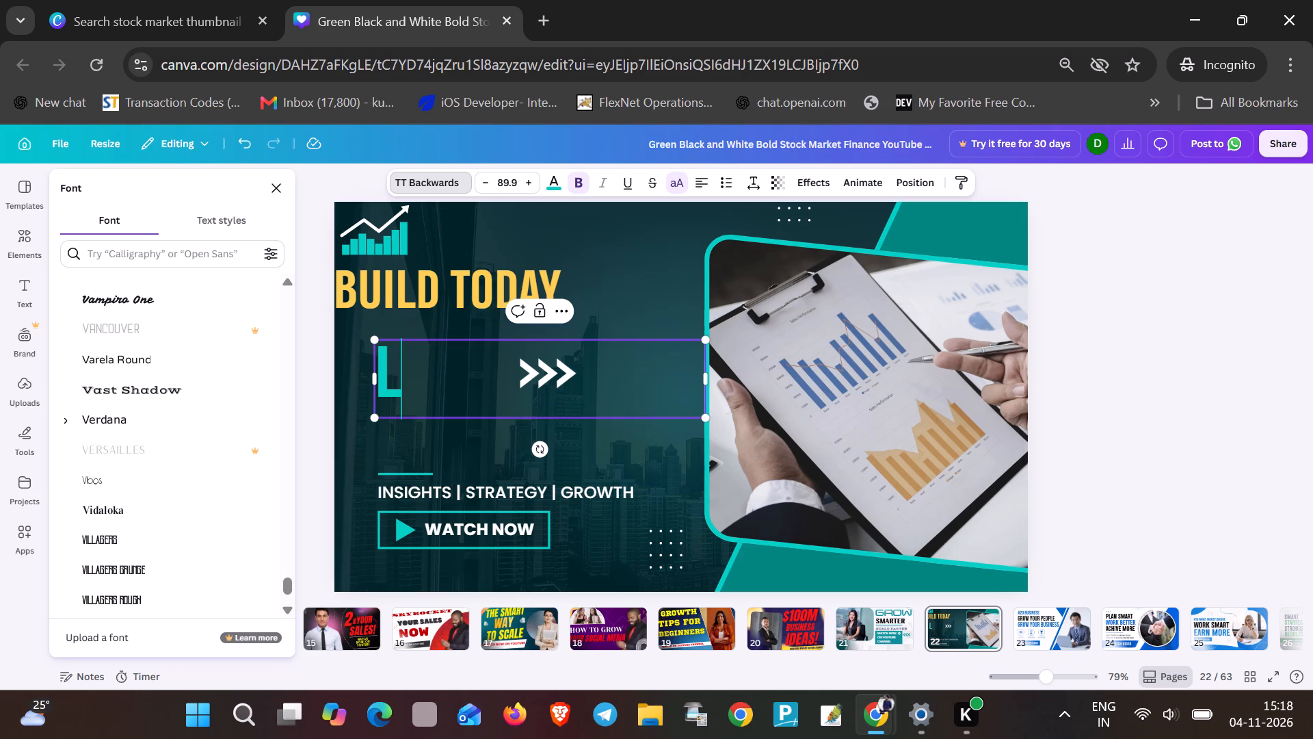
text(ea)
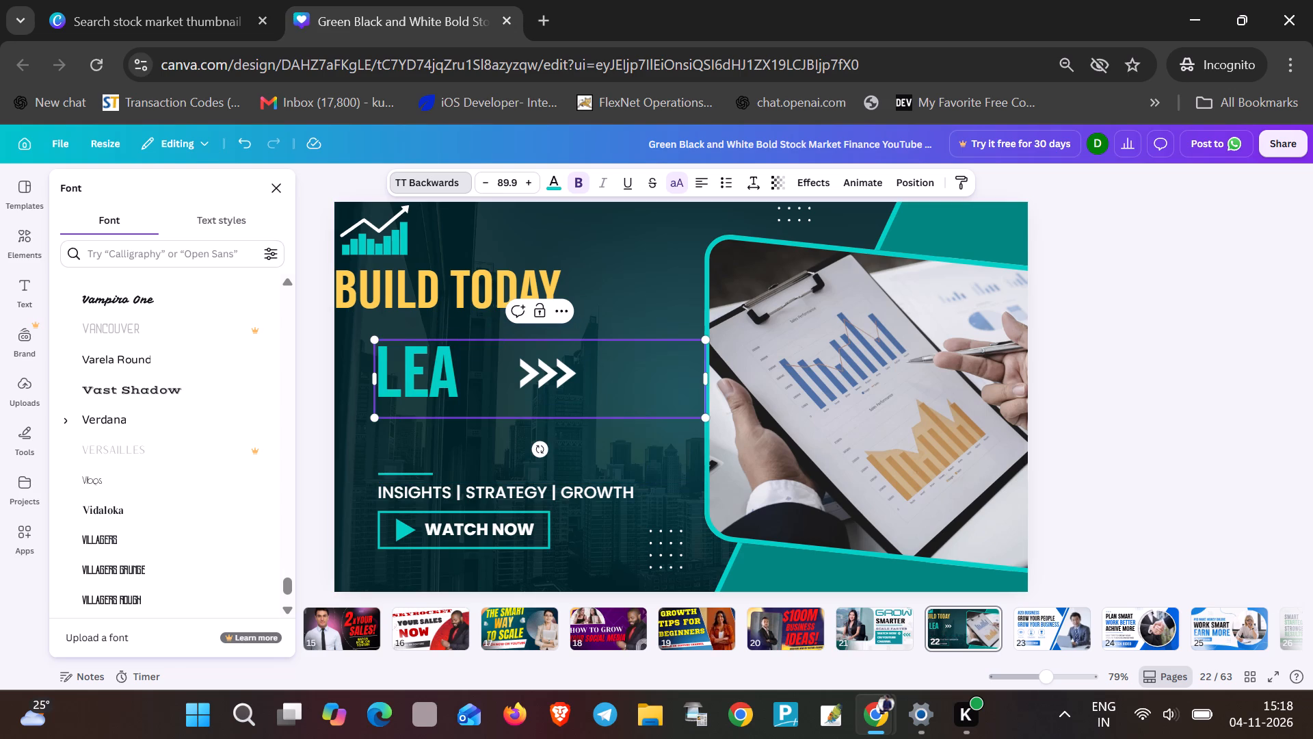
text(d tpmorrow)
click(419, 414)
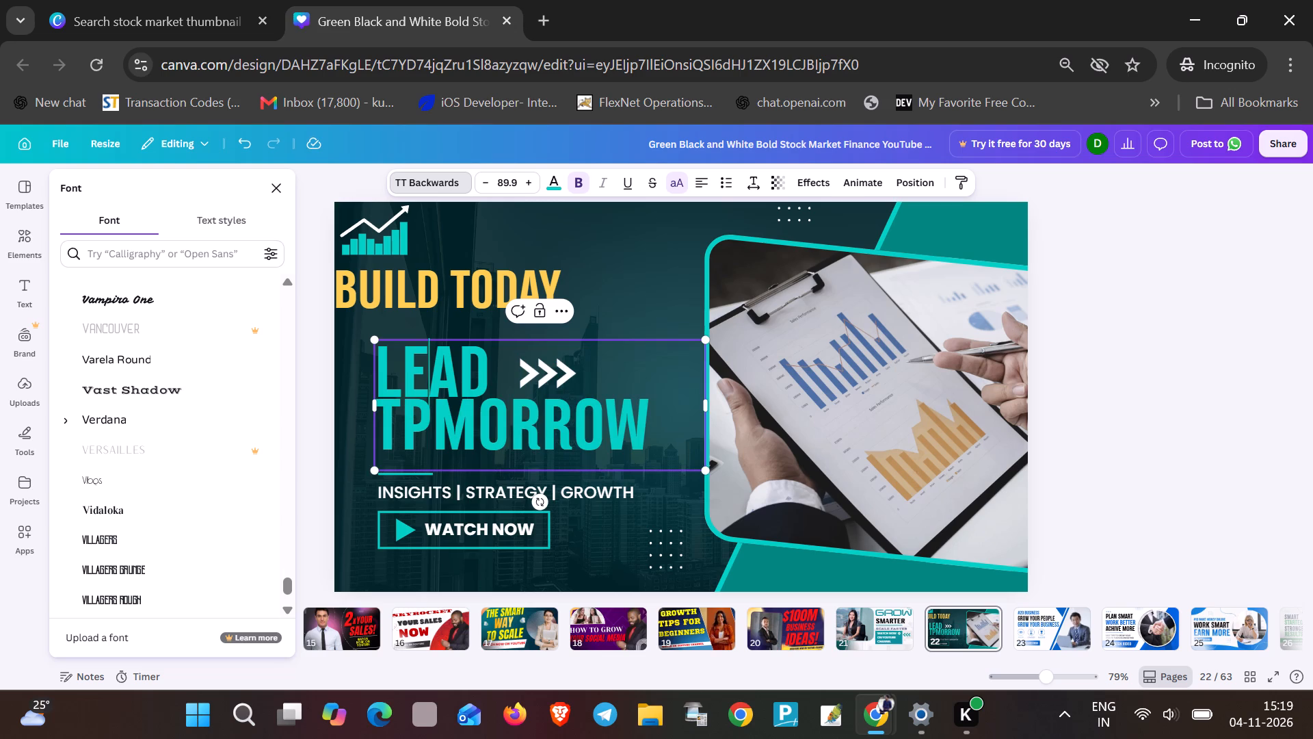
click(432, 425)
key(BackSpace)
key(o)
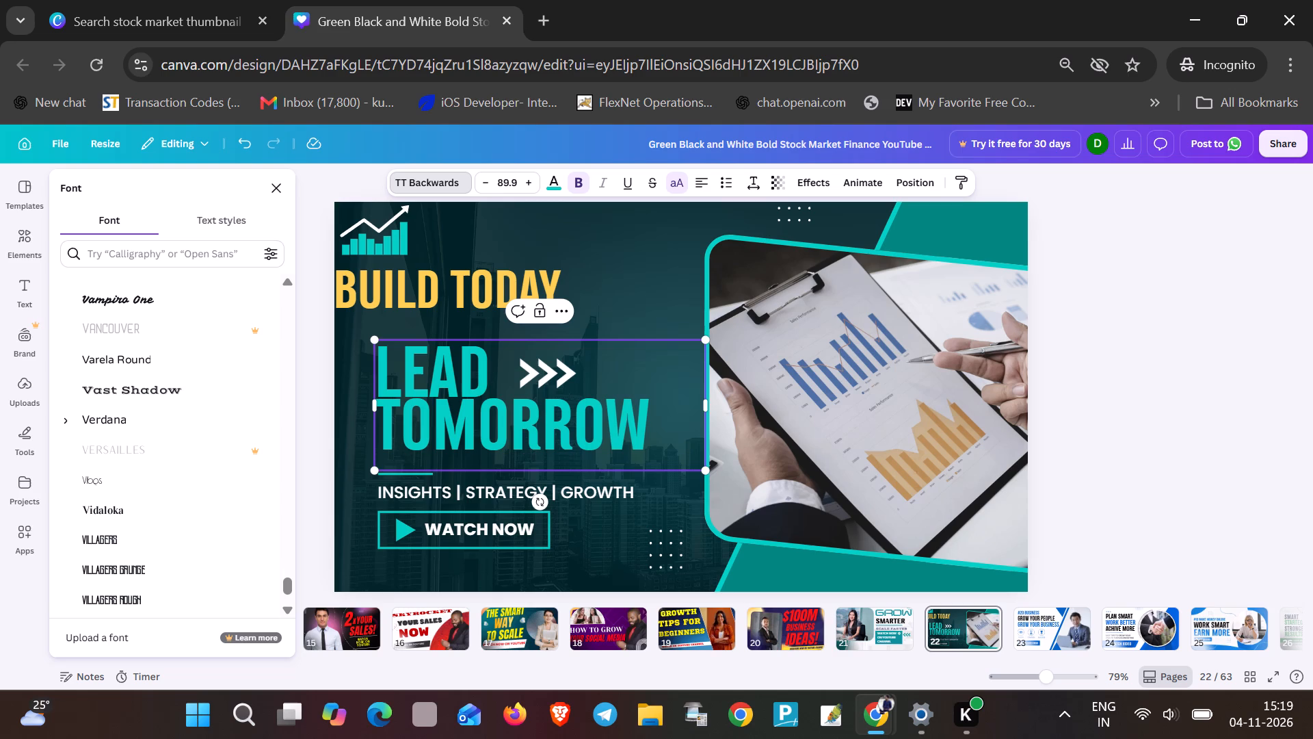
click(585, 426)
click(601, 298)
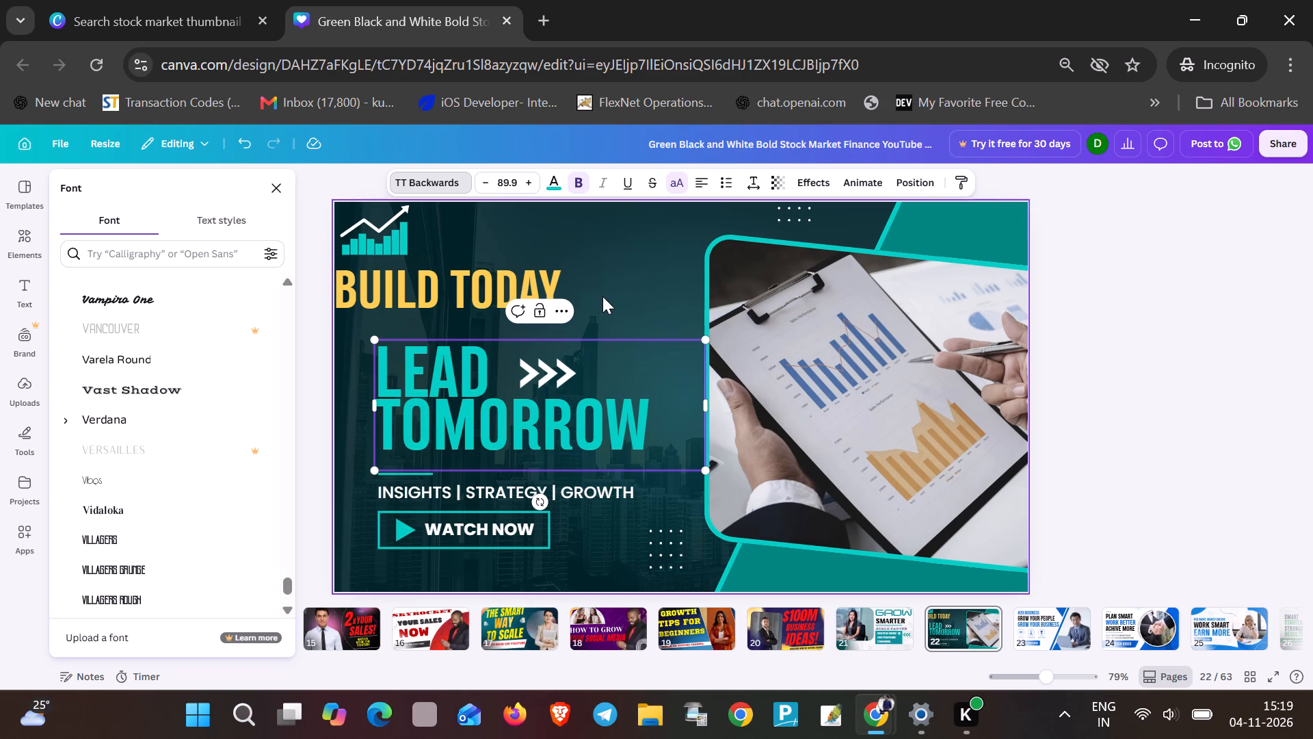
Move the white triple chevrons up beside the BUILD TODAY heading, just right of it.
drag(550, 375, 613, 337)
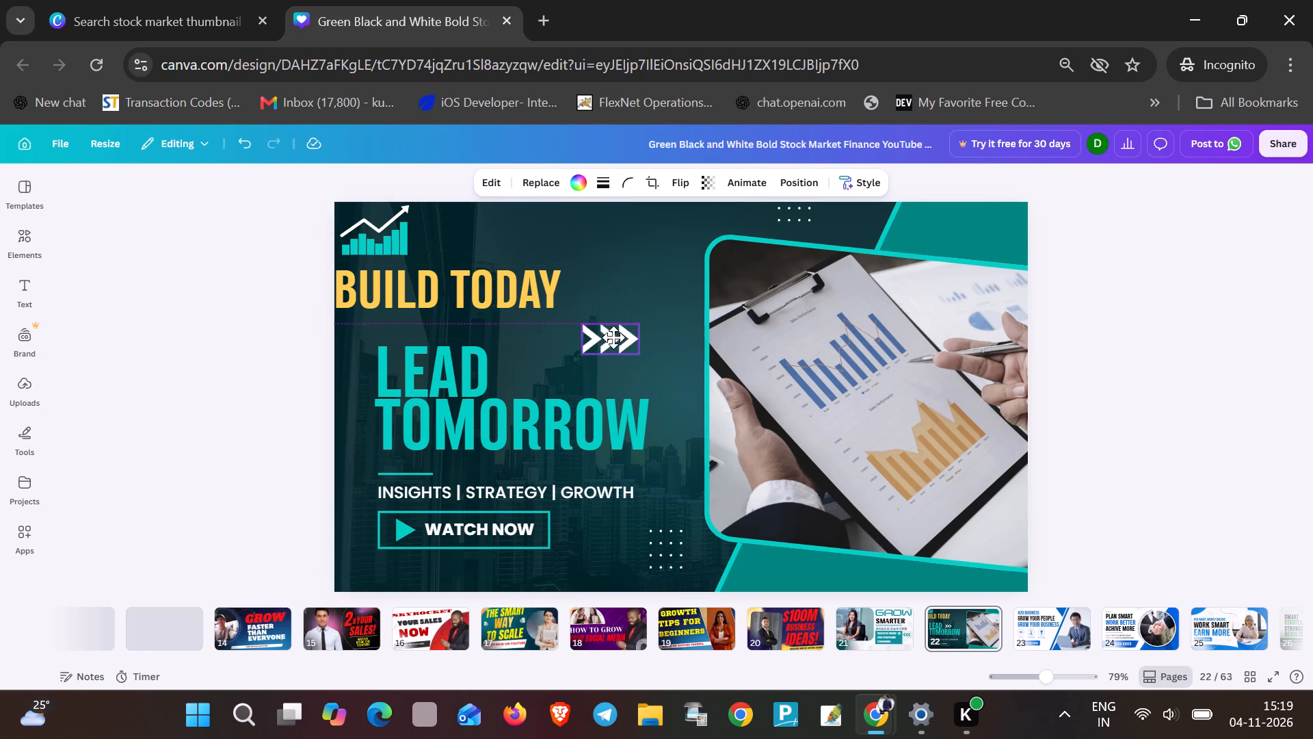
drag(613, 337, 626, 290)
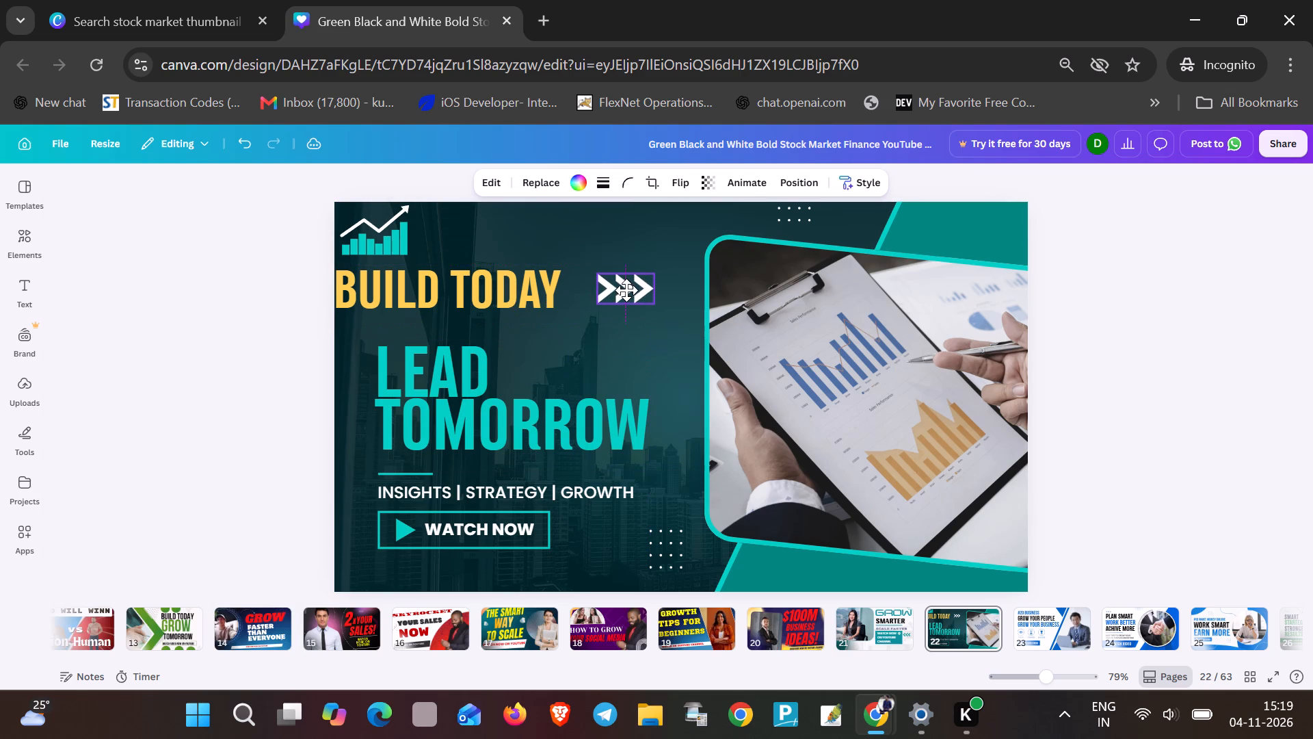
drag(626, 290, 628, 291)
Move the LEAD TOMORROW heading left, toward the left edge of the BUILD TODAY heading.
click(455, 375)
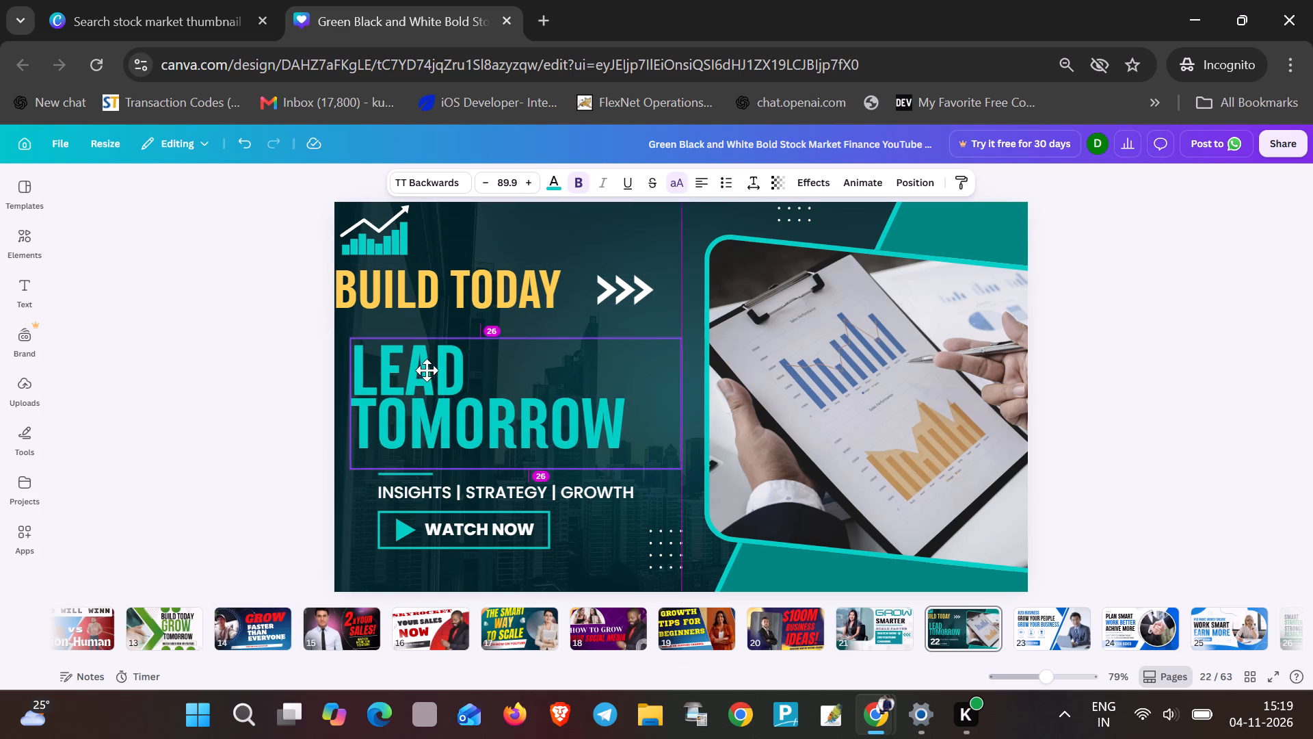
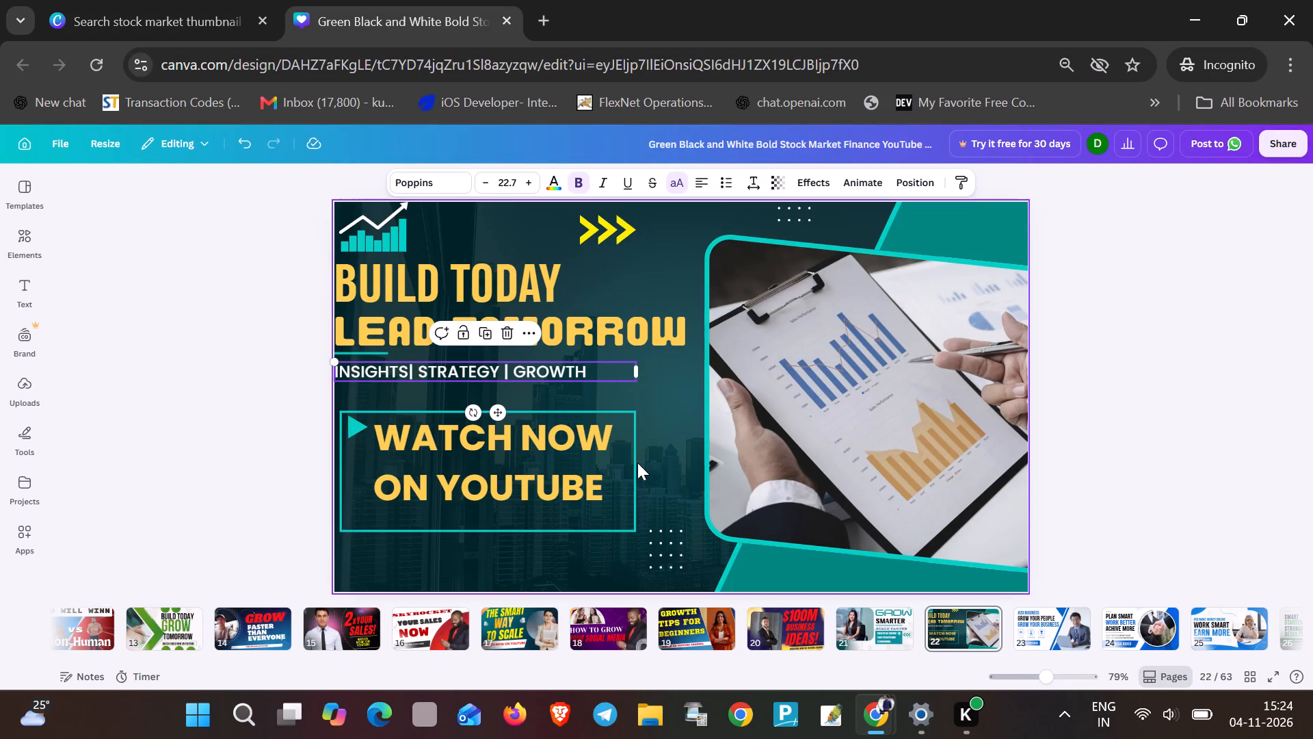
Move the empty teal frame up so it sits just beneath the INSIGHTS | STRATEGY | GROWTH line.
drag(638, 464, 637, 461)
drag(637, 461, 633, 441)
click(679, 433)
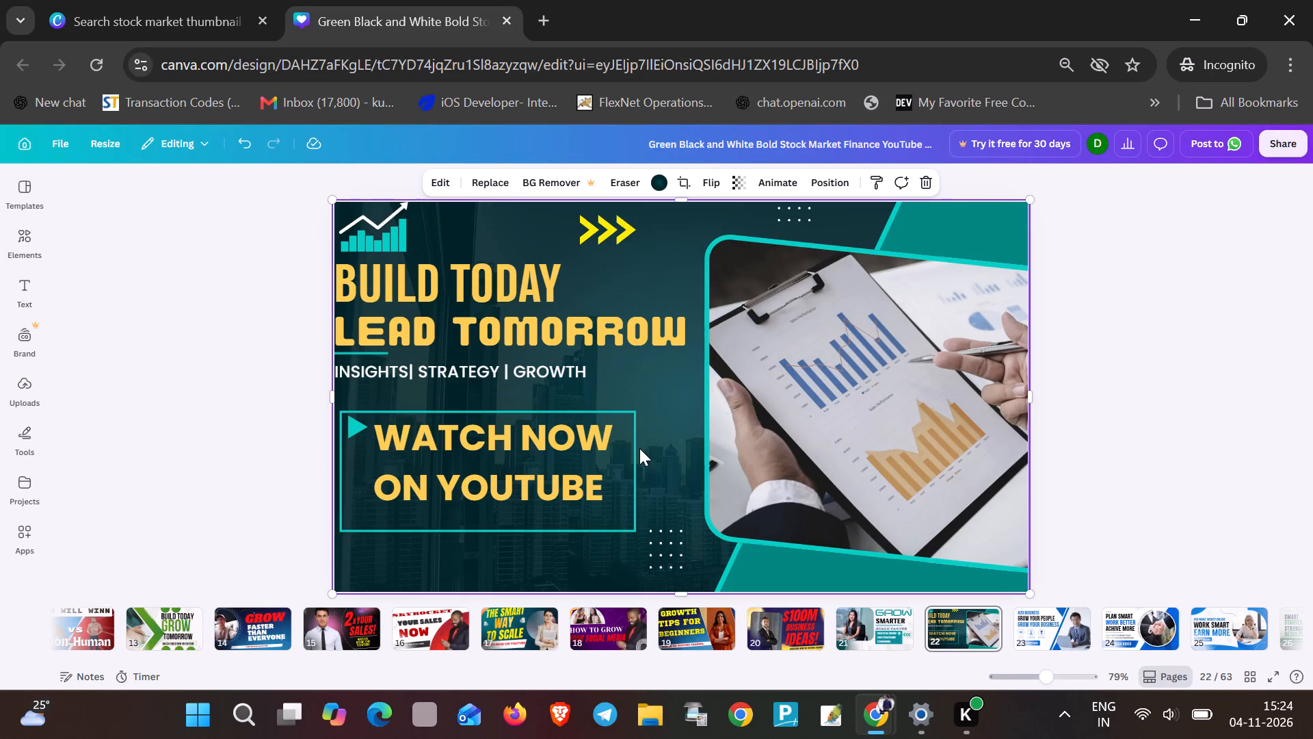
drag(634, 454, 626, 430)
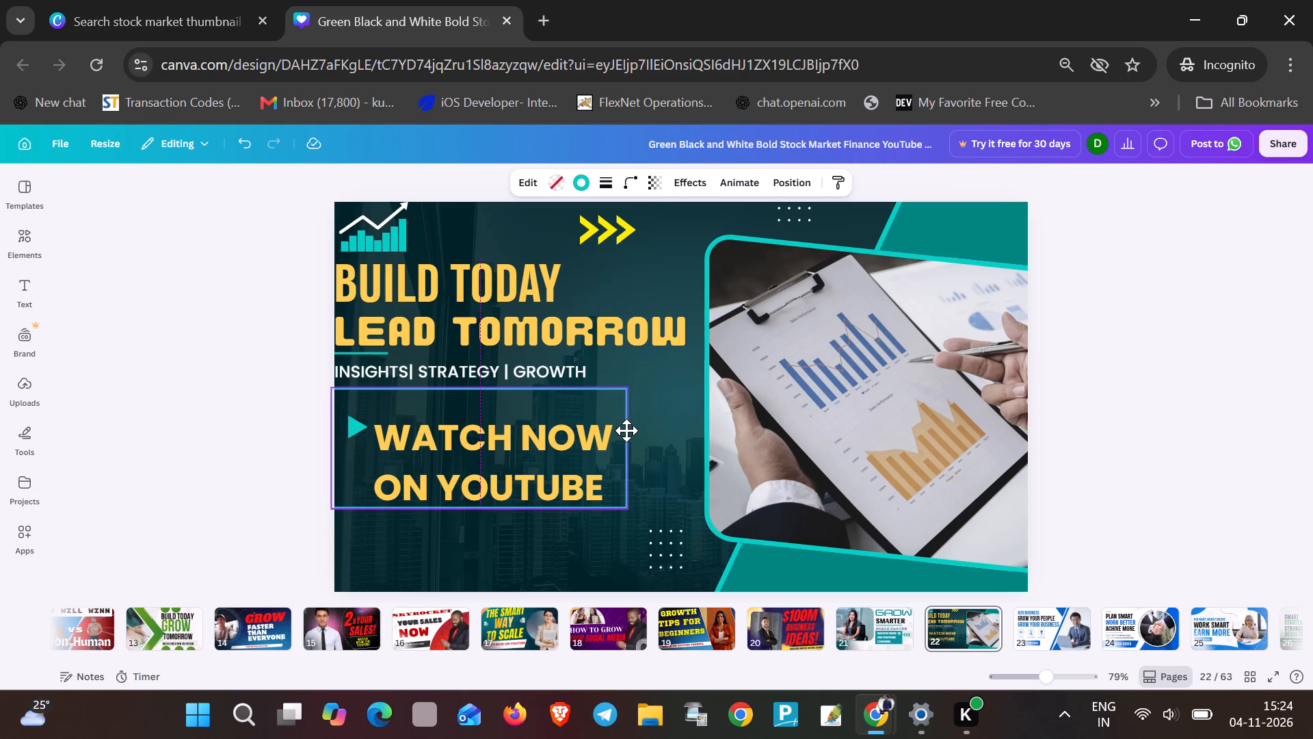
drag(626, 430, 633, 428)
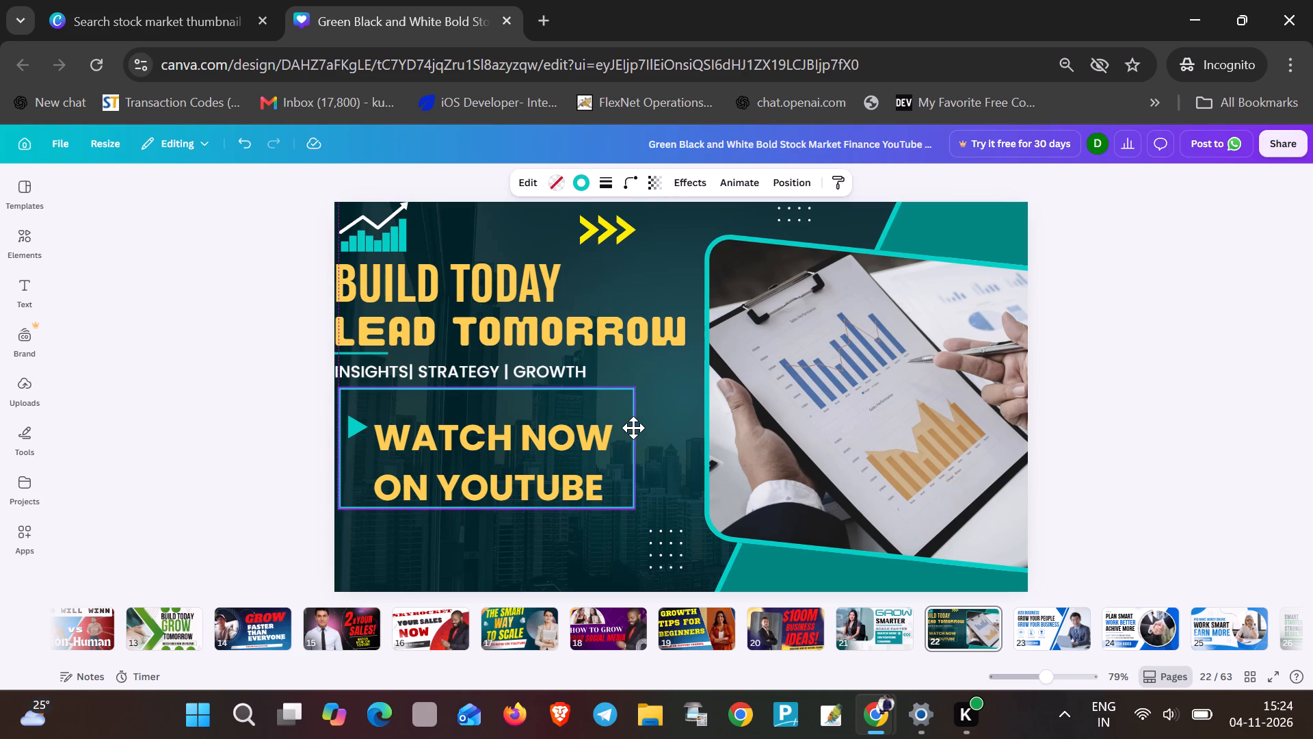
drag(633, 428, 632, 428)
Move the teal play triangle and the WATCH NOW ON YOUTUBE text up to fit inside the raised frame.
drag(349, 430, 345, 430)
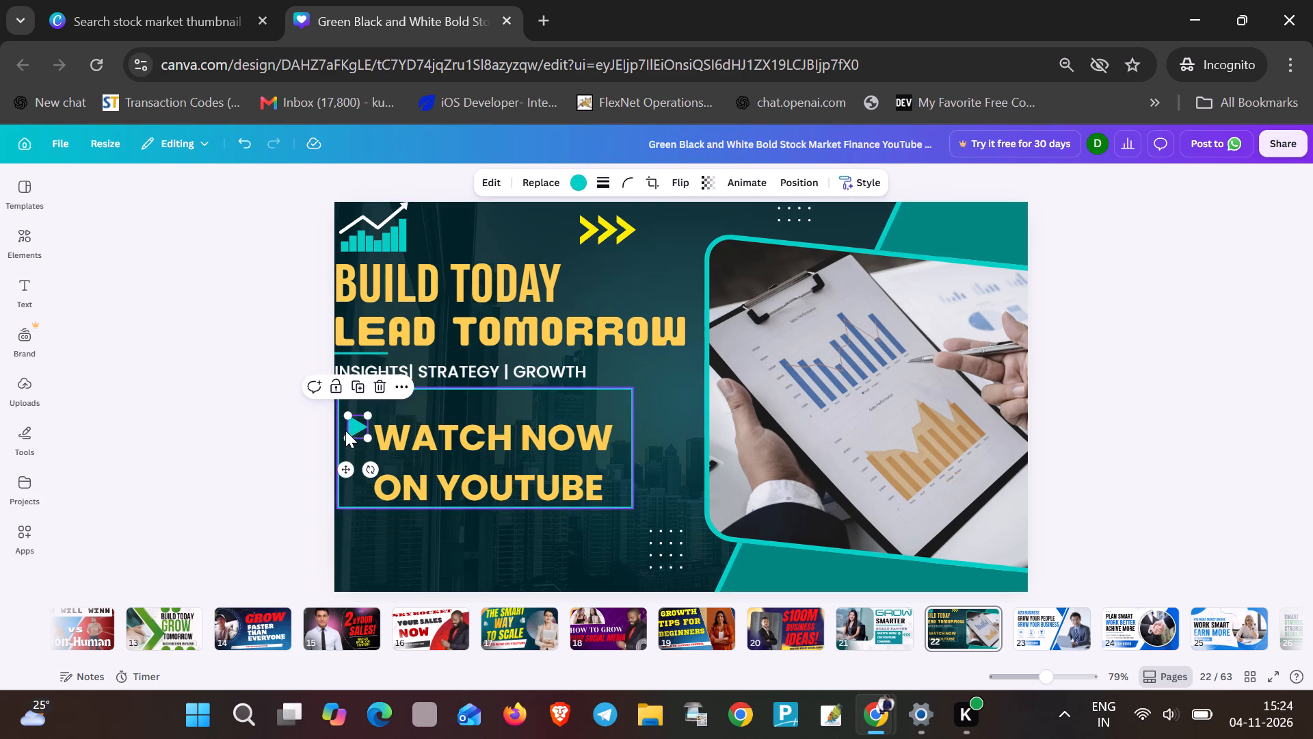
drag(345, 430, 350, 409)
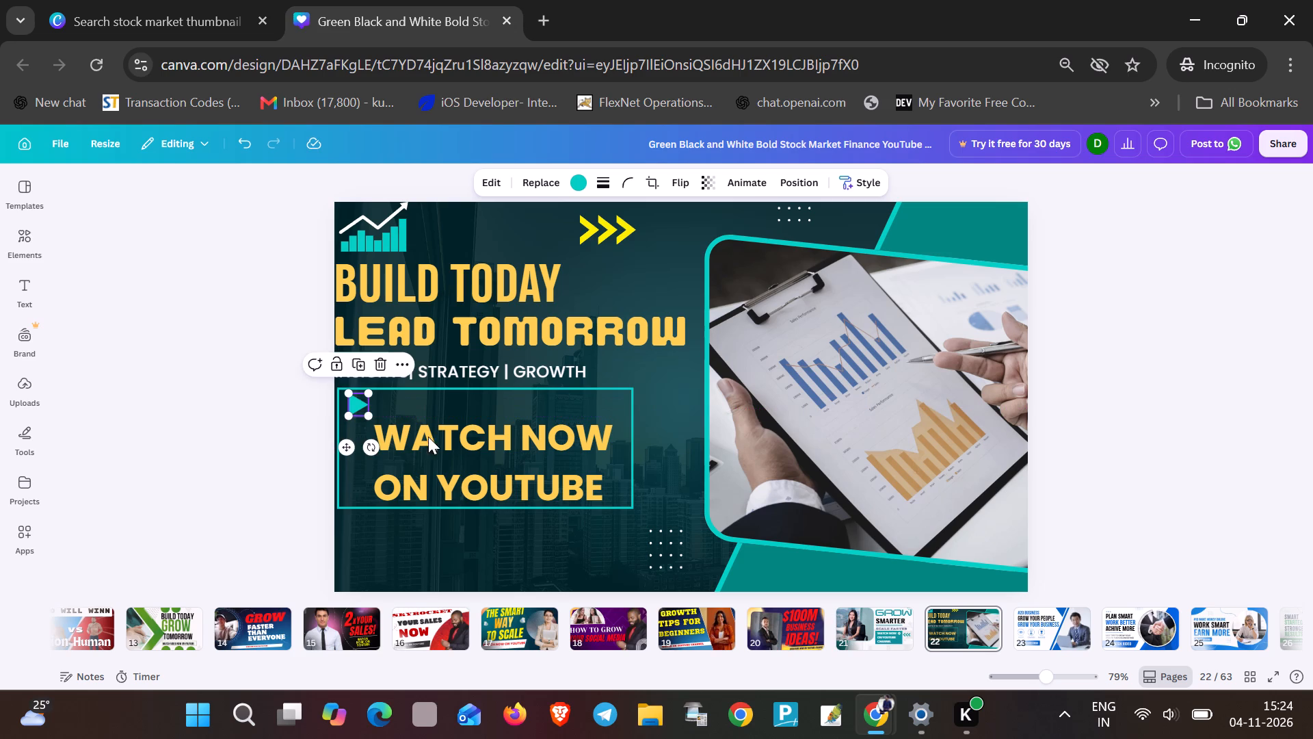
drag(483, 454, 476, 432)
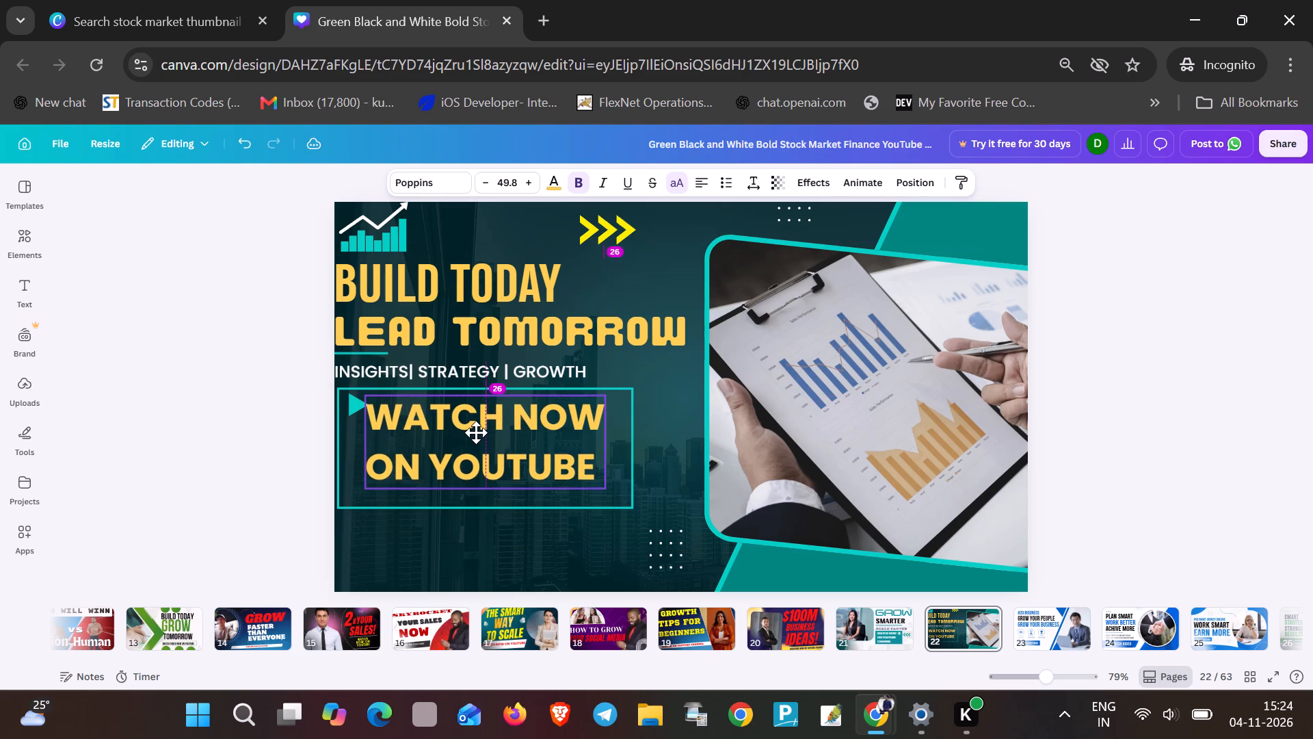
drag(476, 432, 486, 432)
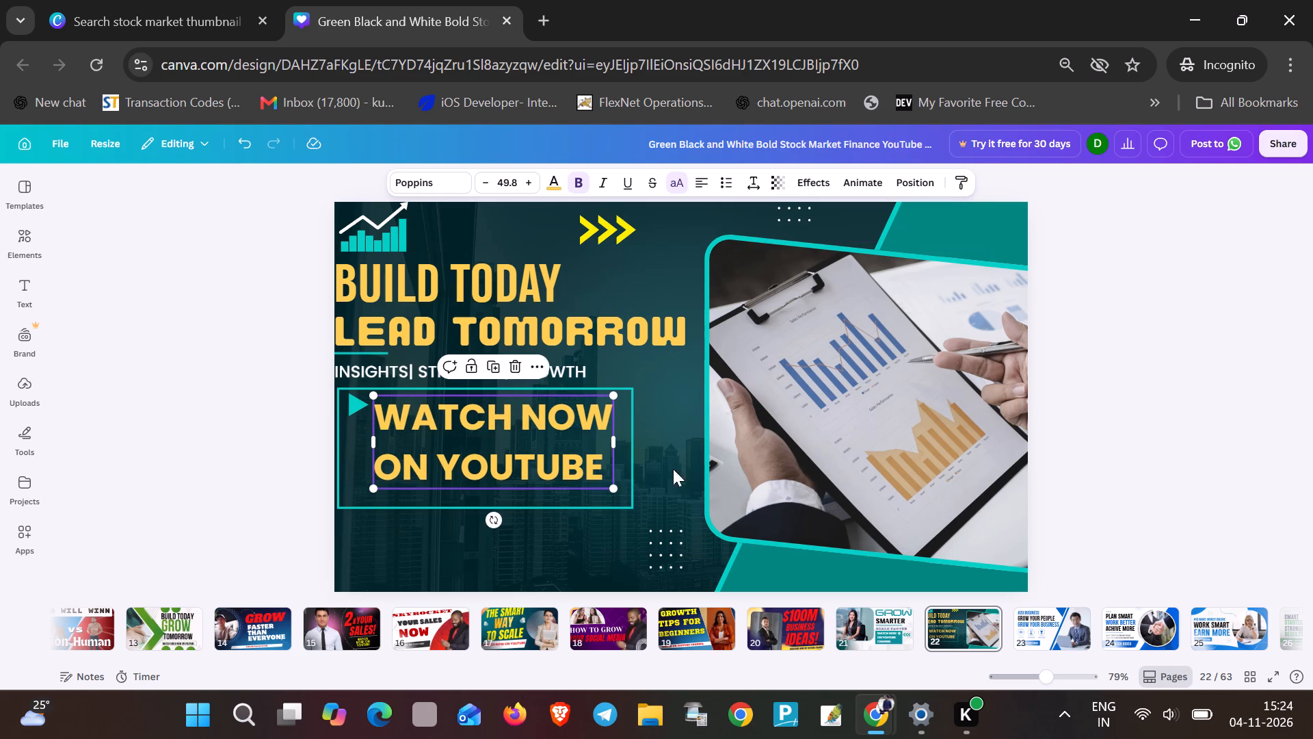
click(598, 537)
Move the lower white dot grid to the thumbnail's bottom-left corner, below the teal frame.
drag(663, 550, 424, 543)
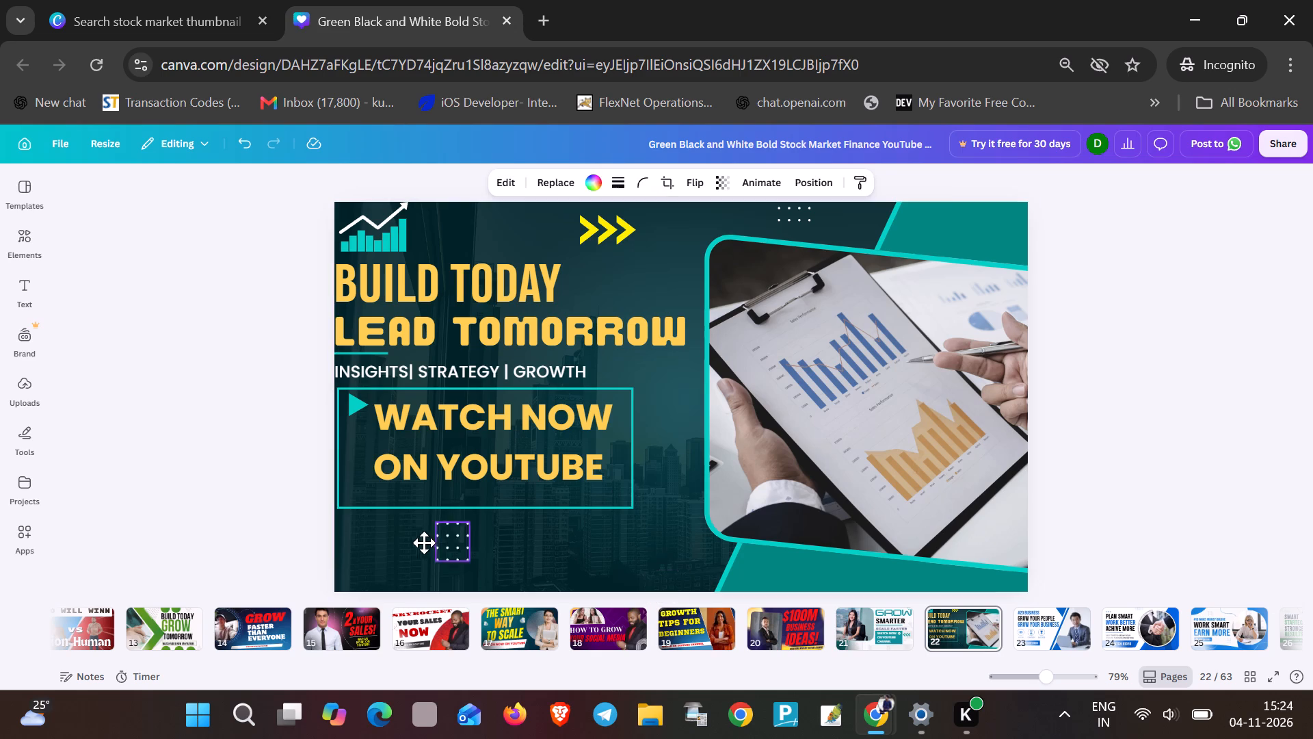
drag(424, 543, 362, 556)
click(362, 556)
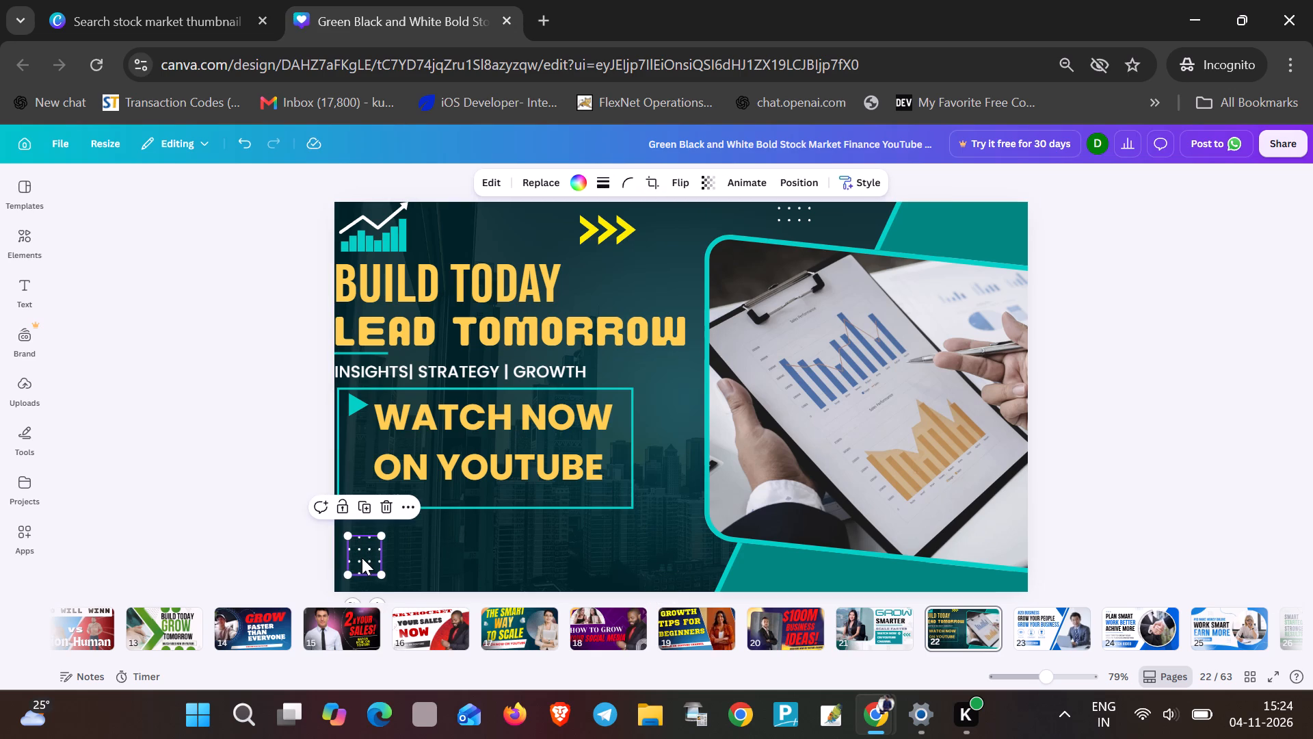
Duplicate the corner dot grid twice and space the copies evenly along the thumbnail's bottom edge.
key(ctrl+c)
key(ctrl+v)
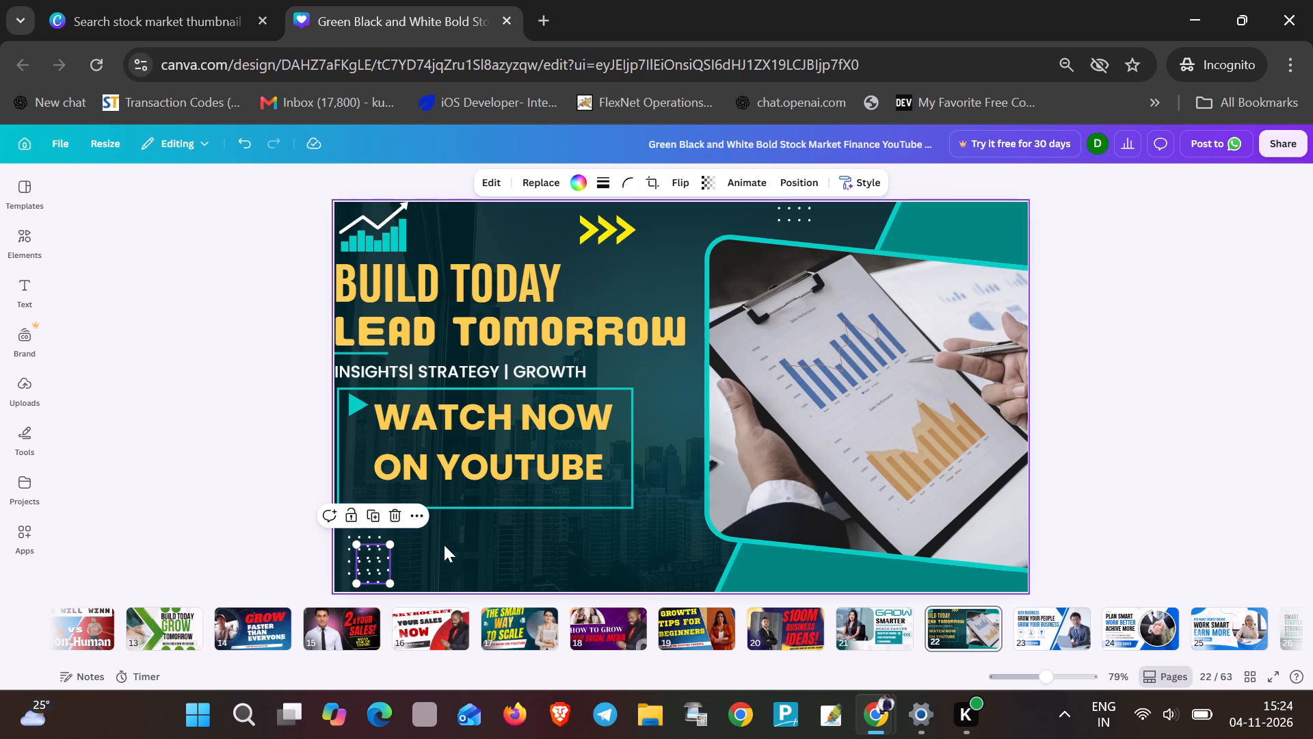
drag(366, 567, 450, 557)
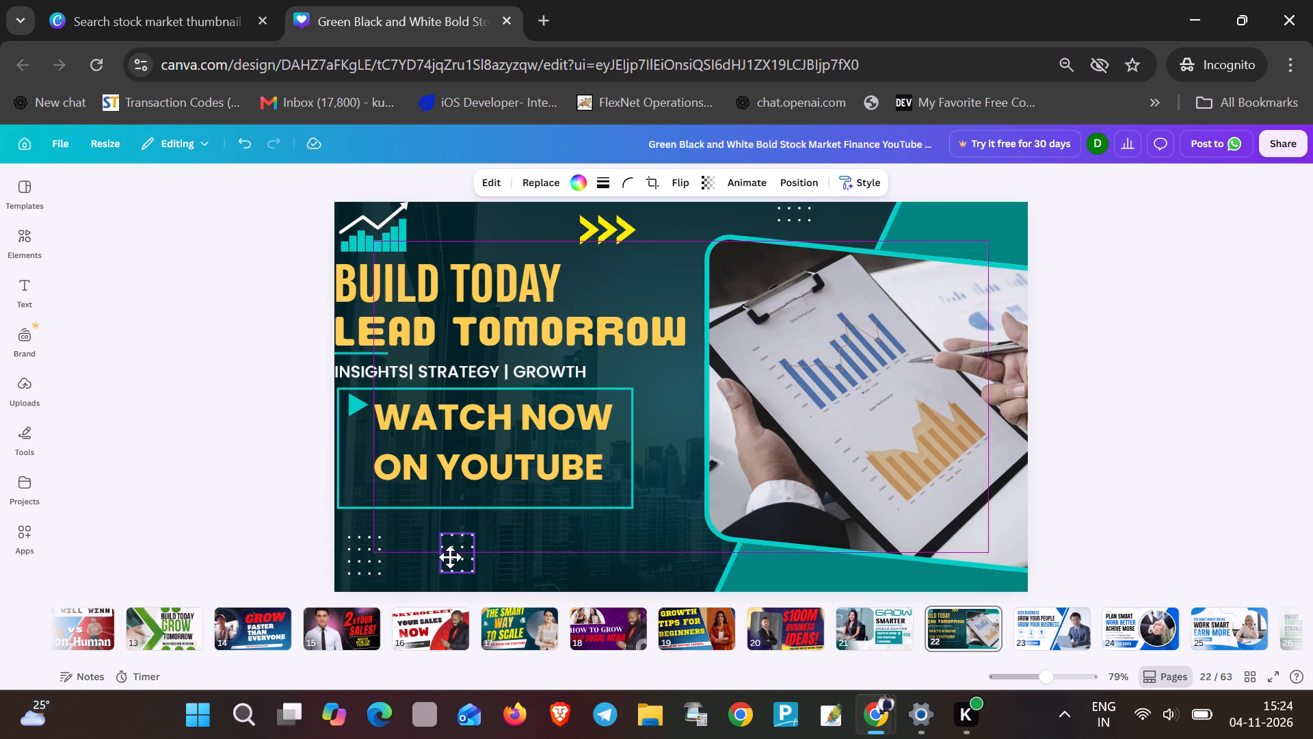
drag(450, 557, 453, 560)
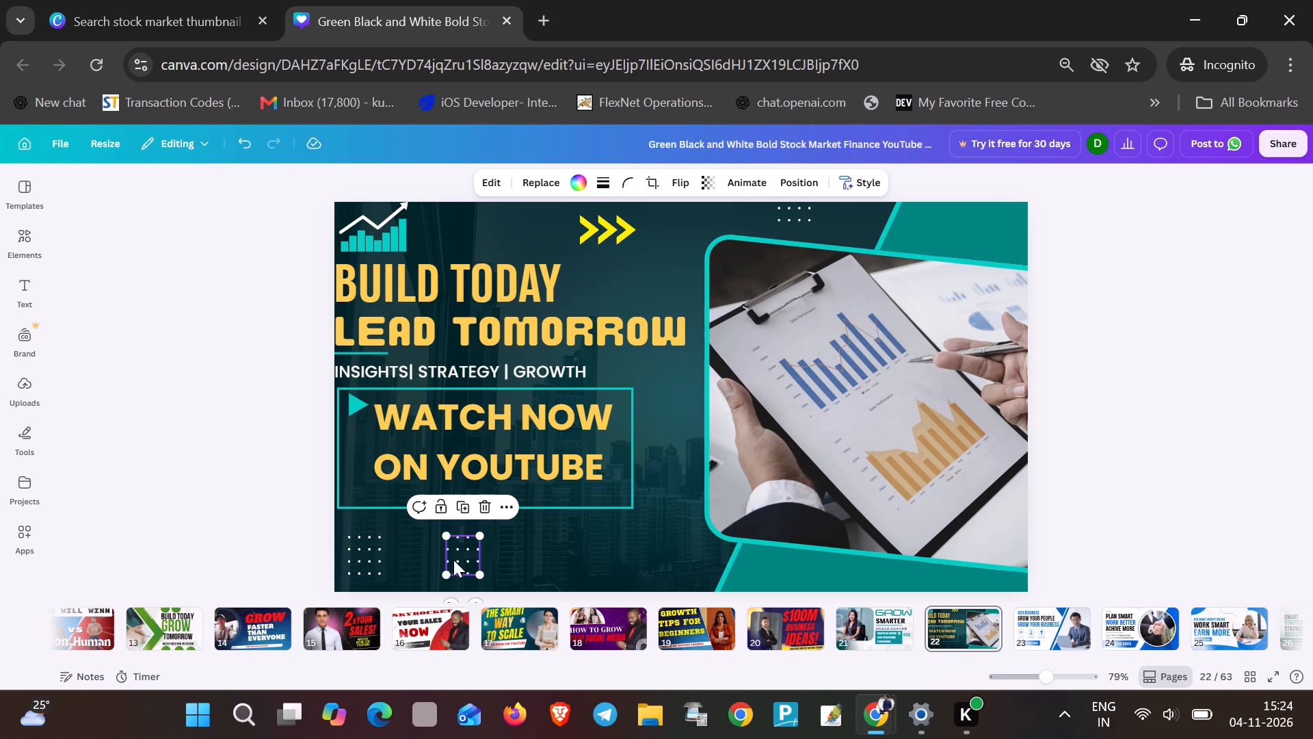
key(ctrl+v)
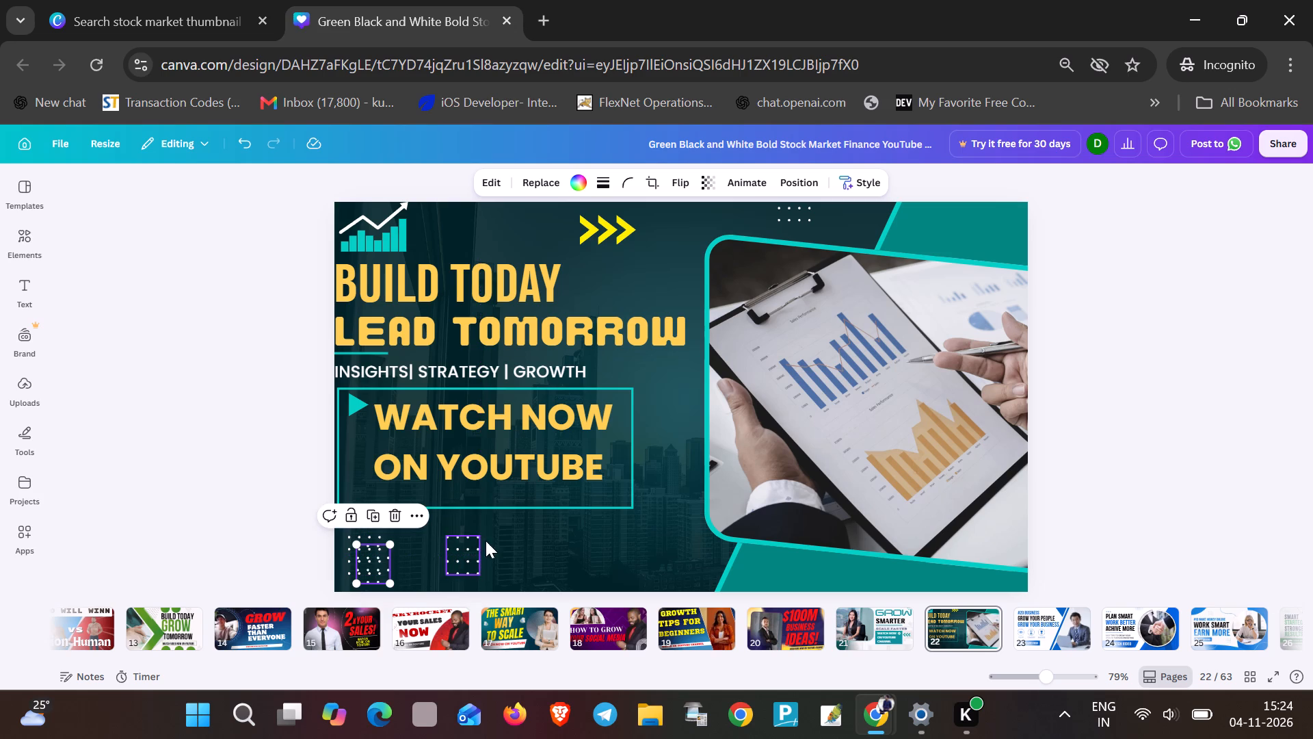
drag(371, 560, 507, 552)
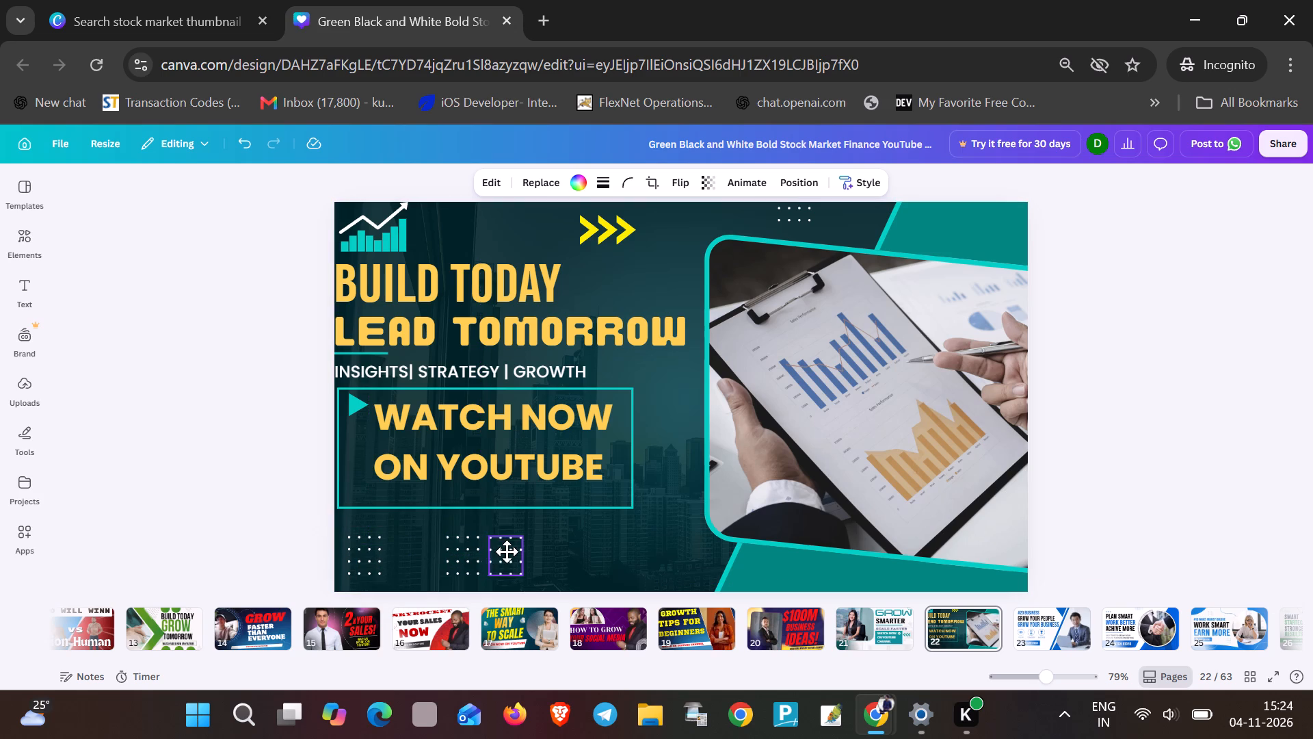
drag(507, 552, 556, 547)
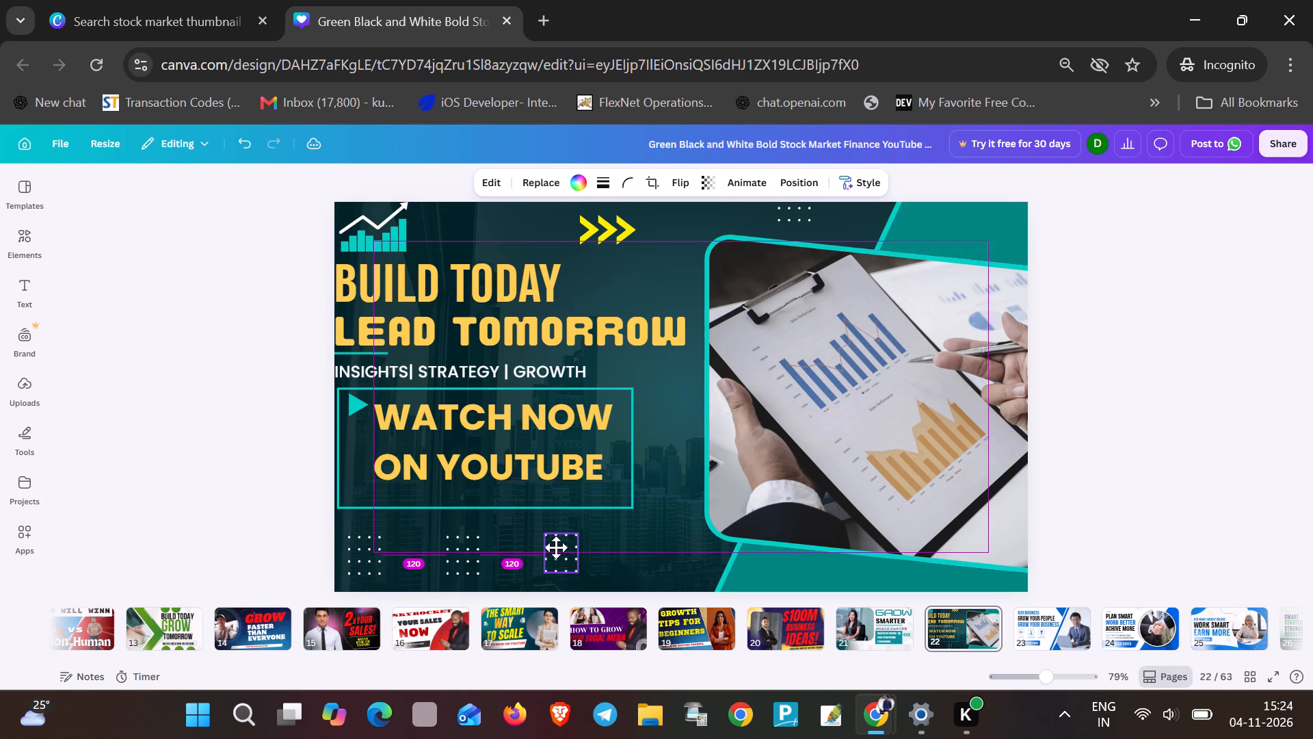
drag(556, 547, 561, 549)
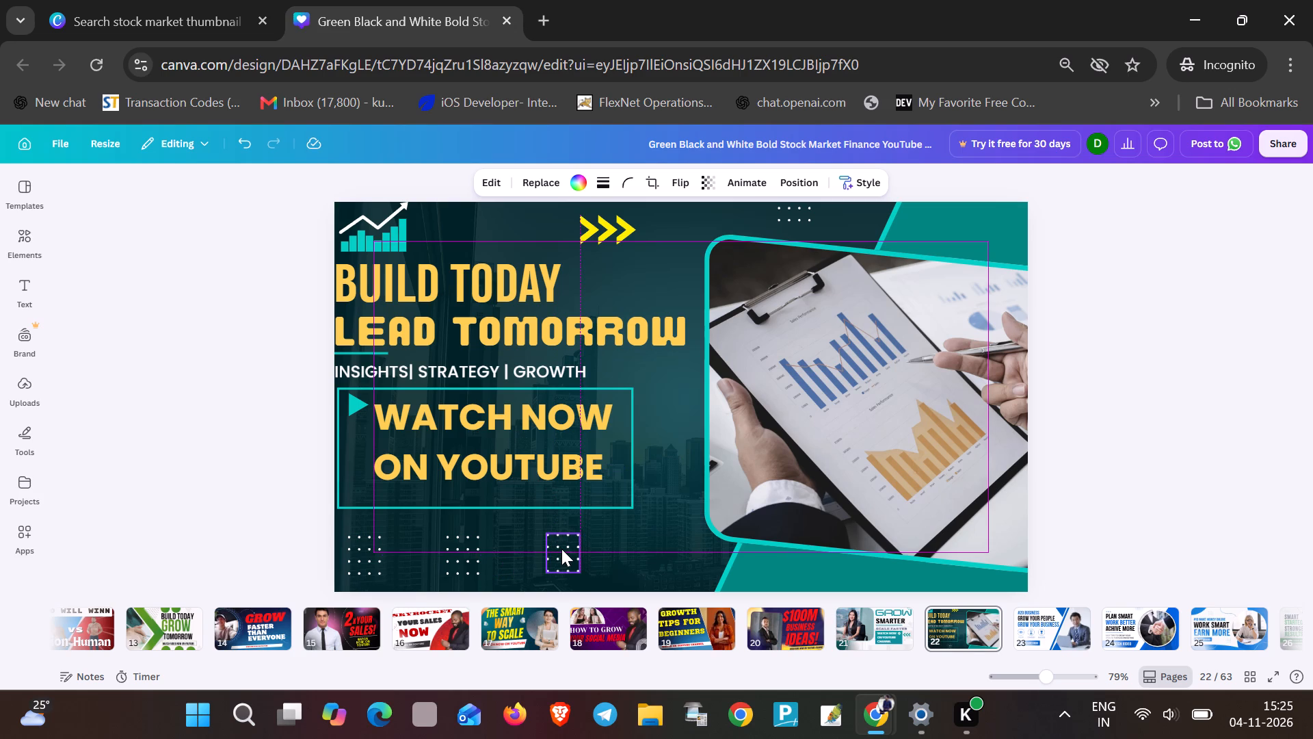
Add a third copy of the dot grid at the right end of the bottom row, level with the others.
click(535, 564)
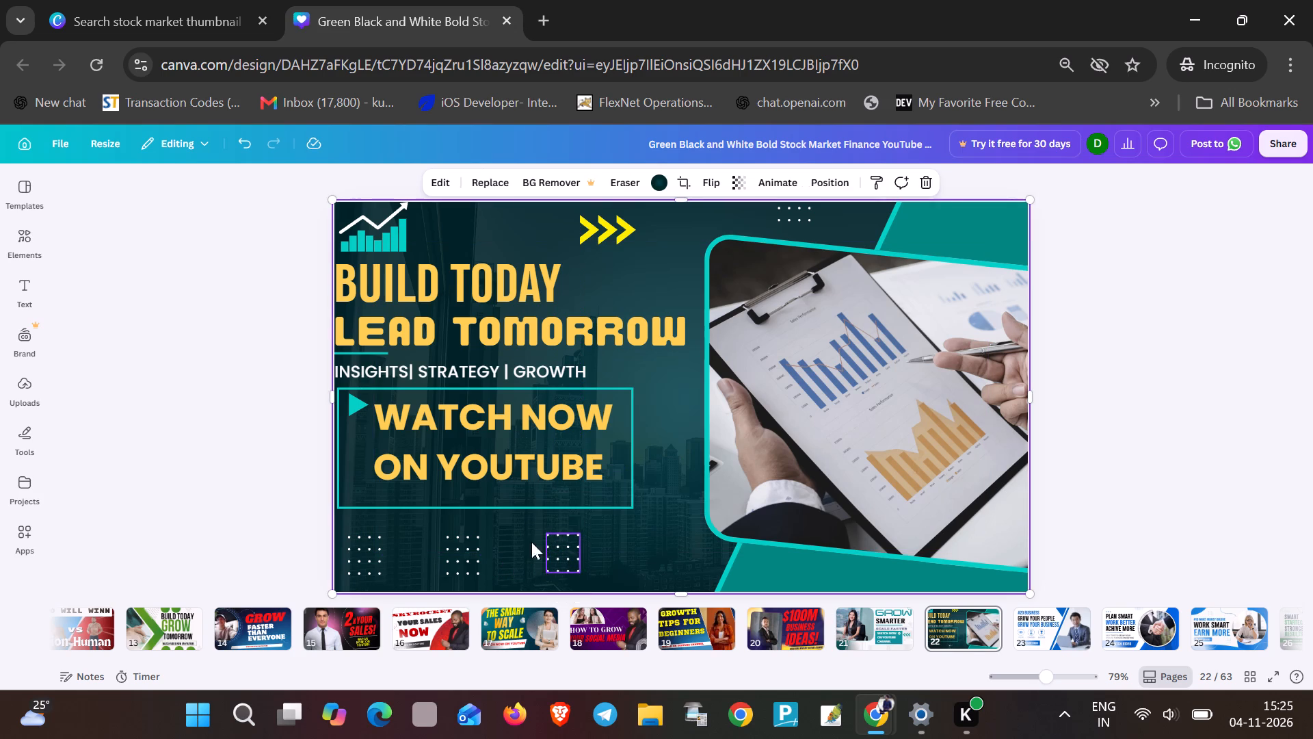
click(464, 541)
click(559, 552)
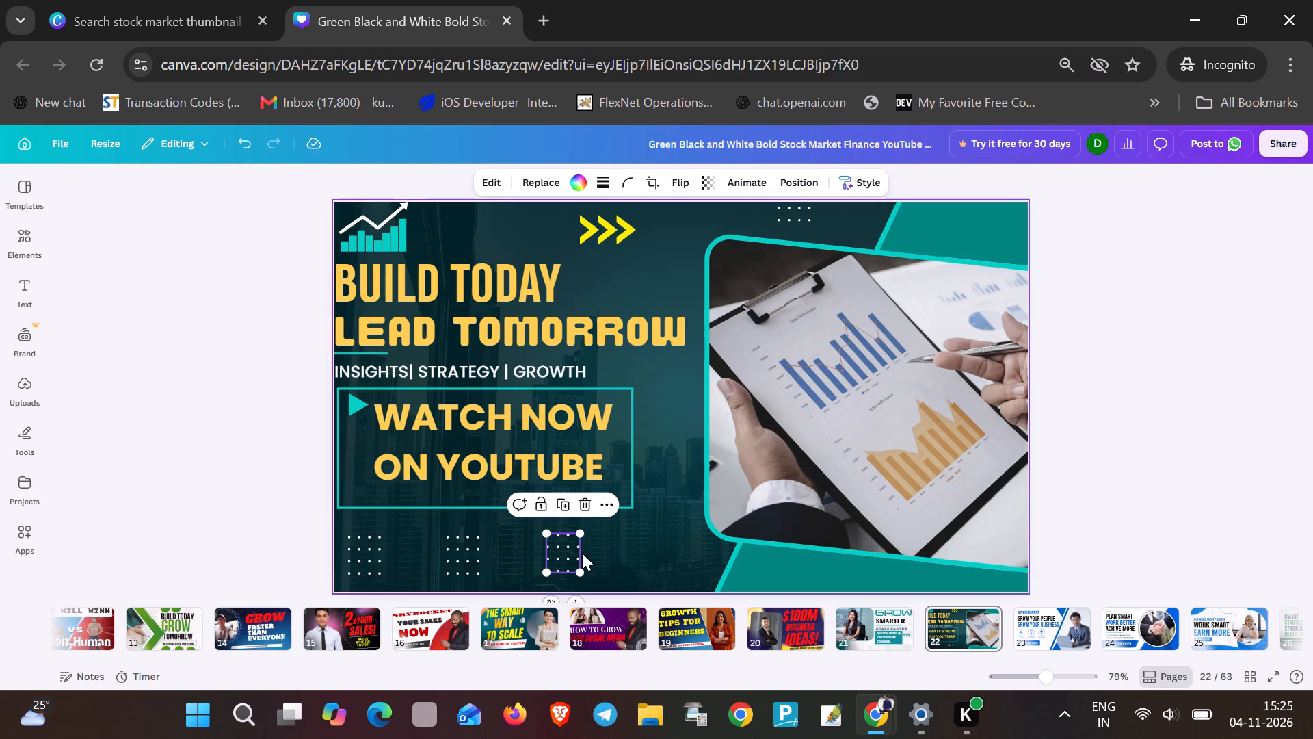
key(ctrl+v)
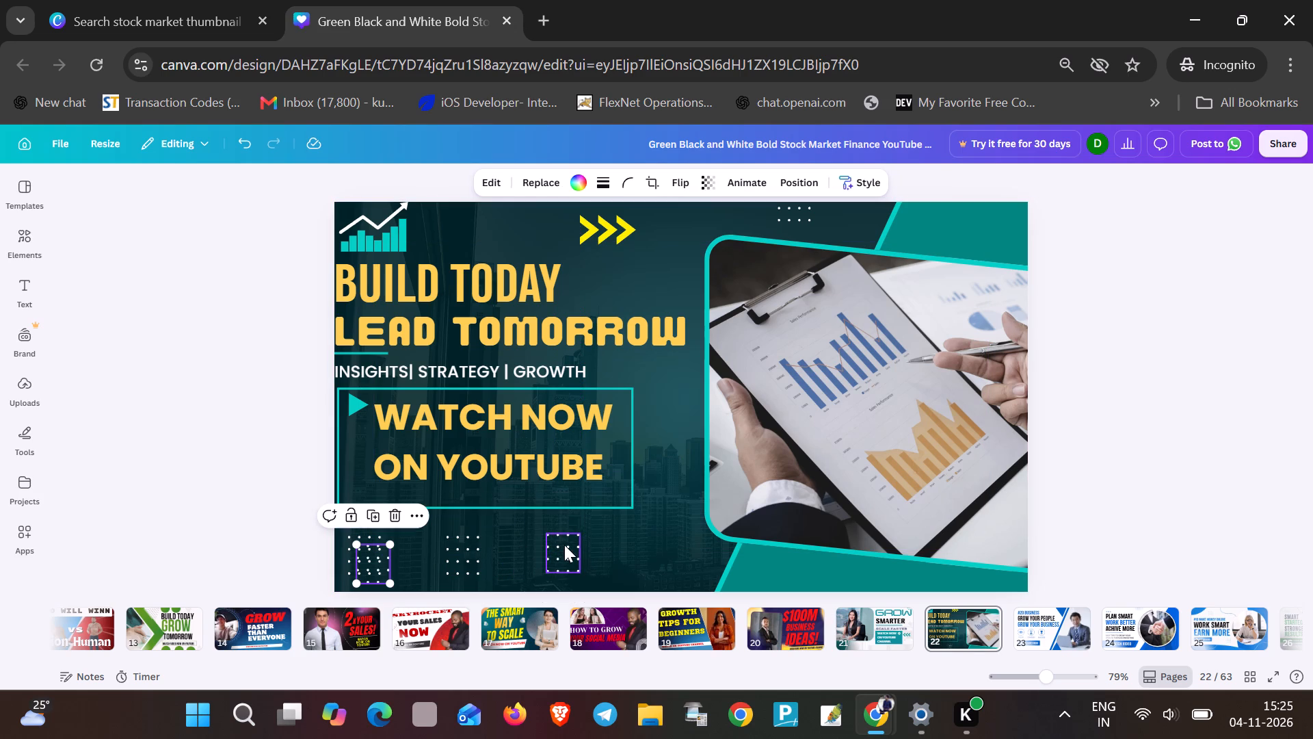
drag(380, 560, 612, 553)
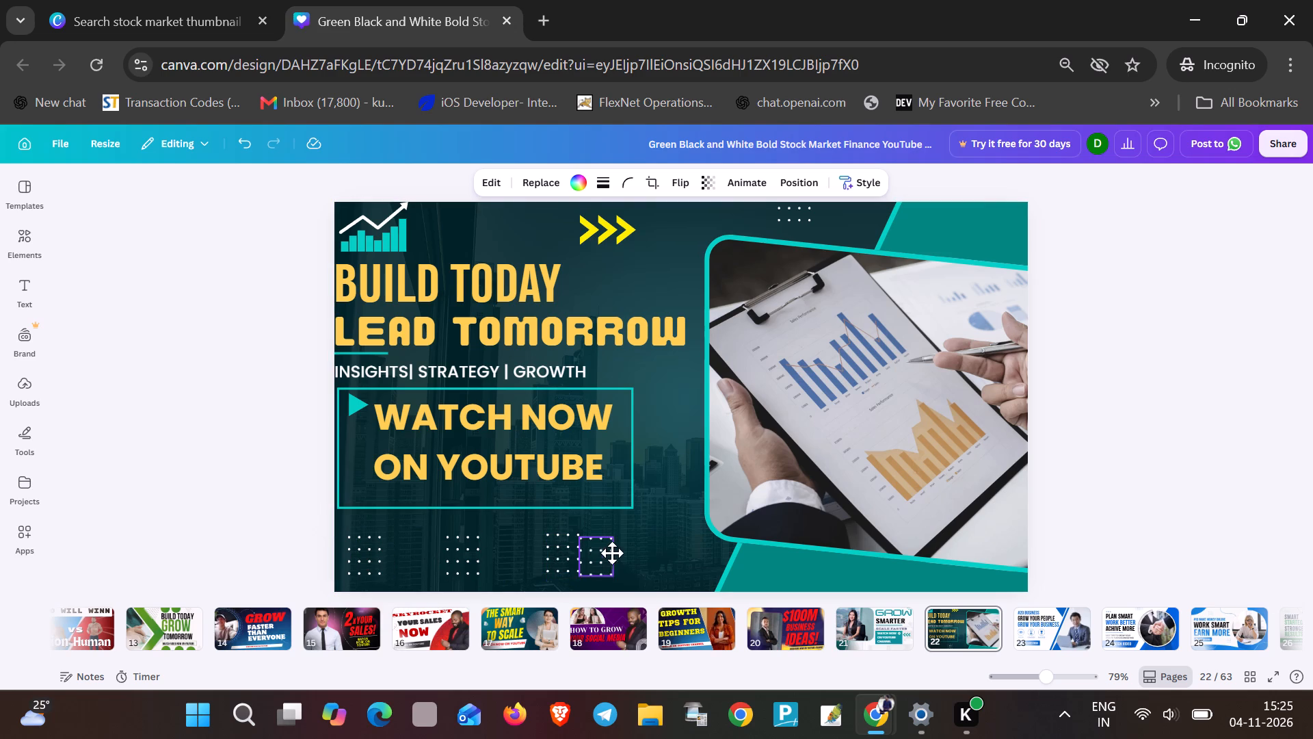
drag(612, 553, 641, 545)
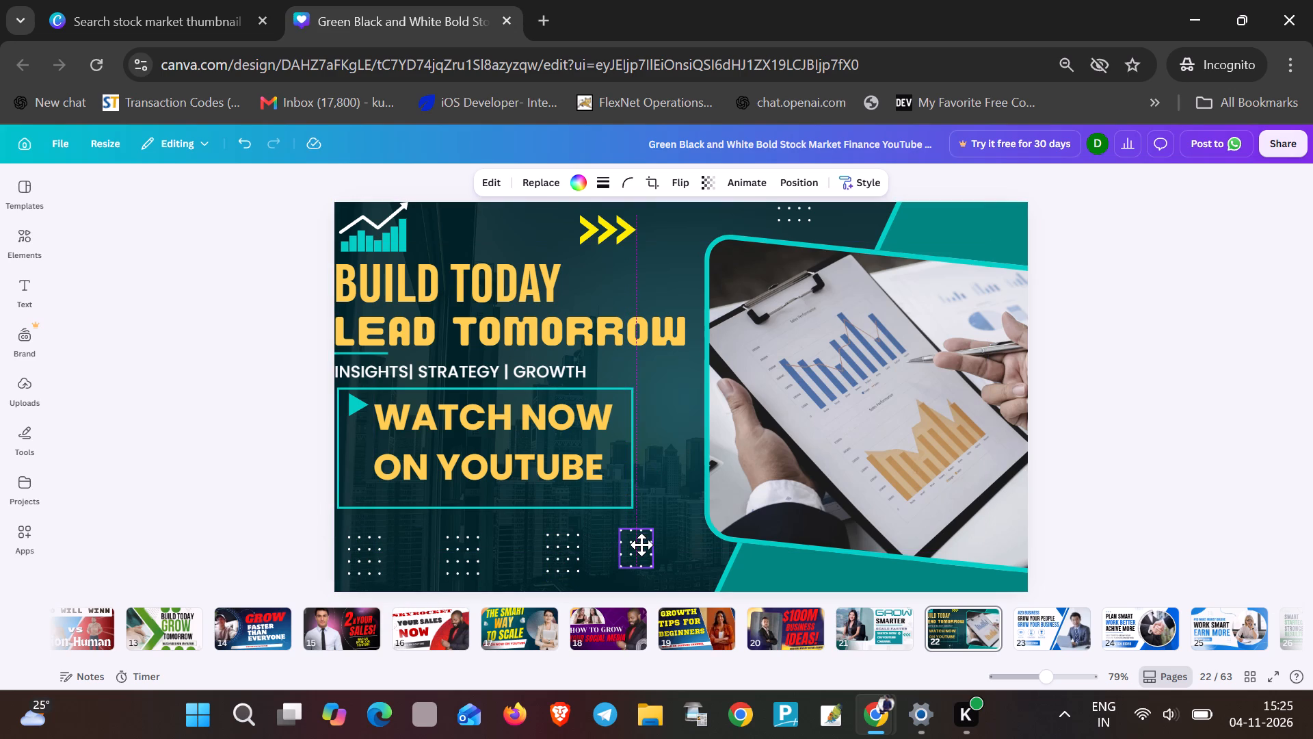
drag(641, 545, 655, 547)
key(Up)
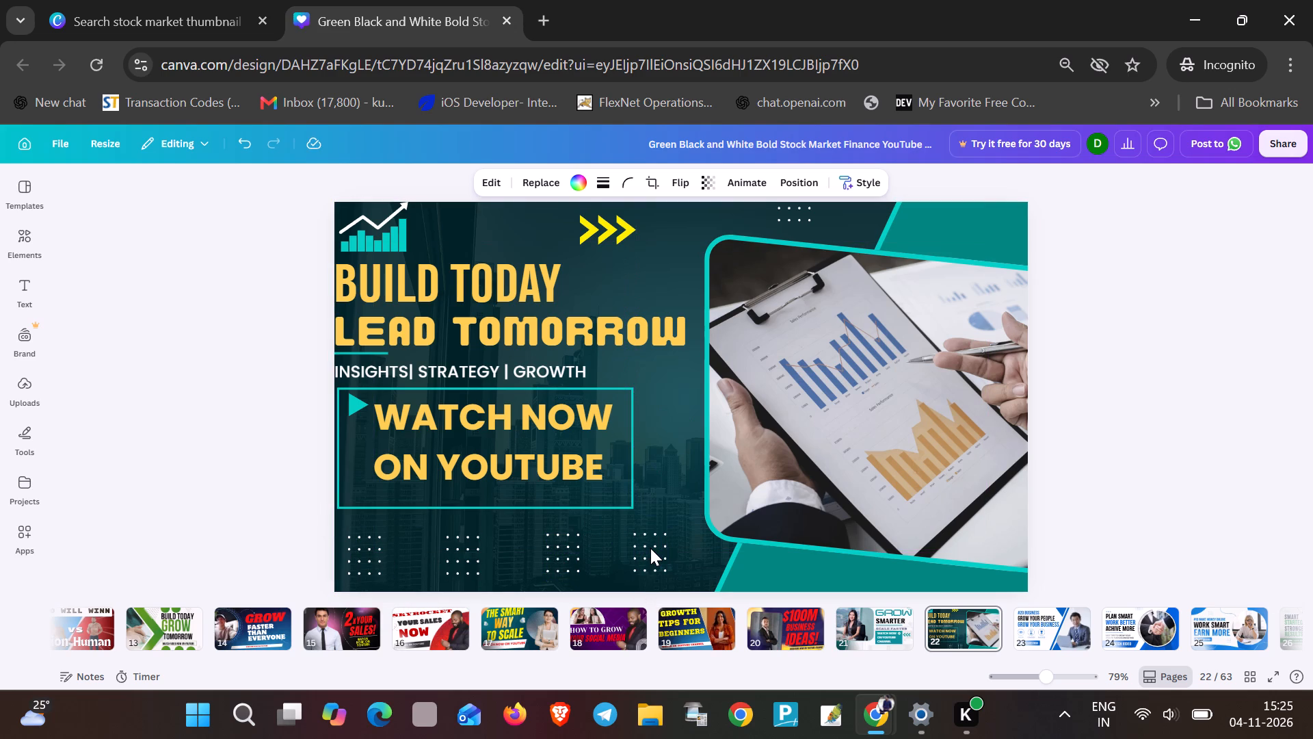
key(Up)
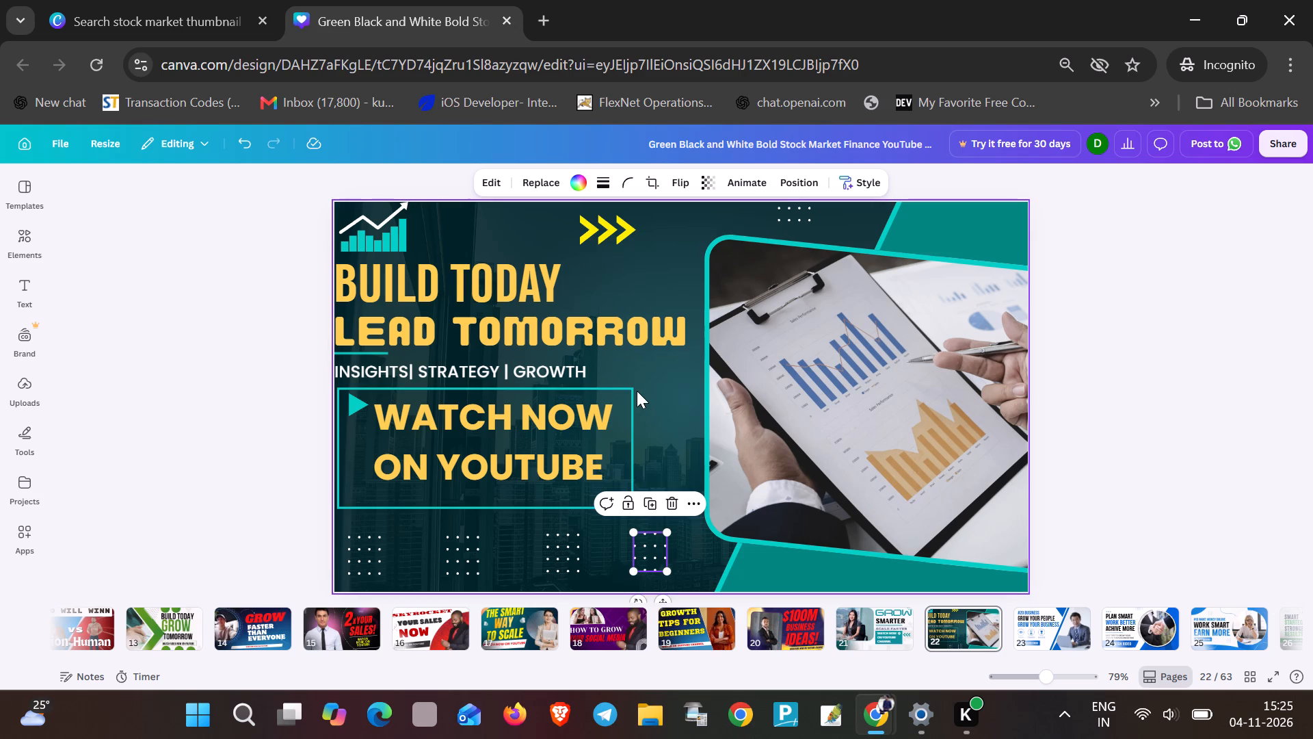
click(709, 557)
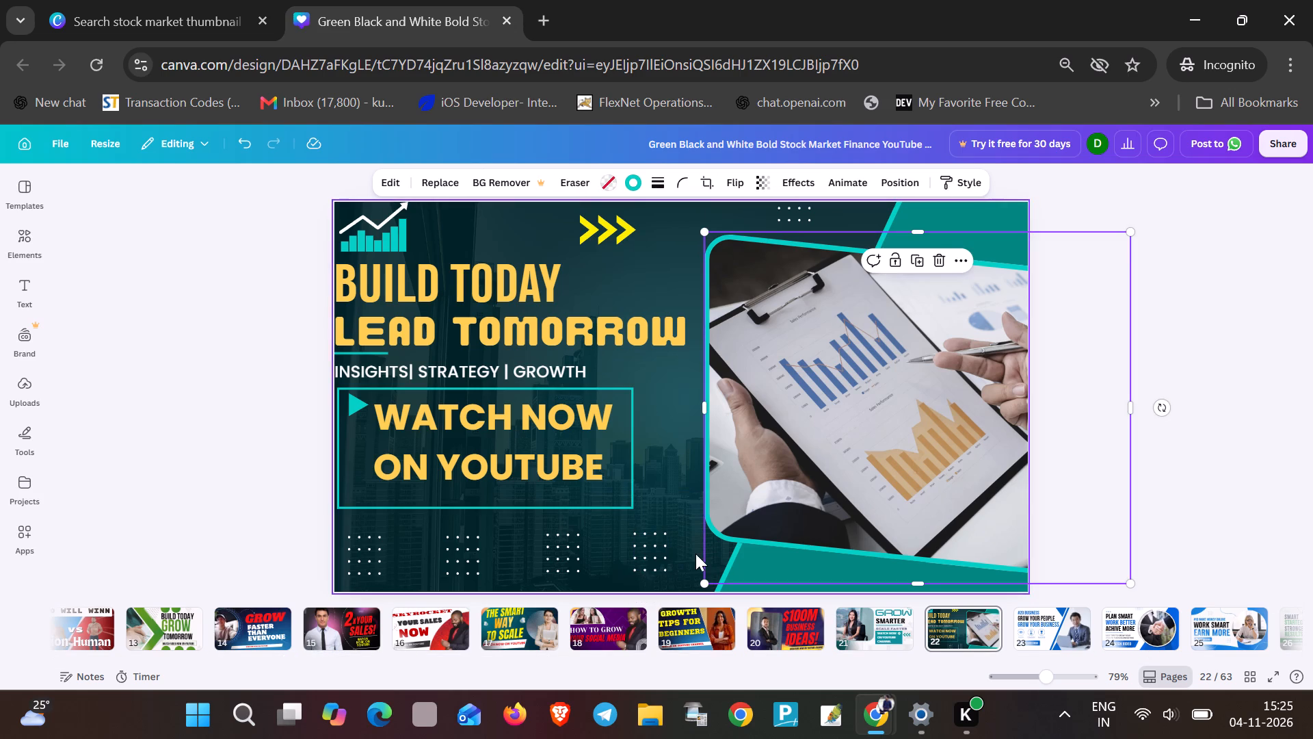
Duplicate the top dot grid twice, placing one copy to its right and one just right of the yellow chevrons.
click(802, 220)
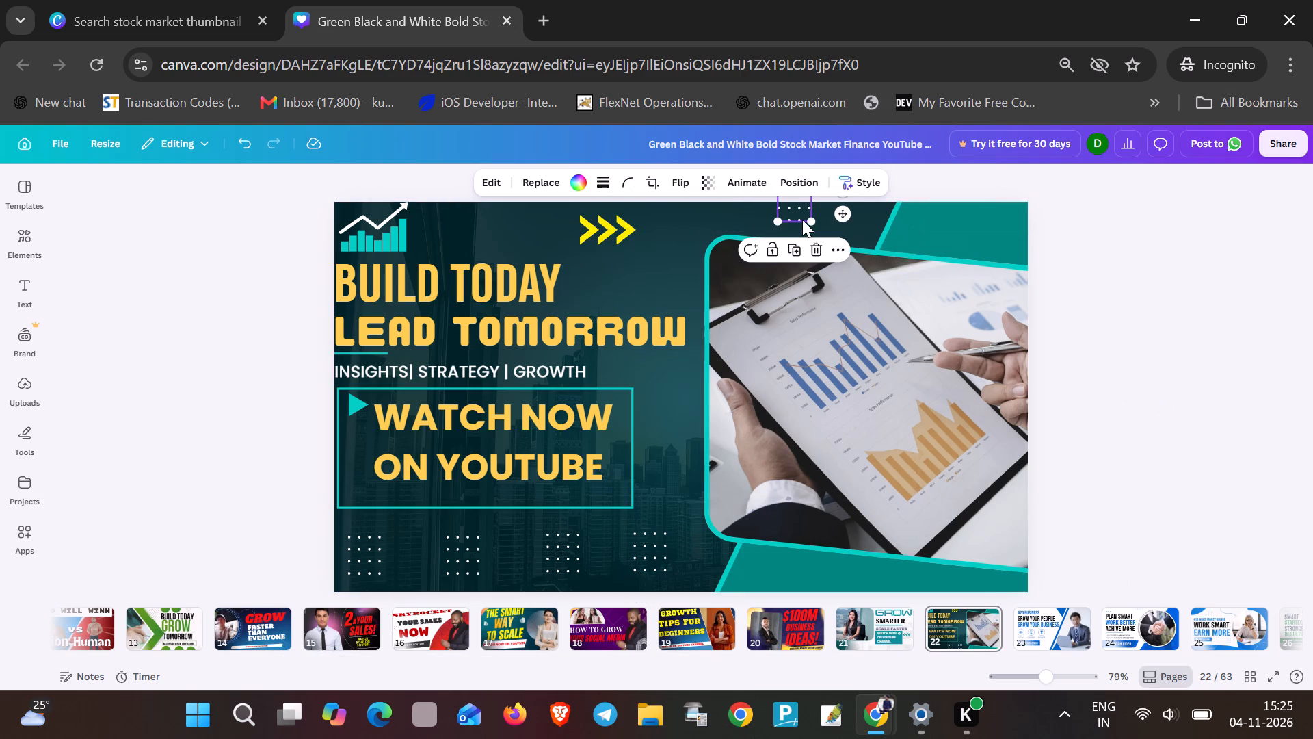
key(ctrl+c)
key(ctrl+v)
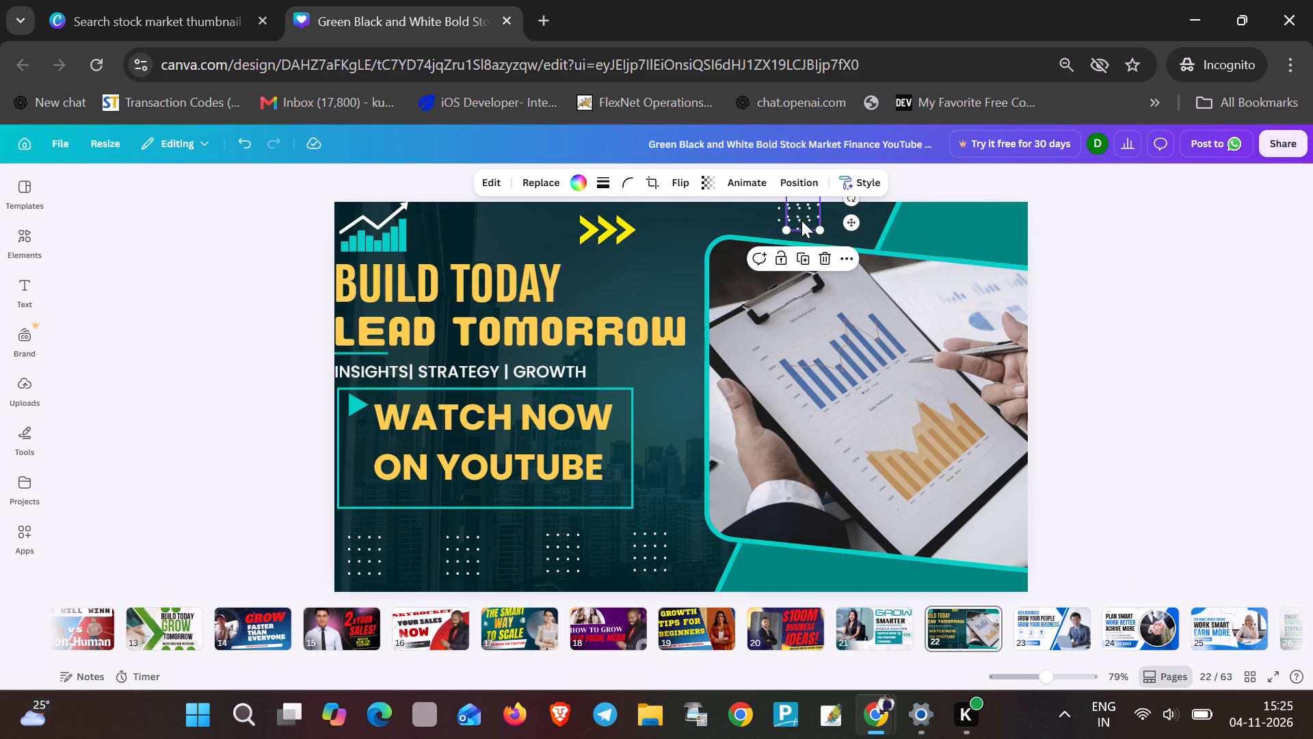
drag(793, 208, 850, 210)
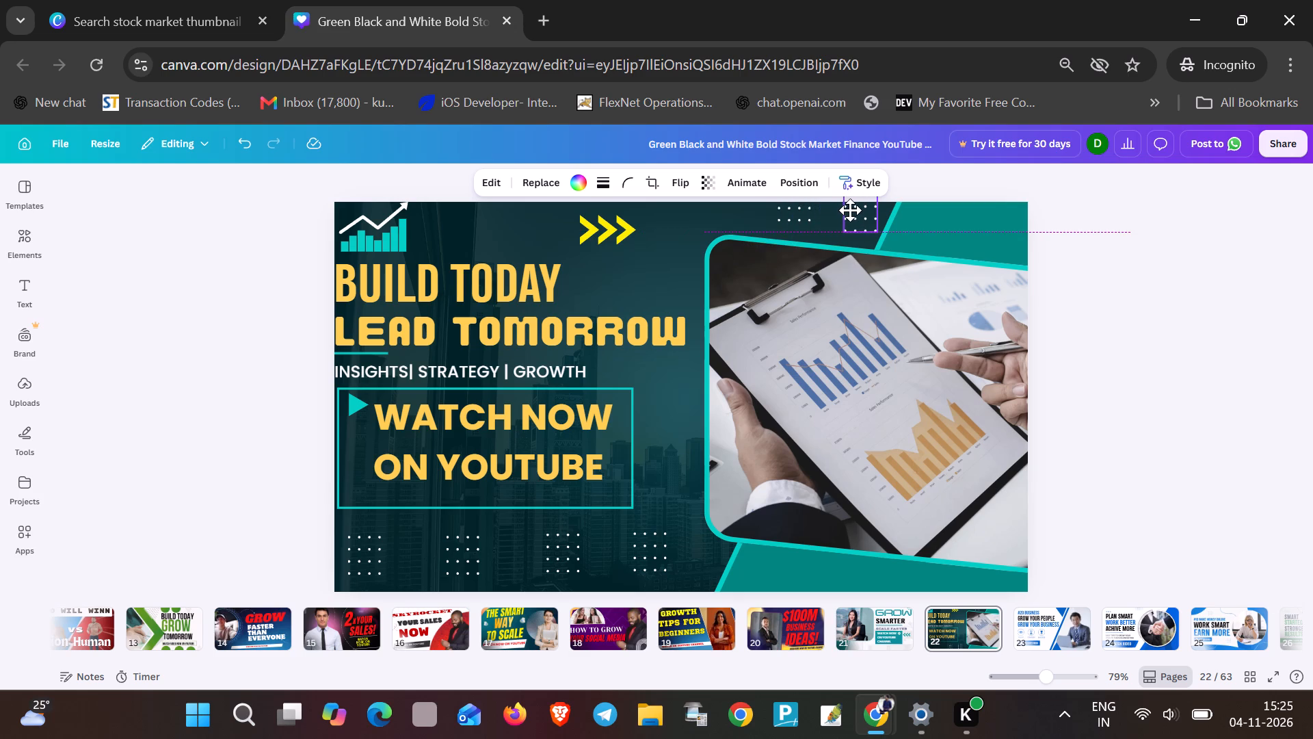
drag(850, 210, 851, 209)
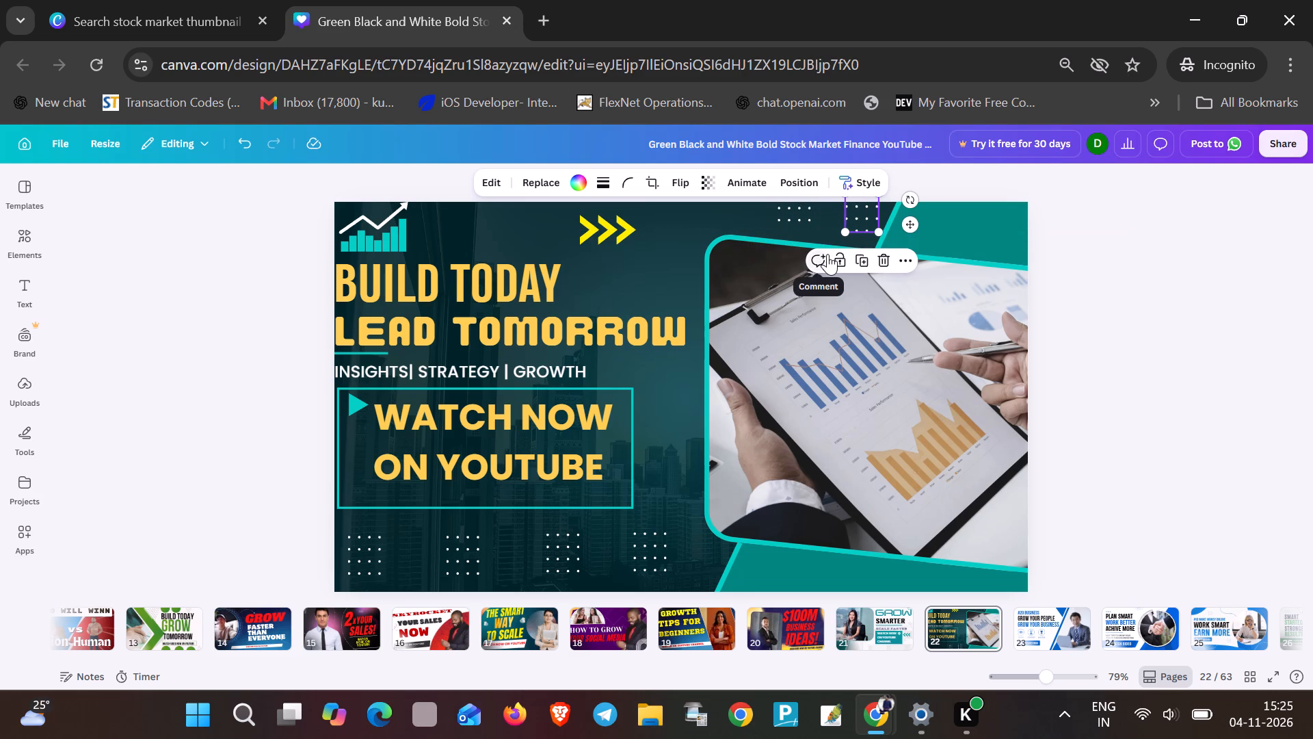
key(ctrl+v)
drag(807, 215, 767, 216)
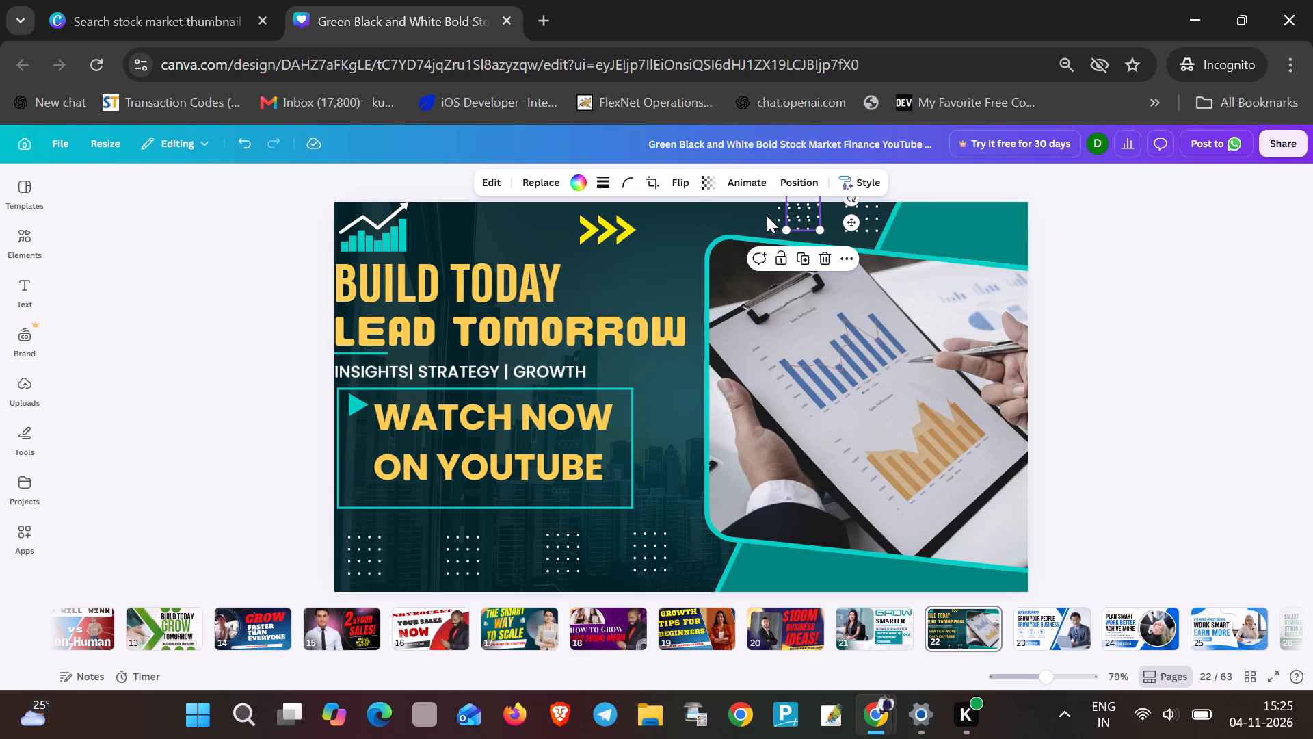
drag(767, 216, 663, 217)
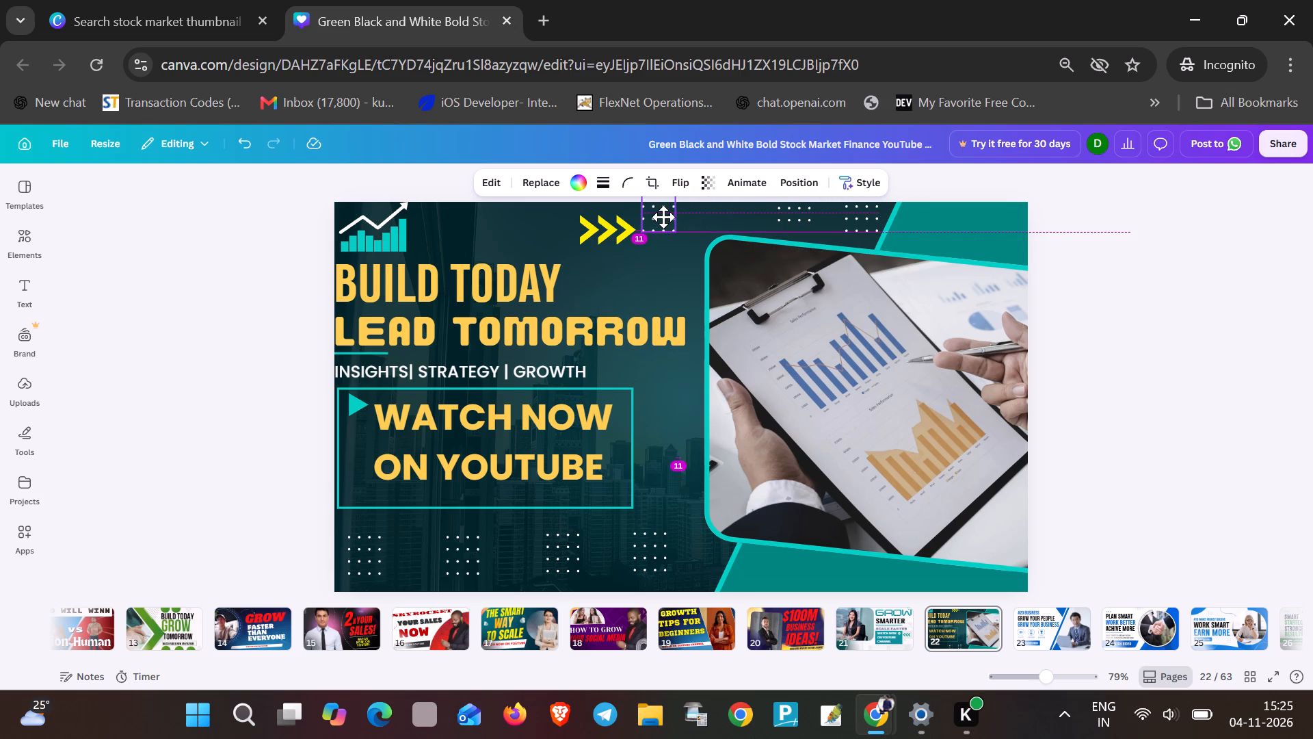
drag(663, 217, 665, 217)
Shift the other two top dot grids left to form an evenly spaced row beside the one near the chevrons.
drag(787, 216, 737, 214)
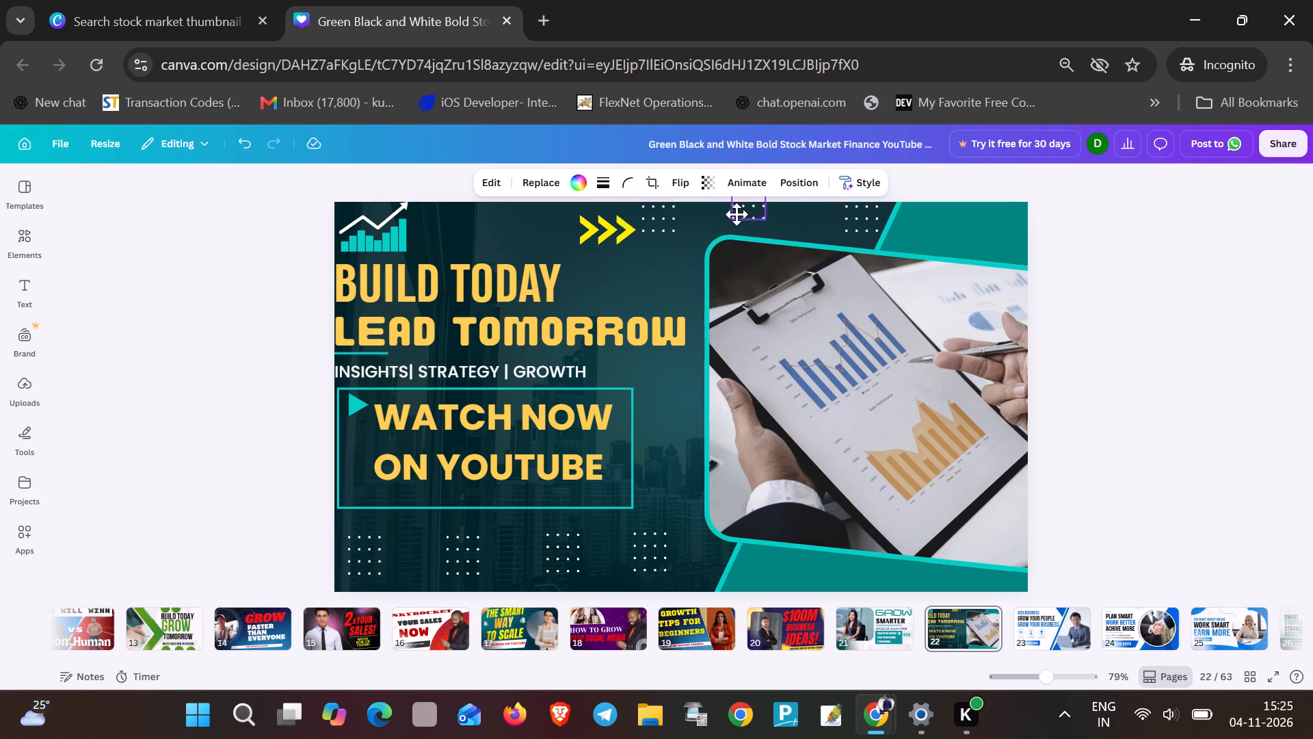
drag(737, 214, 708, 227)
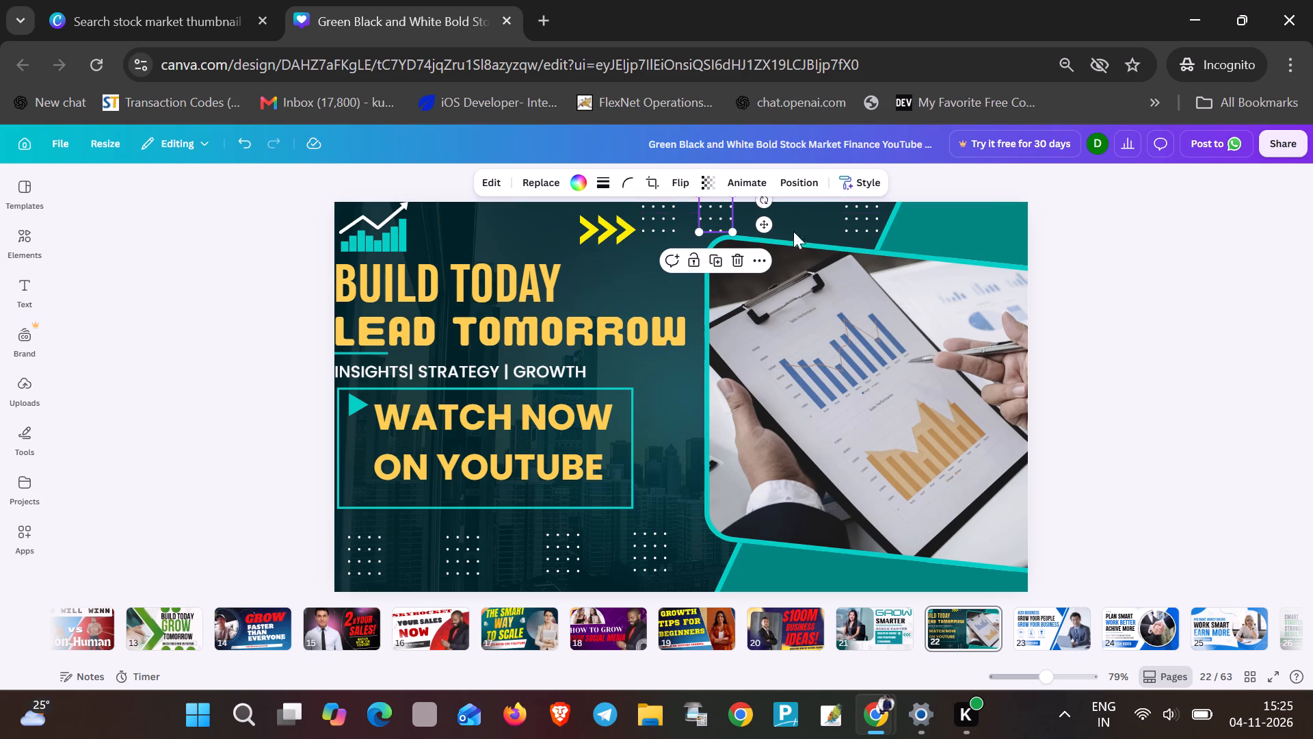
drag(865, 231, 780, 231)
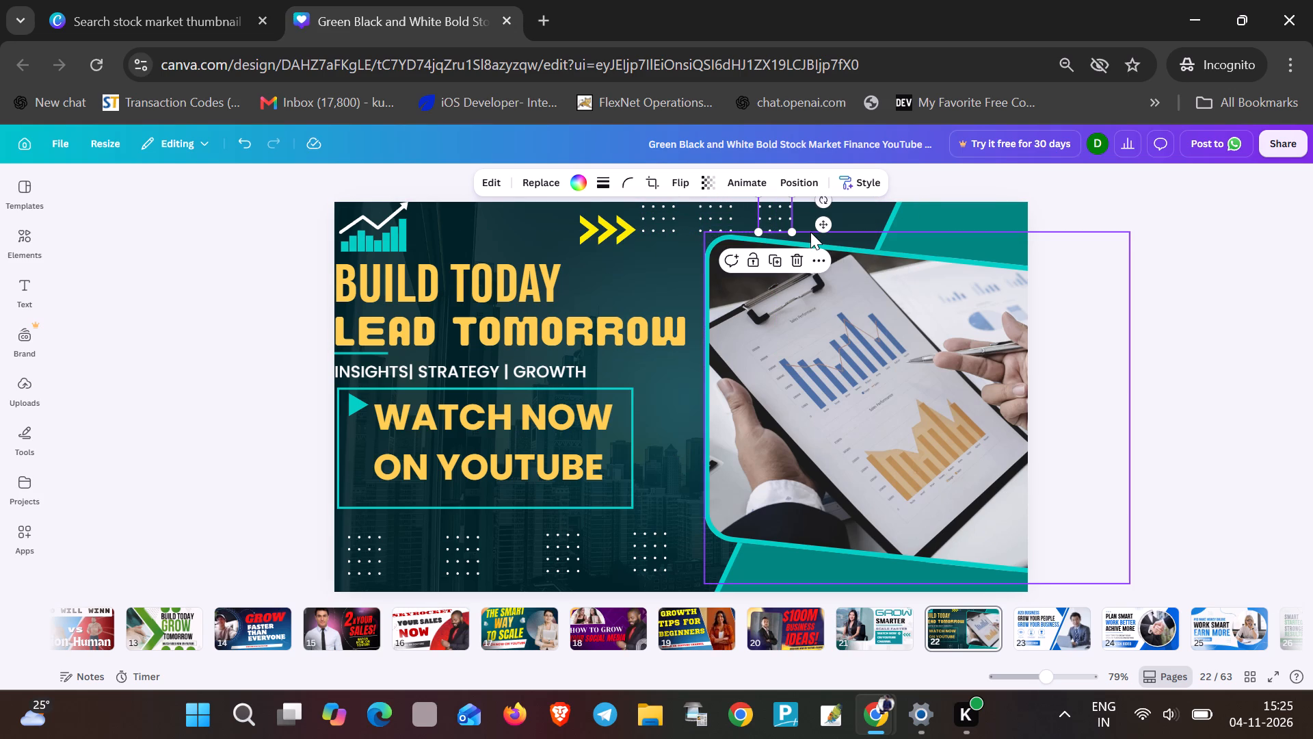
Paste two more dot grids and place them at the end of the top row, evenly spaced up to the teal band's edge.
key(ctrl+v)
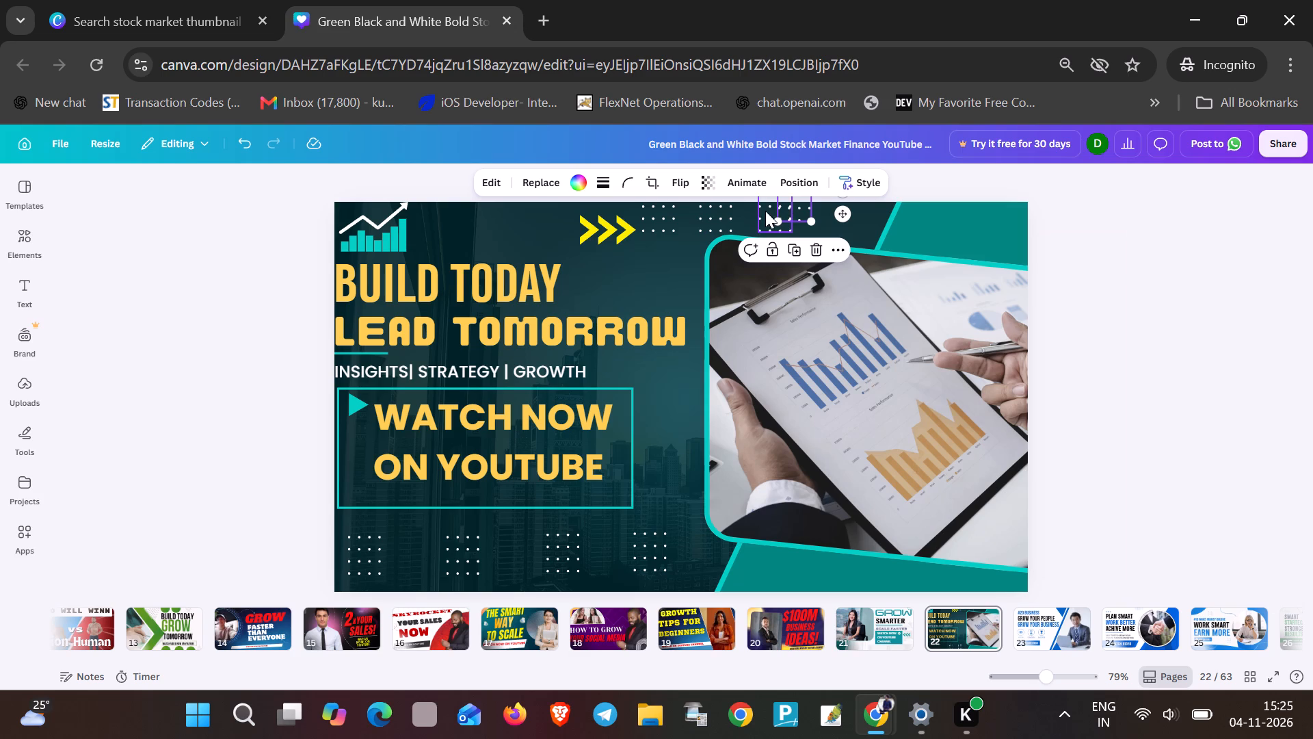
drag(802, 208, 848, 215)
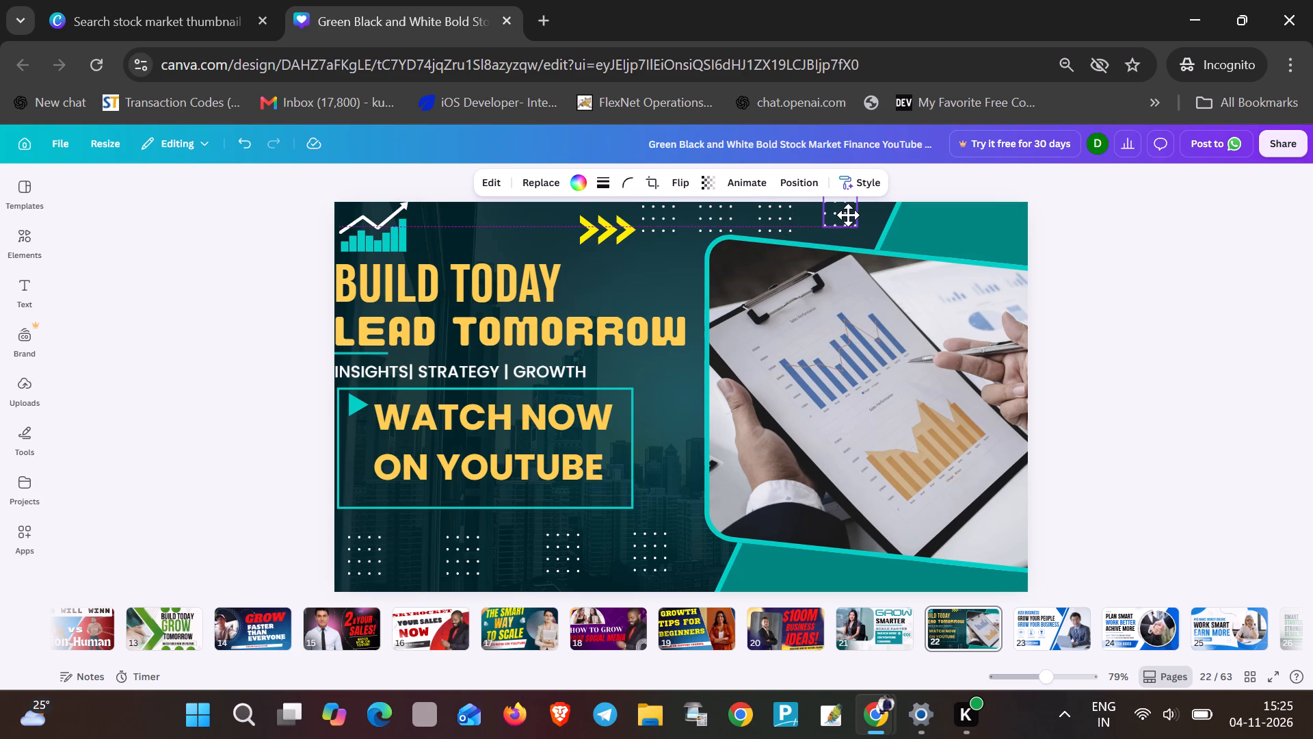
drag(848, 215, 844, 218)
click(844, 218)
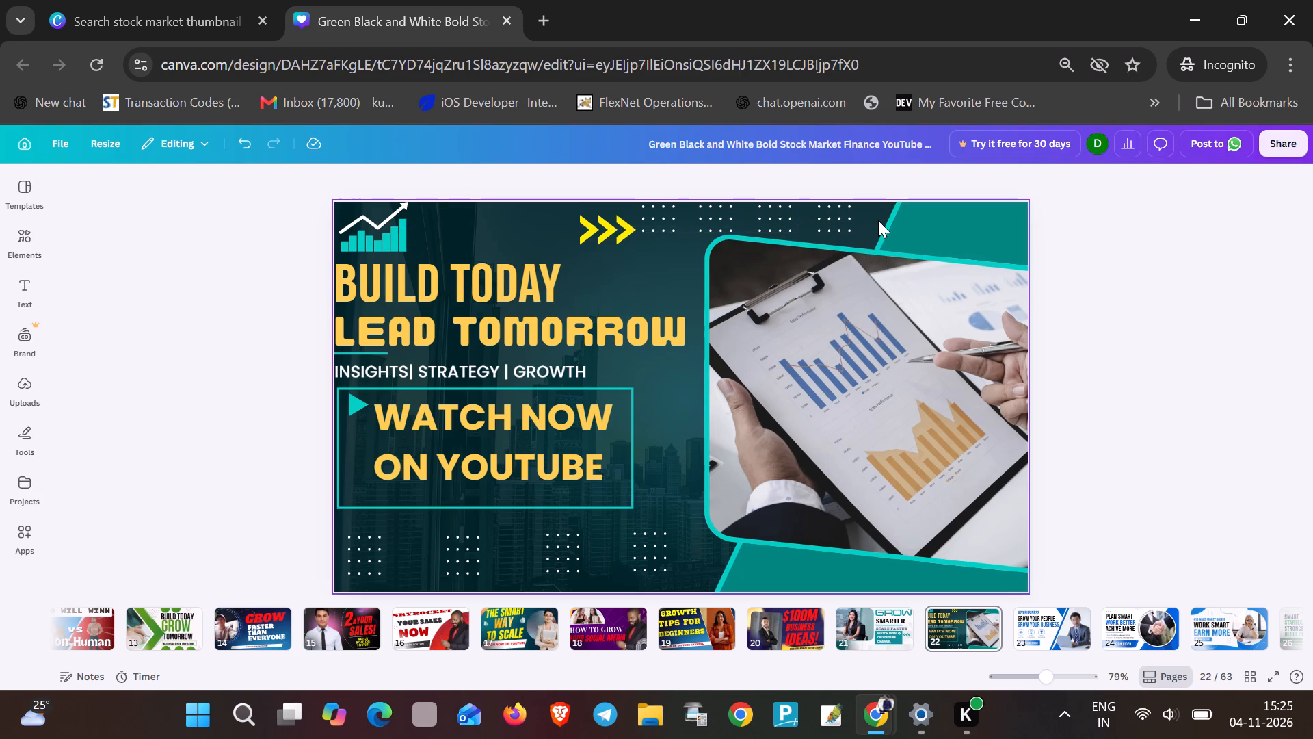
key(ctrl+v)
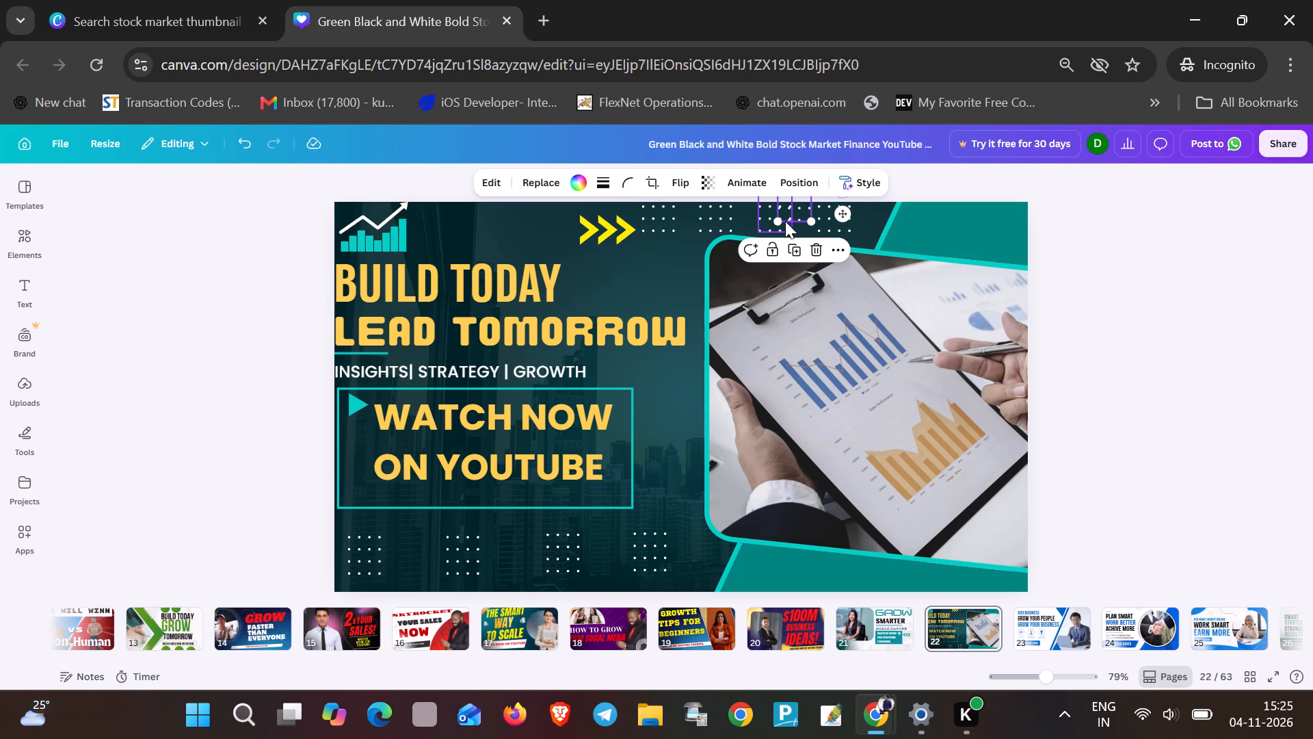
drag(794, 207, 888, 216)
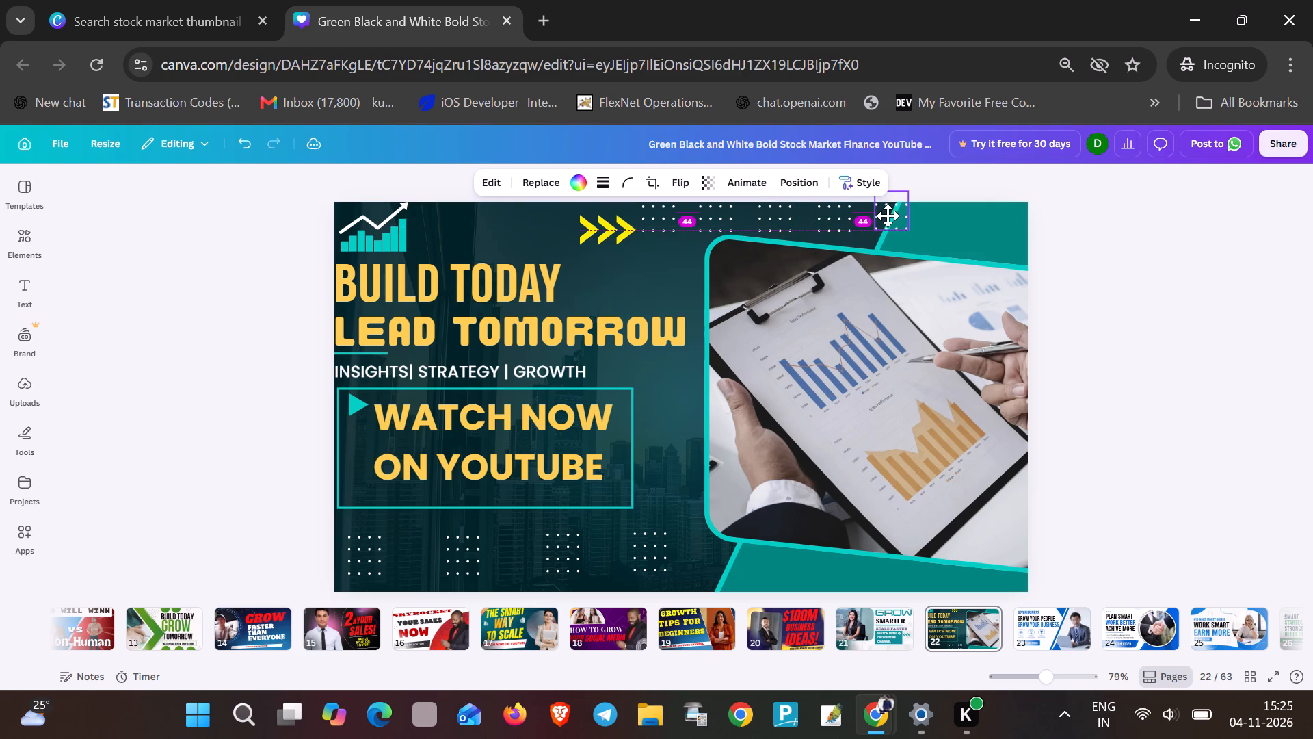
drag(888, 216, 891, 217)
Paste two further dot grids over the teal band, continuing the top row to the thumbnail's right edge.
click(967, 223)
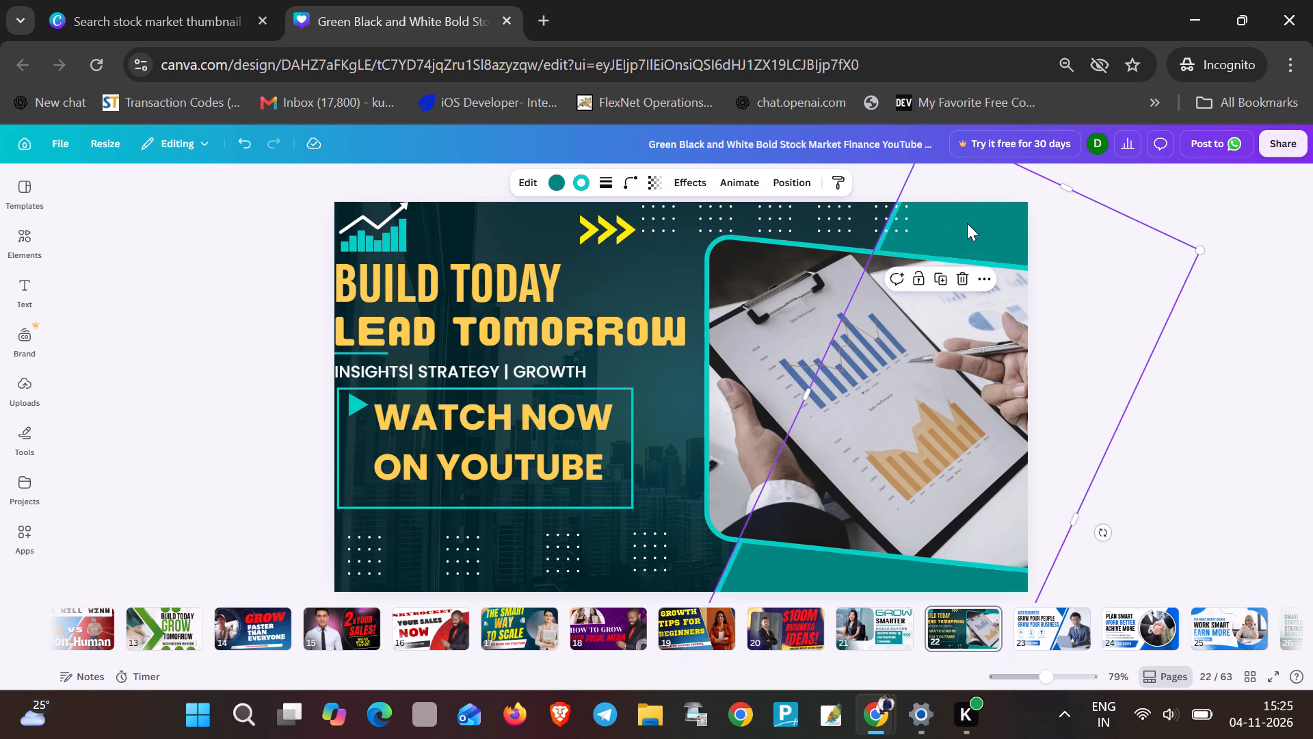
key(ctrl+v)
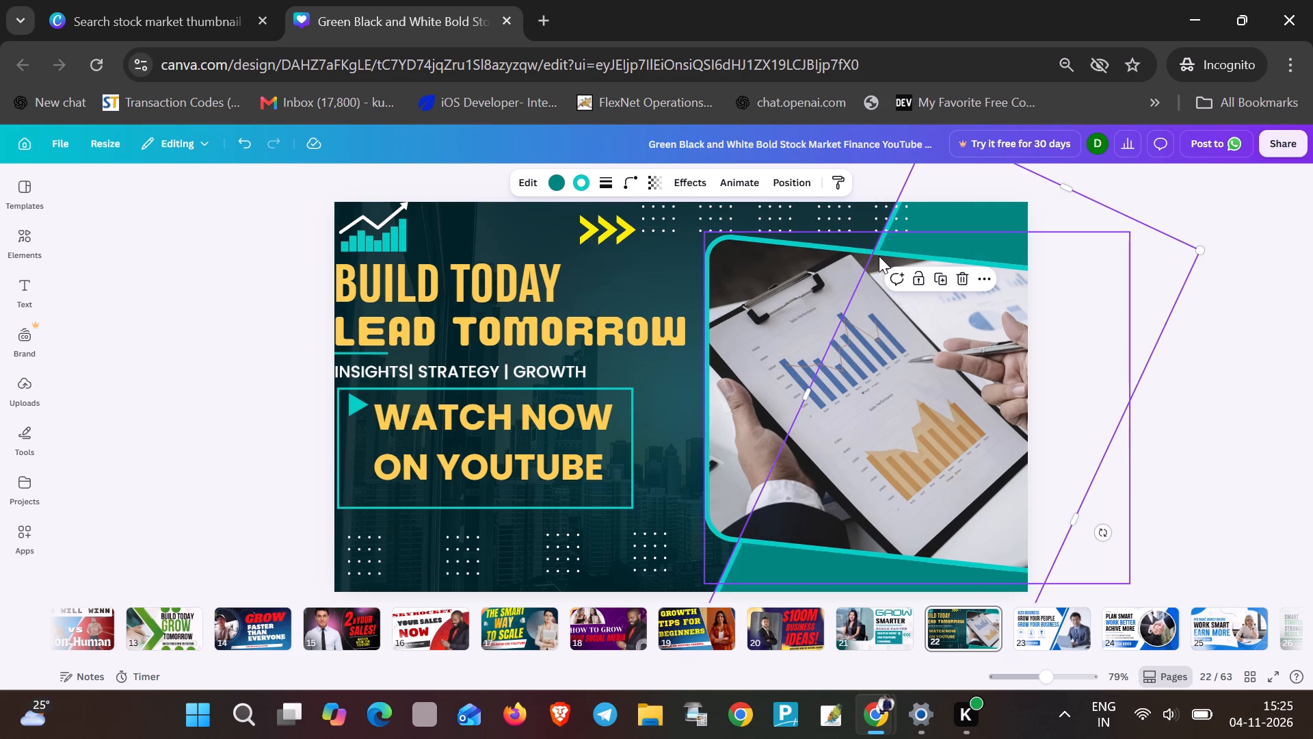
drag(798, 205, 802, 211)
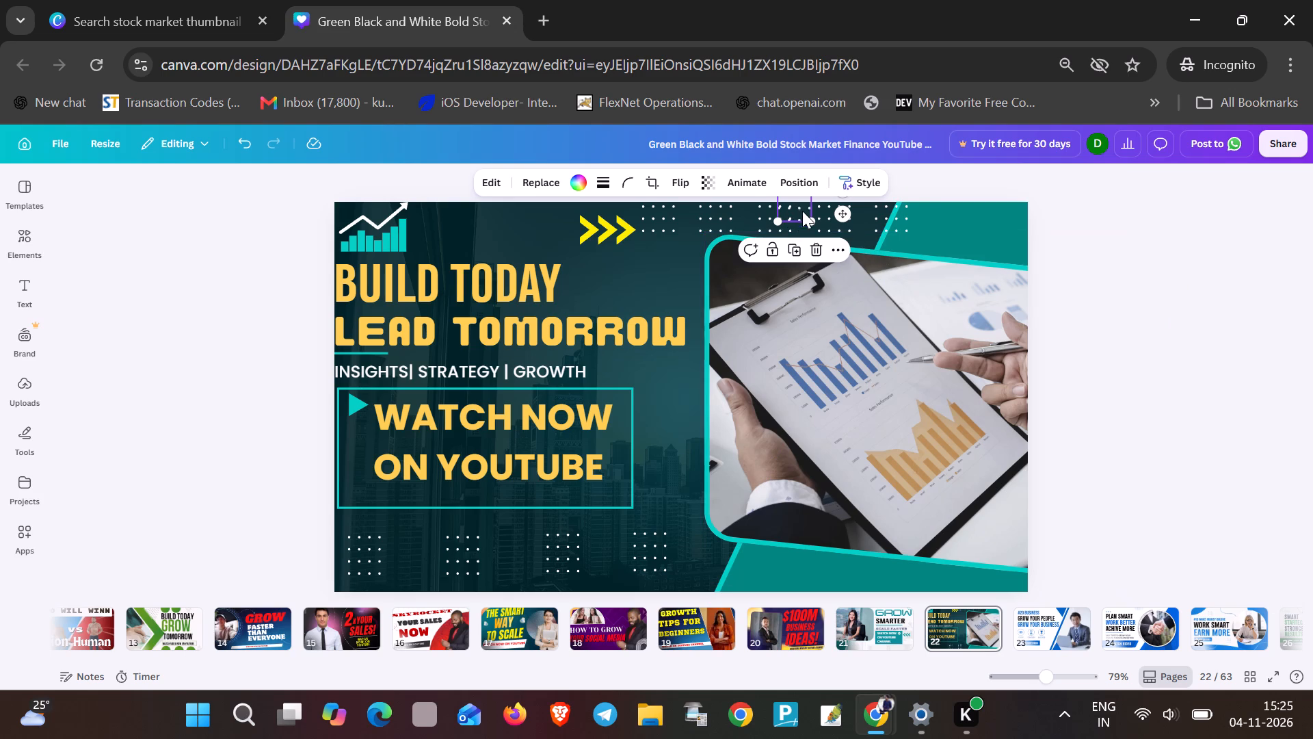
drag(802, 211, 951, 218)
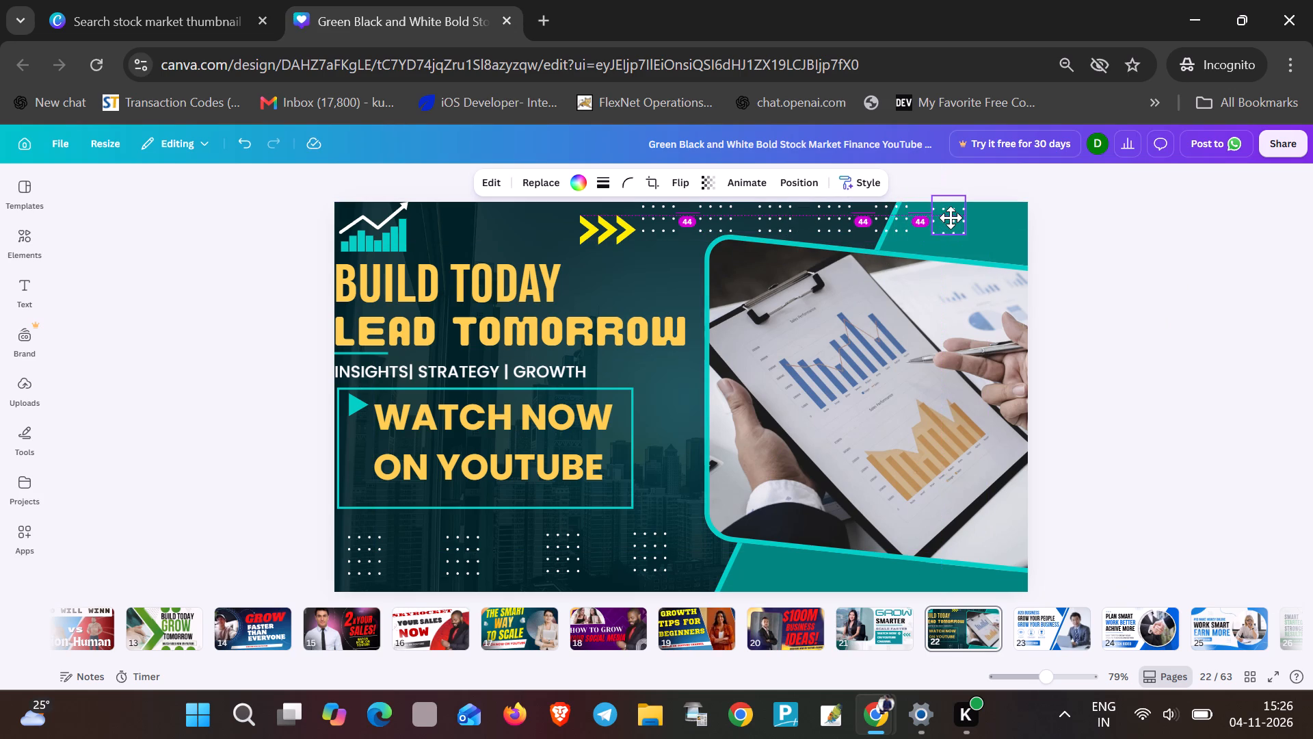
drag(951, 218, 952, 218)
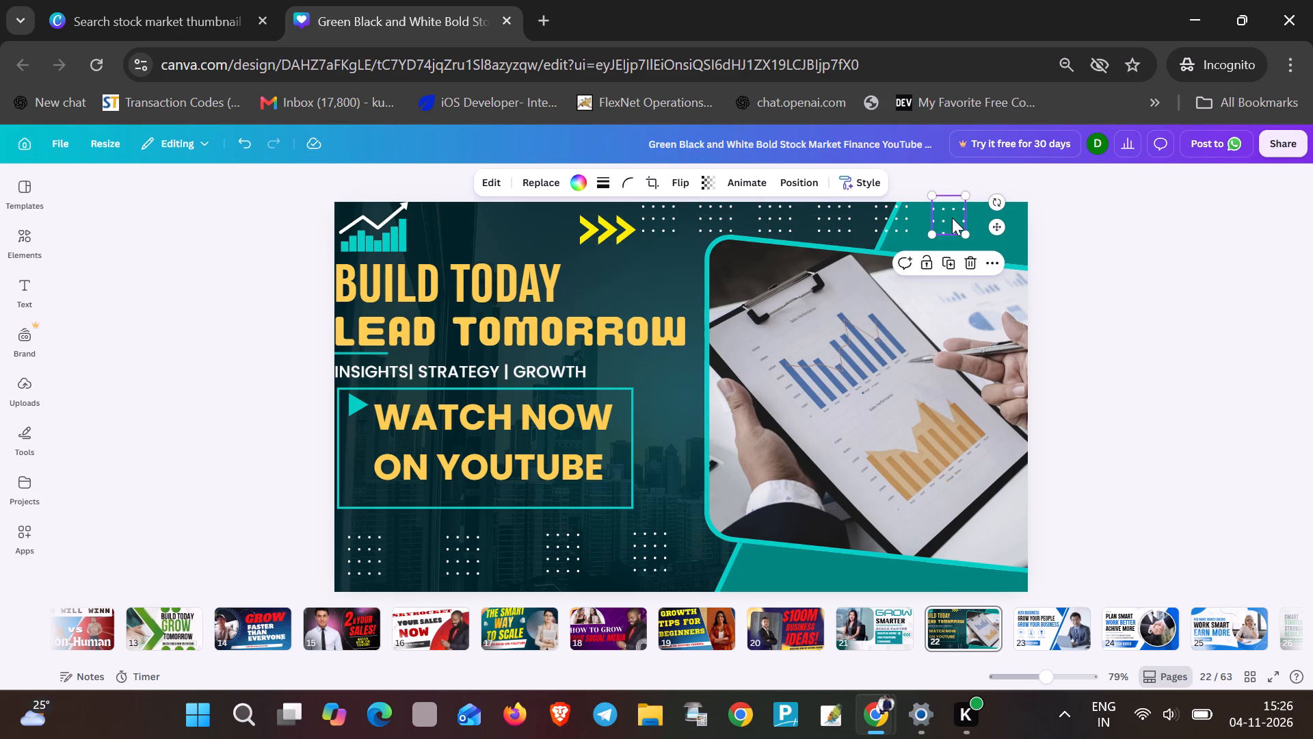
key(ctrl+v)
drag(799, 212, 796, 211)
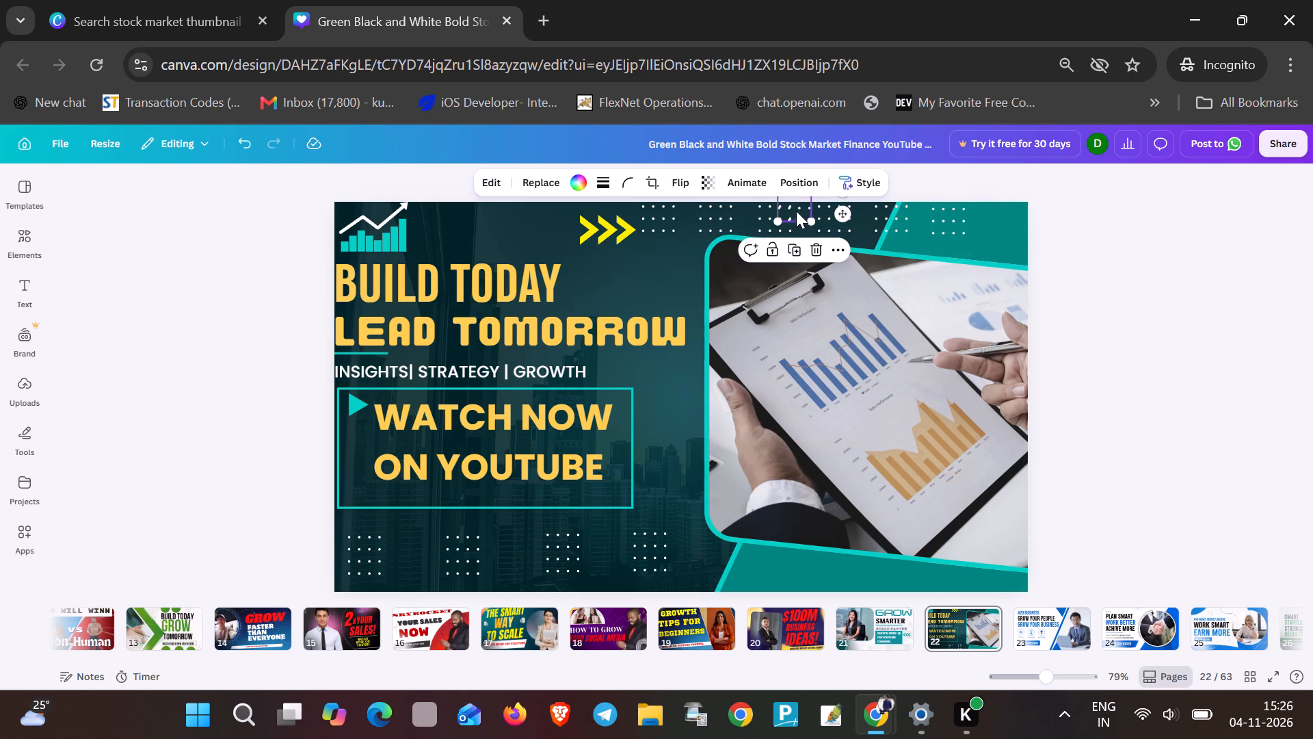
drag(796, 211, 998, 224)
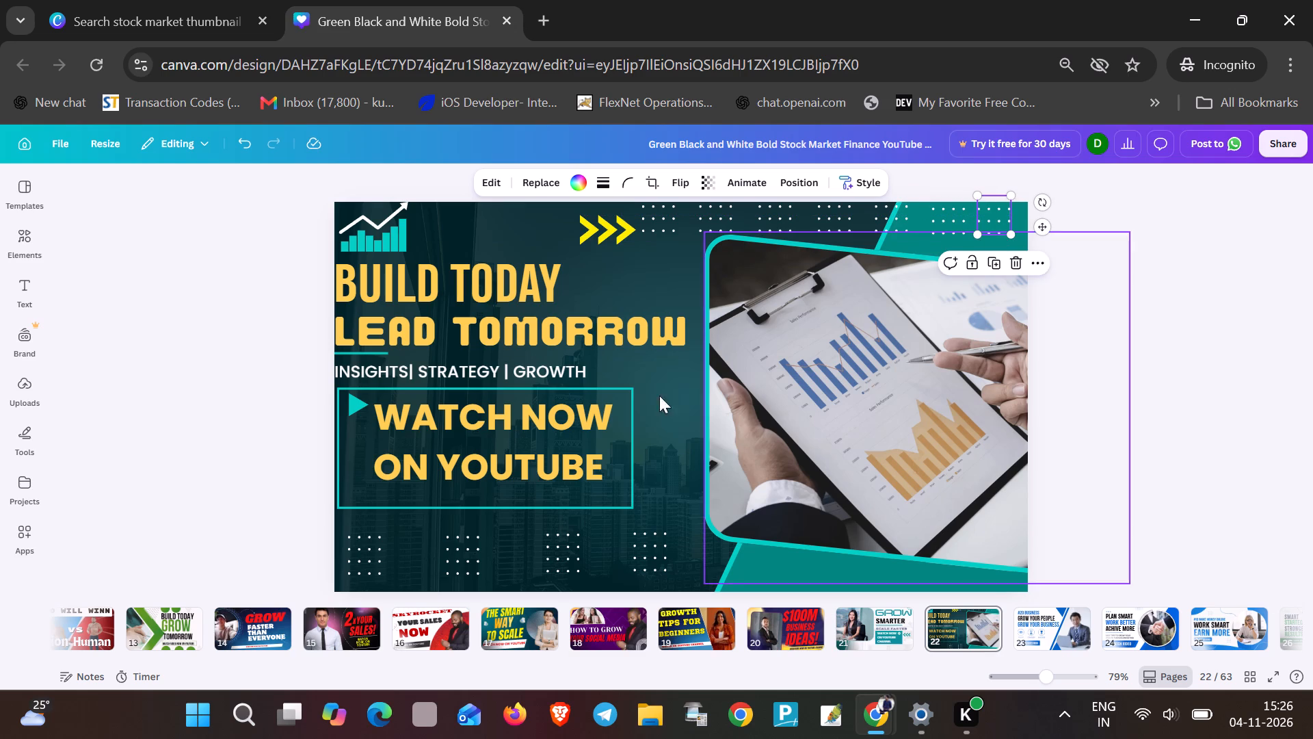
Change the BUILD TODAY heading's font to Shrikhand and widen its text box so it fits on one line.
triple_click(479, 276)
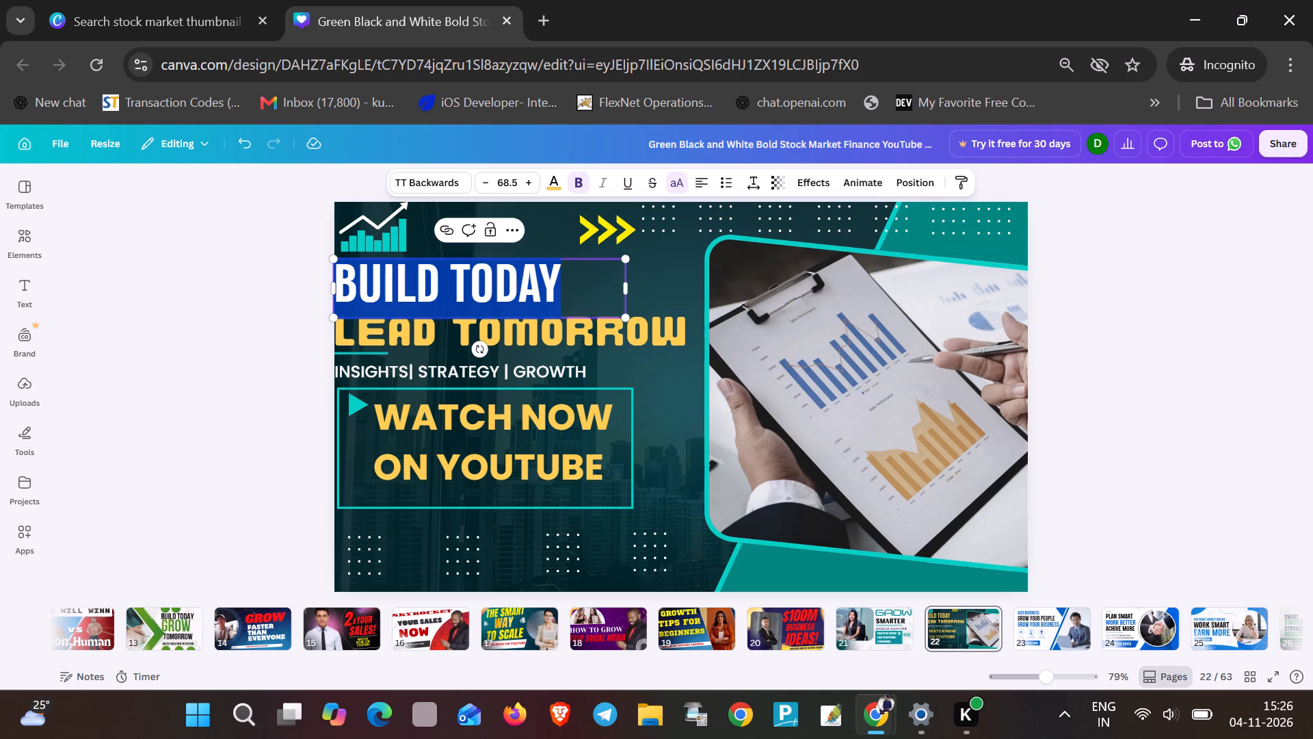
click(451, 182)
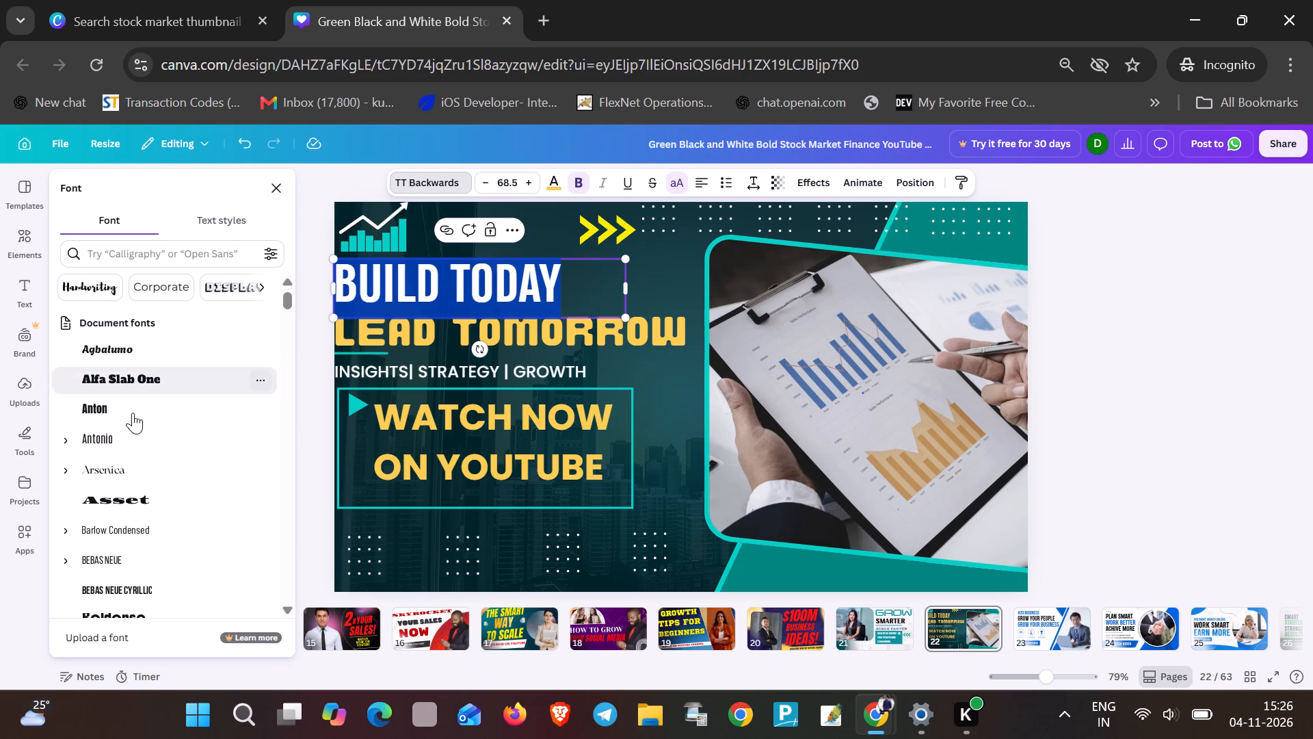
scroll(141, 417, down, 6)
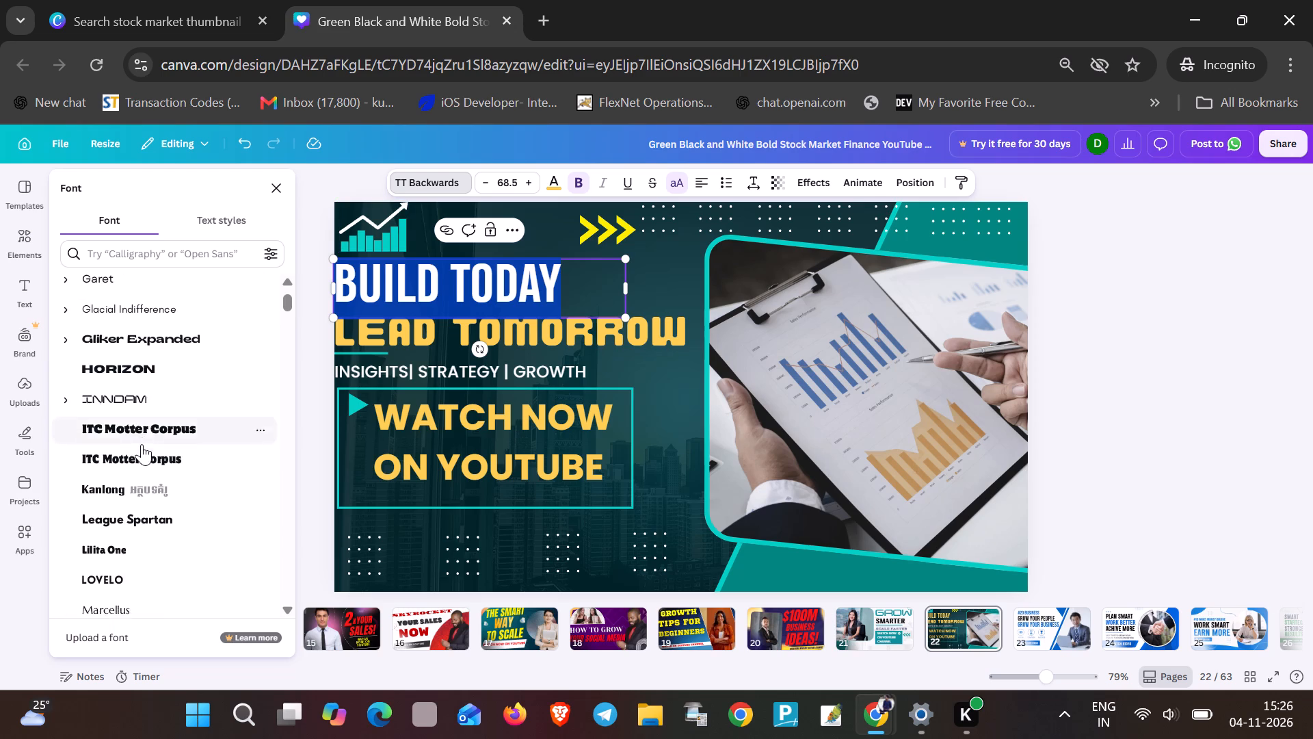
scroll(141, 445, down, 4)
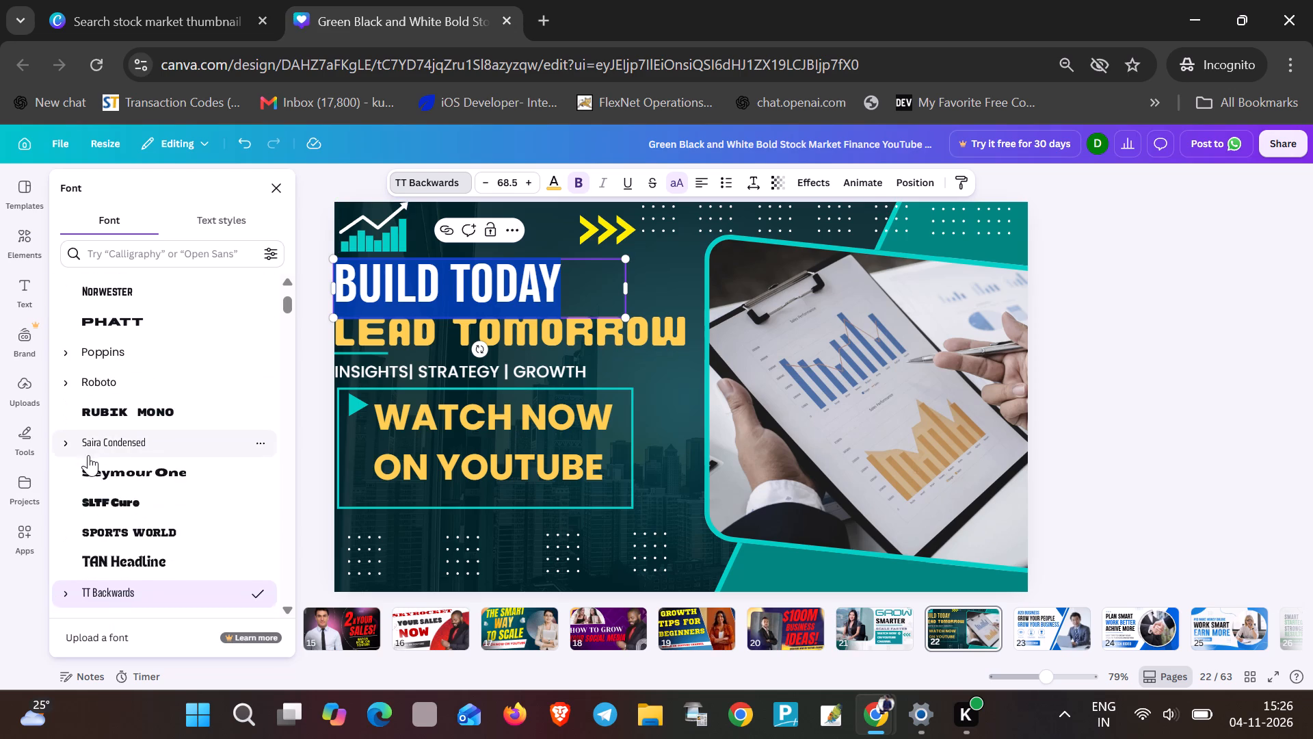
scroll(85, 455, down, 3)
scroll(163, 472, down, 4)
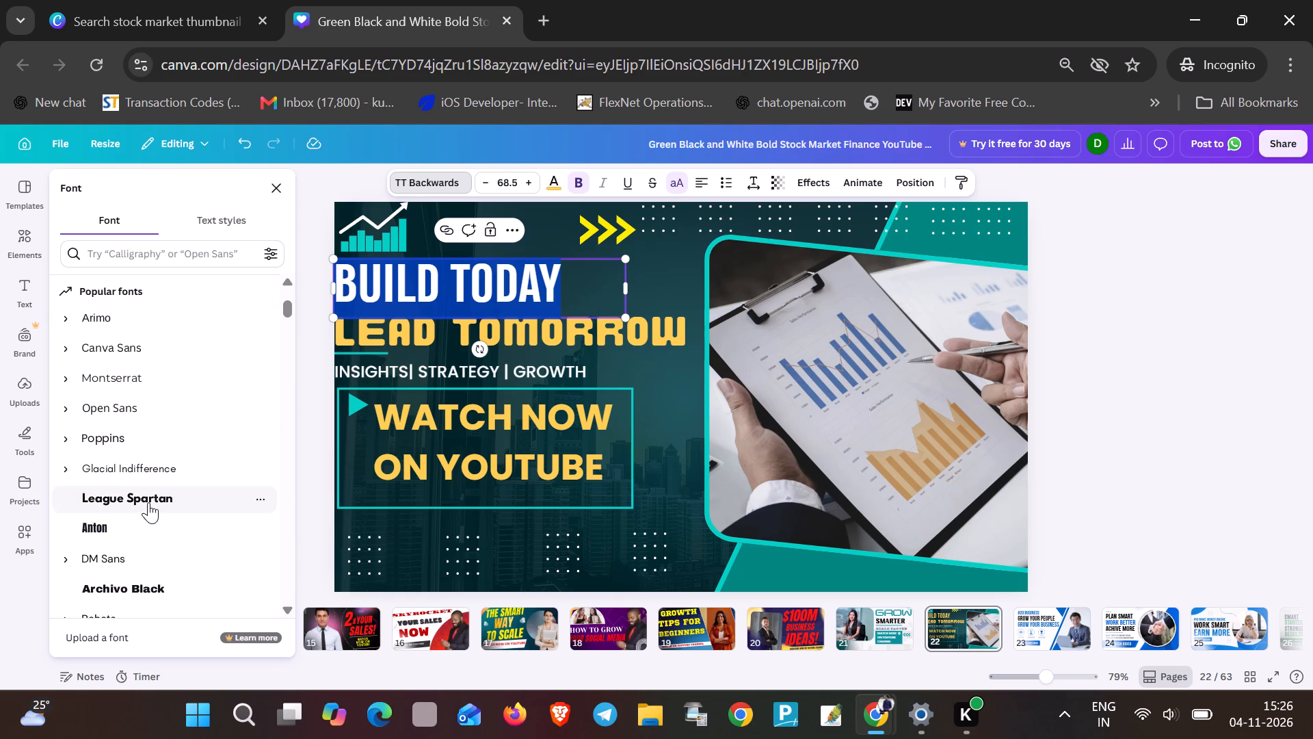
scroll(146, 507, down, 2)
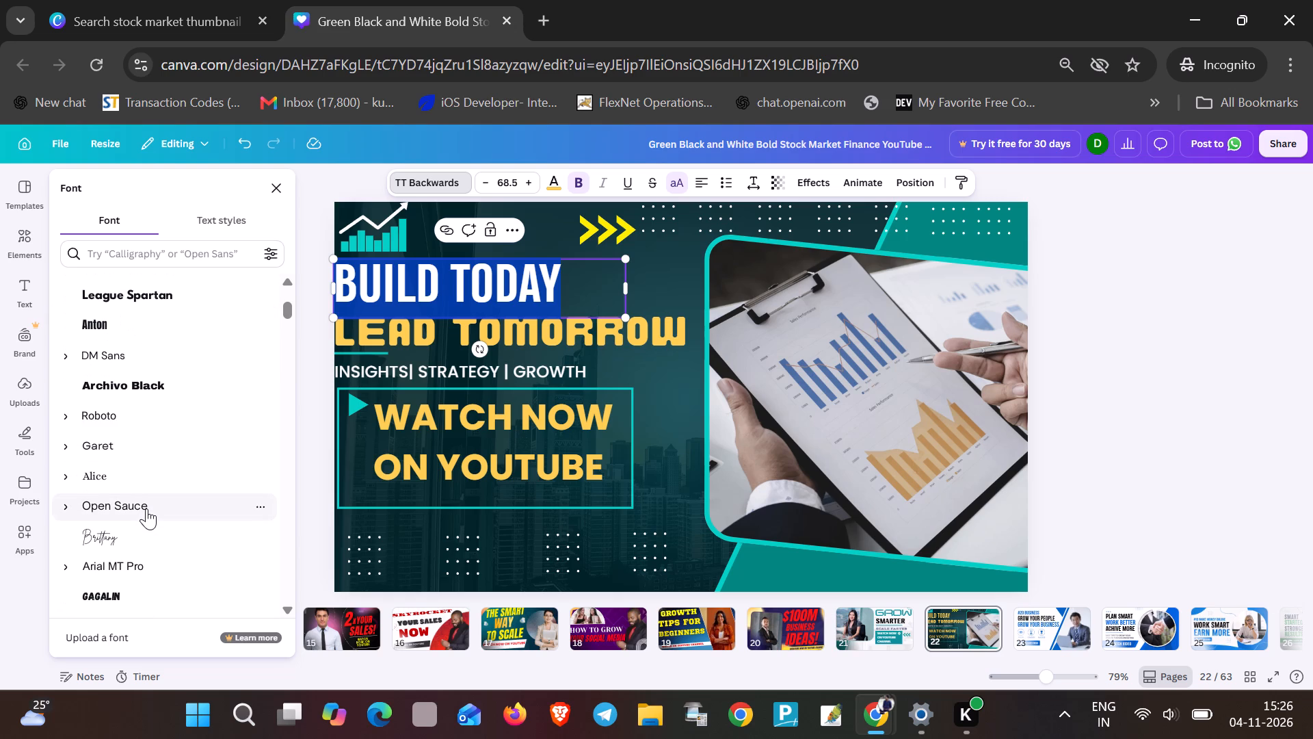
scroll(146, 508, down, 4)
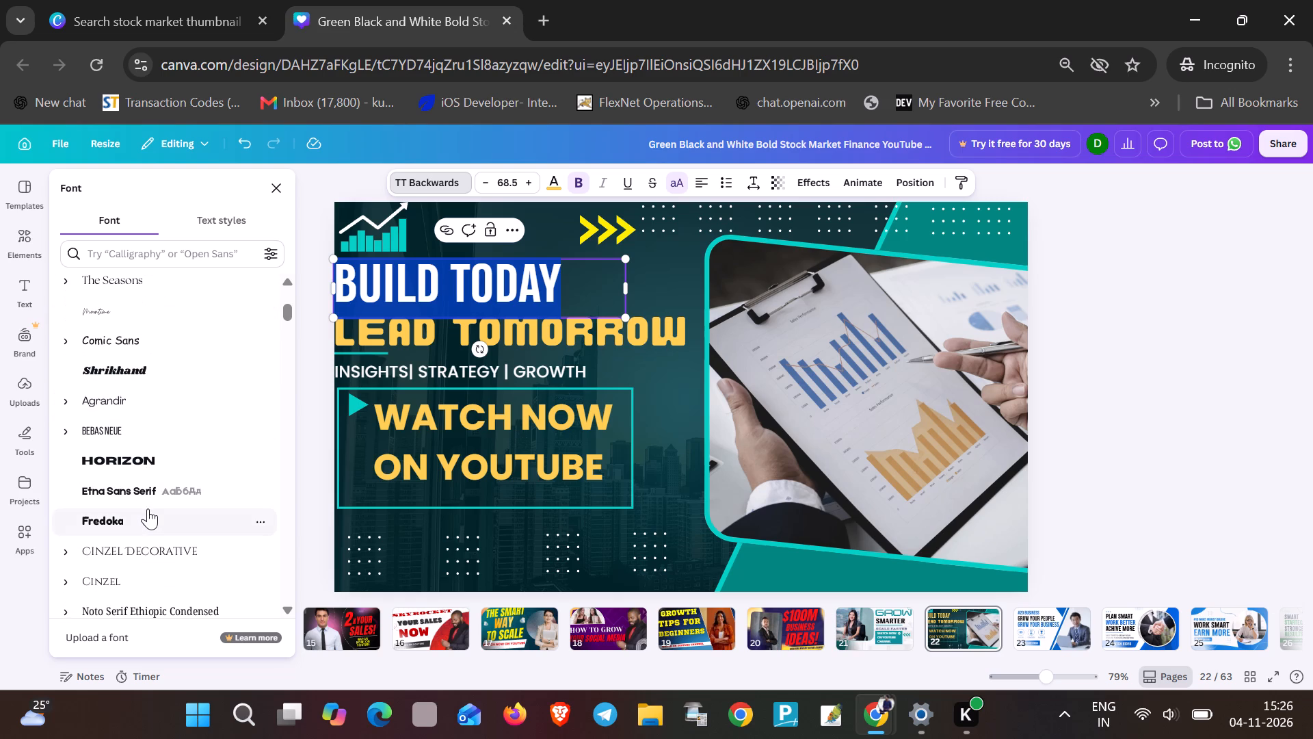
click(120, 366)
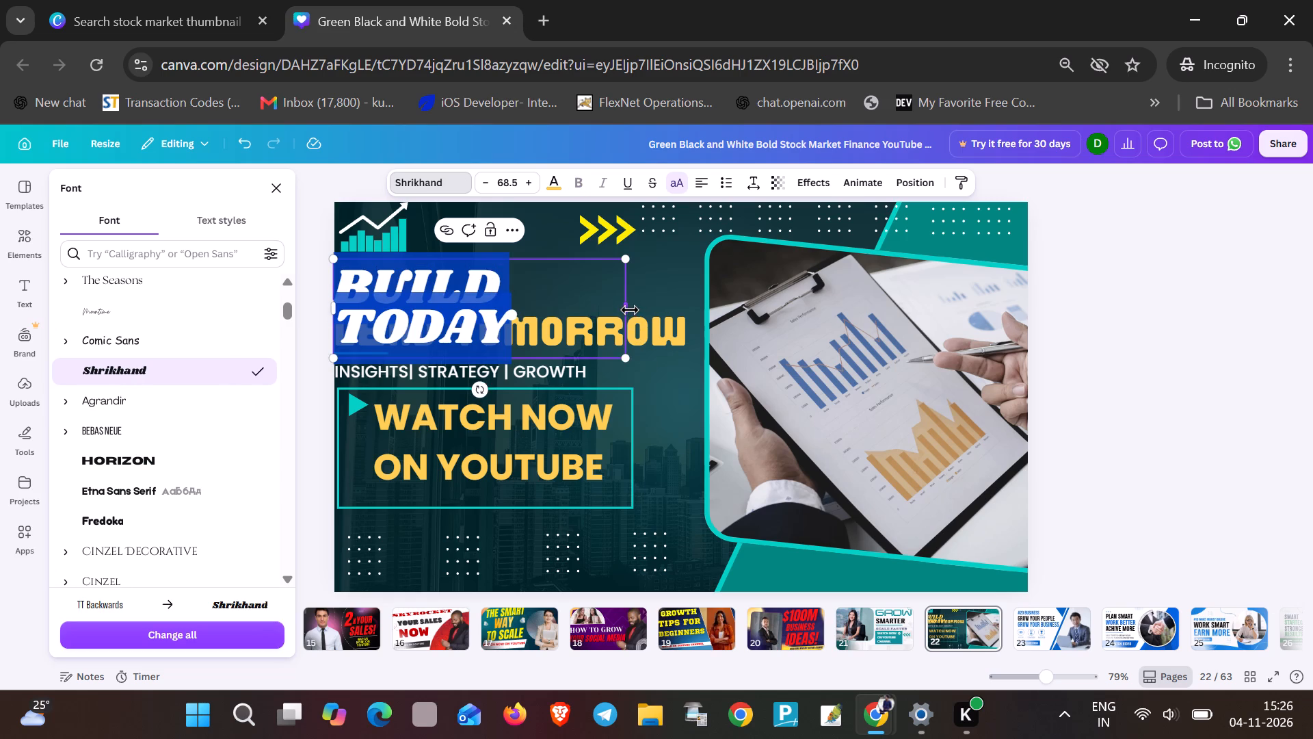
drag(628, 310, 718, 291)
click(673, 362)
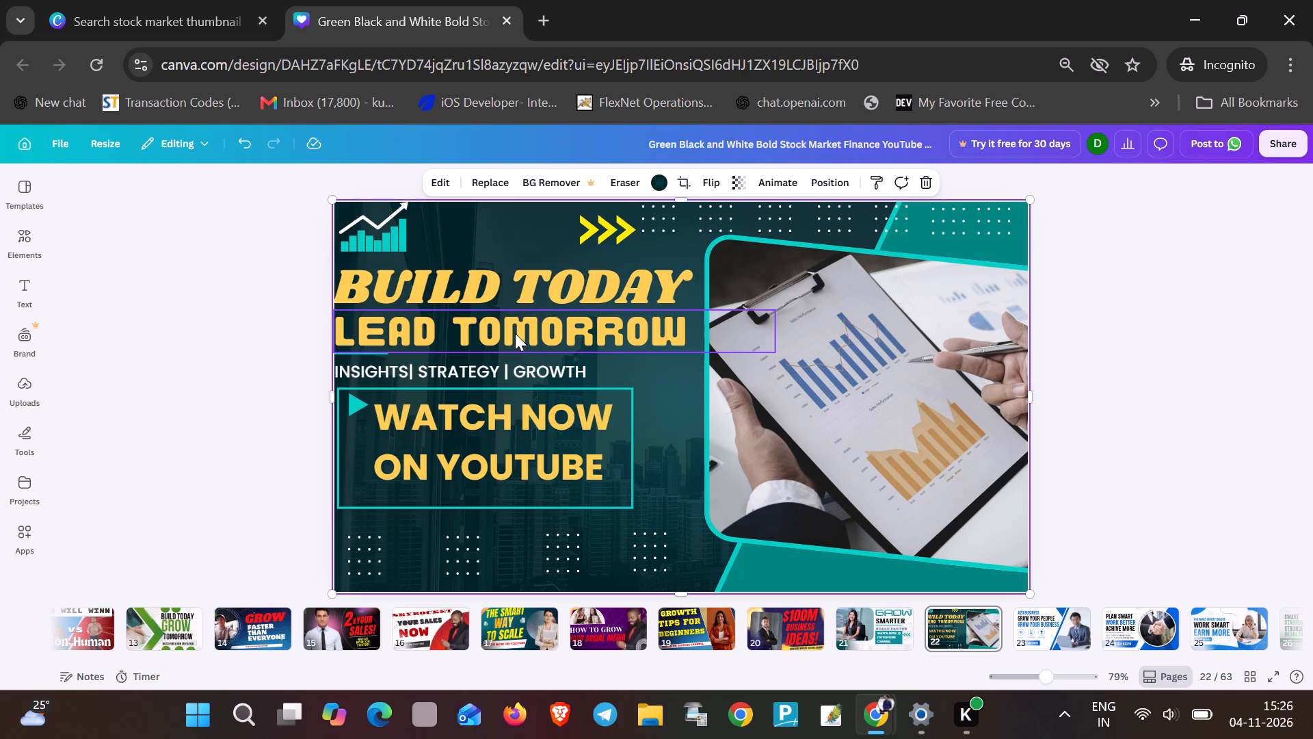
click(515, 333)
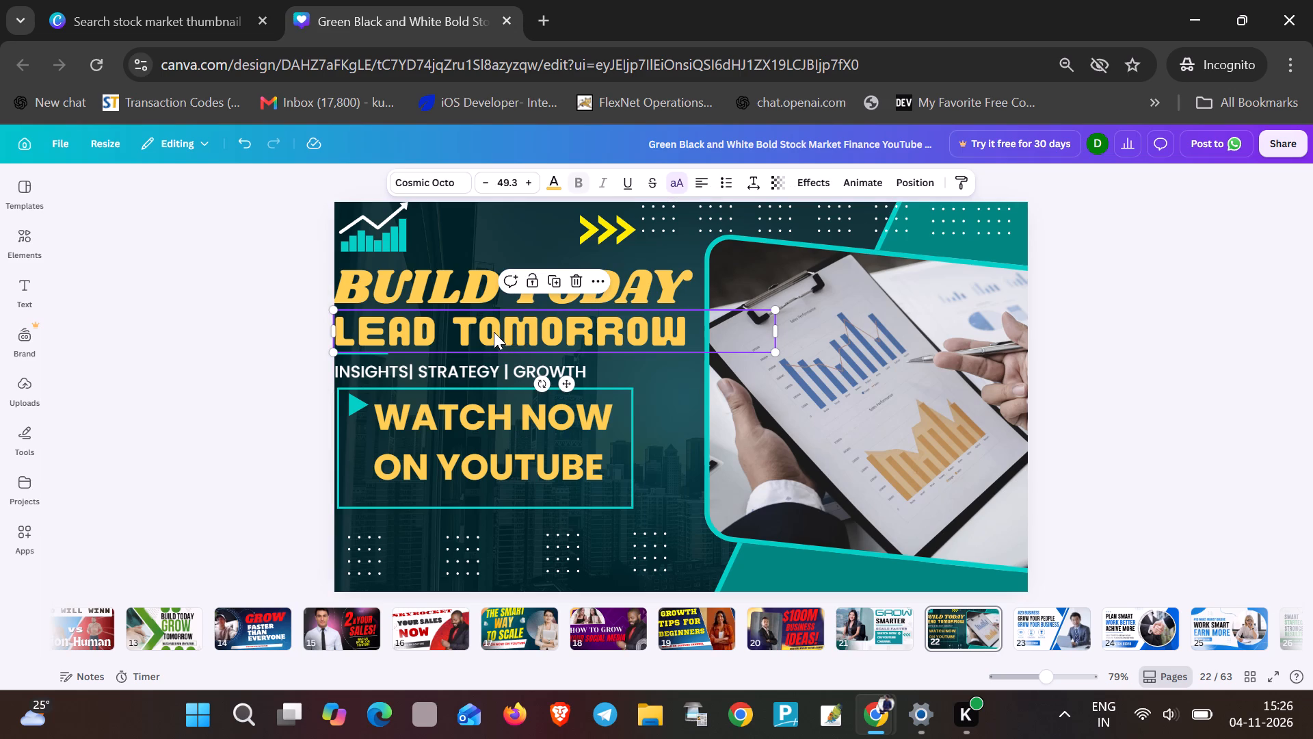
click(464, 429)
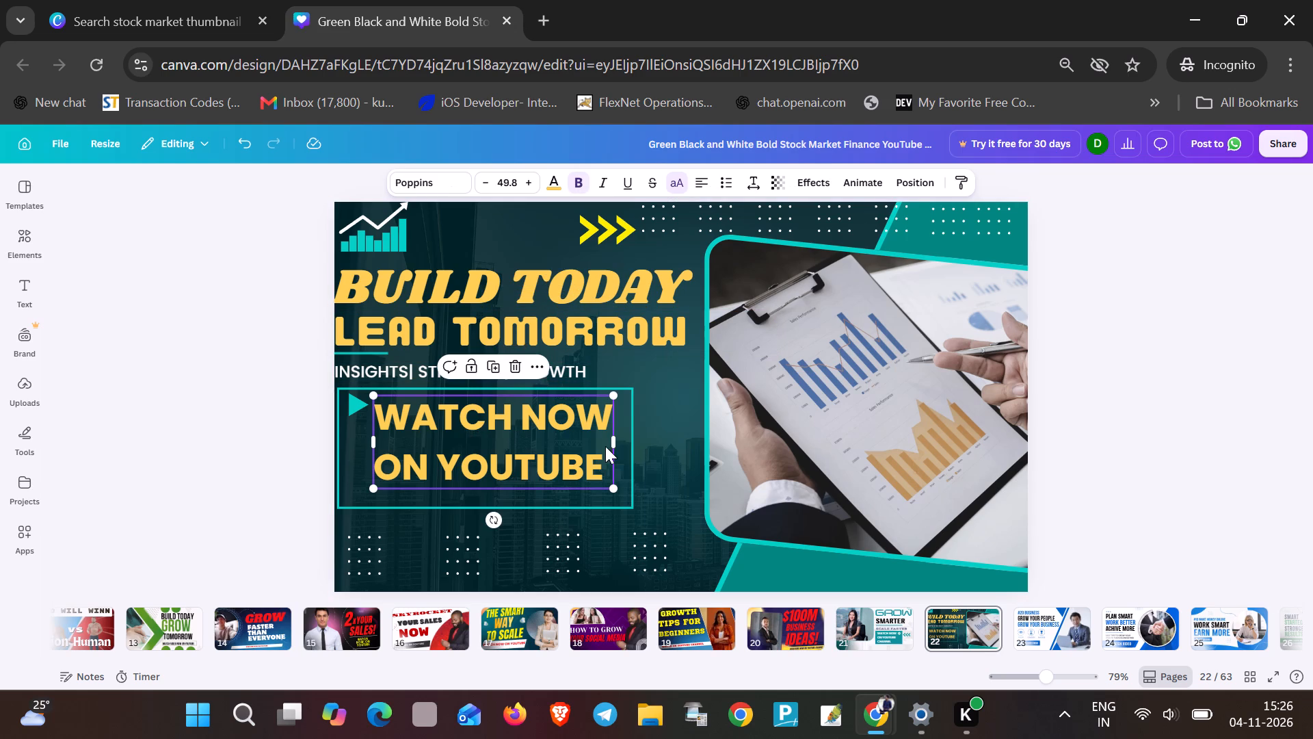
Move the framed clipboard photo slightly down and left, clear of the top dot grids and beside the headings.
click(773, 383)
drag(786, 388, 786, 380)
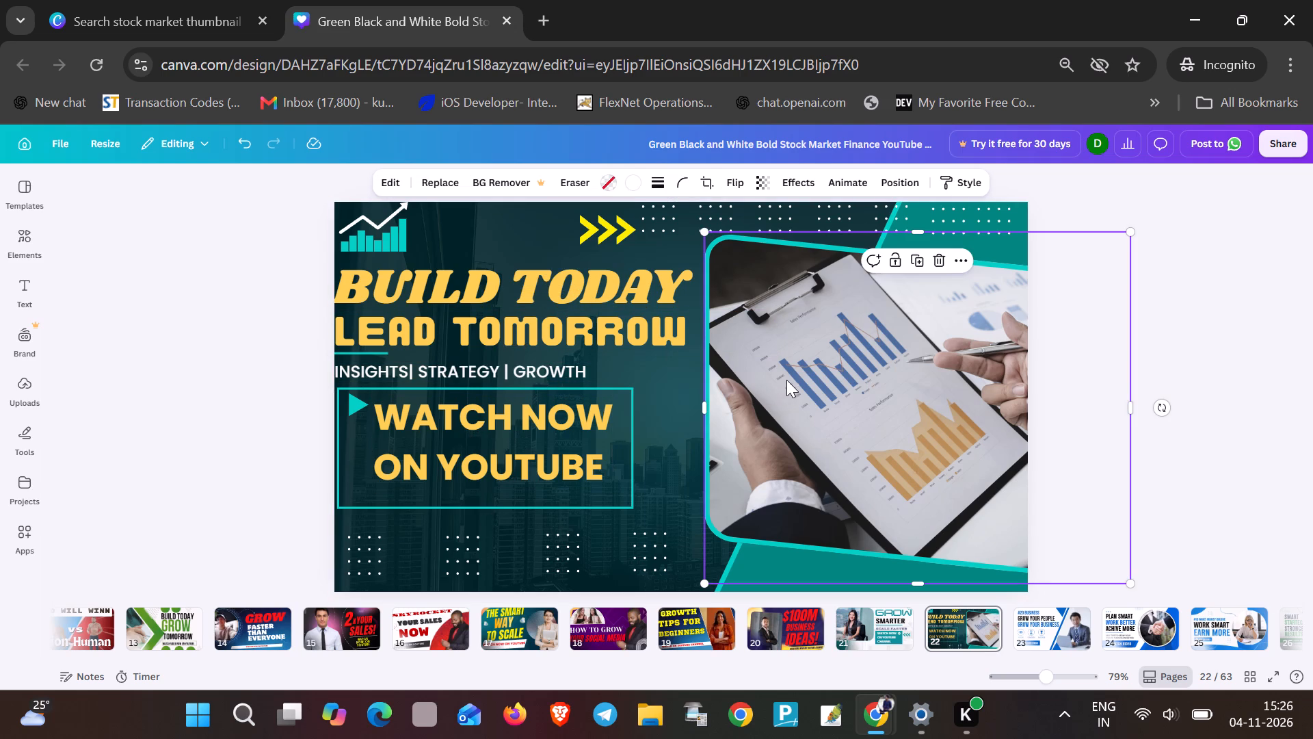
drag(786, 380, 790, 373)
drag(790, 373, 797, 376)
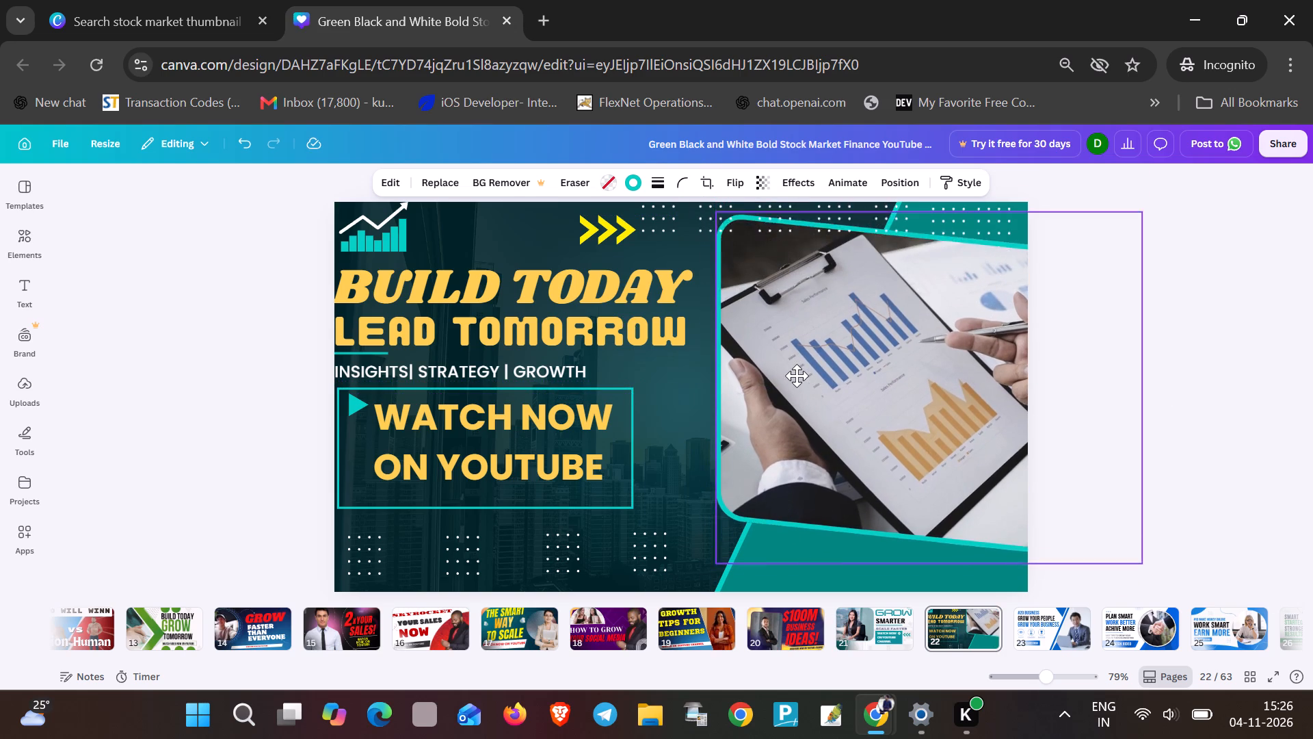
drag(797, 376, 778, 400)
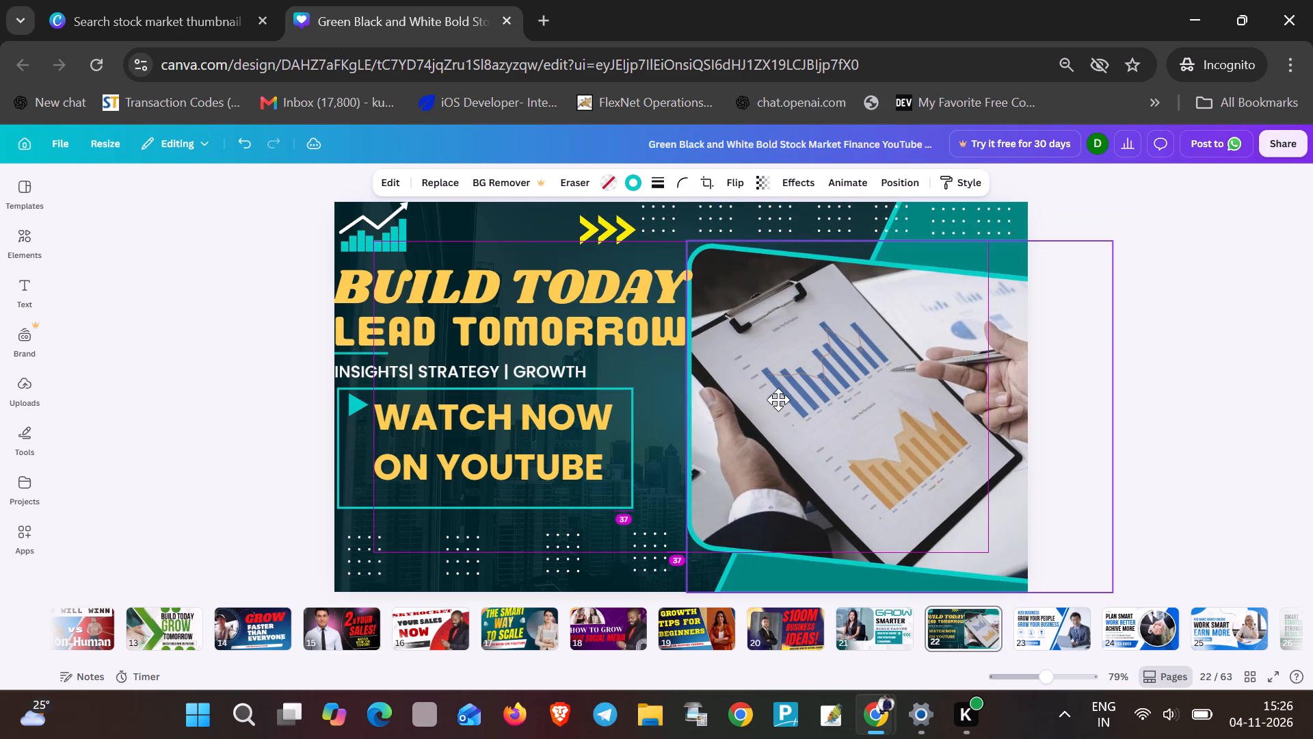
drag(778, 400, 786, 400)
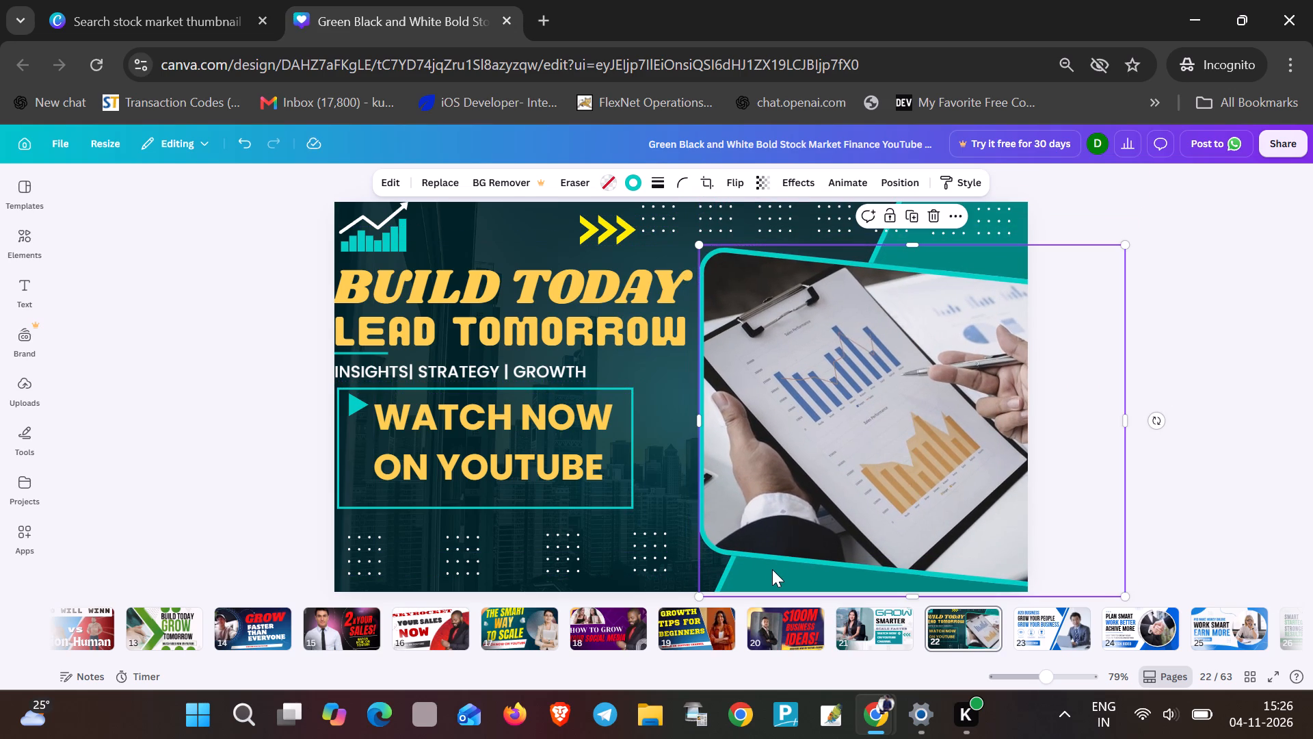
drag(772, 569, 765, 575)
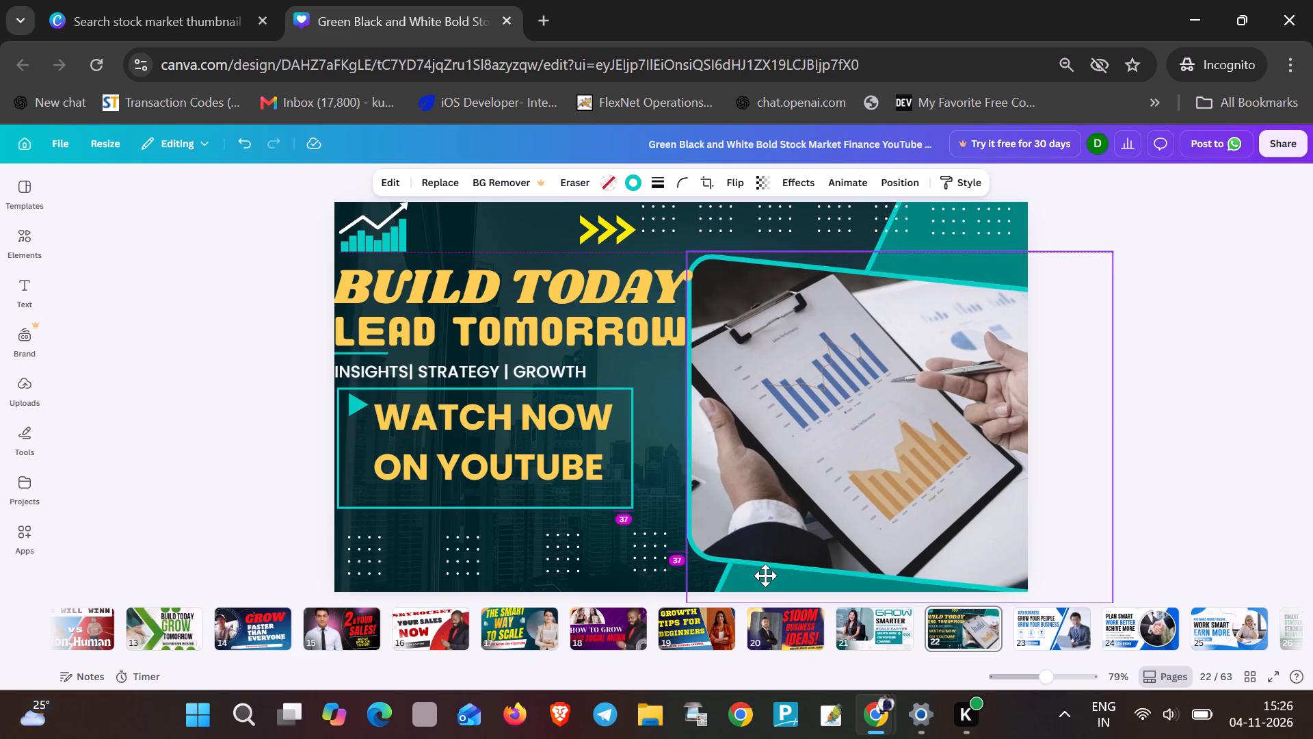
drag(765, 575, 773, 575)
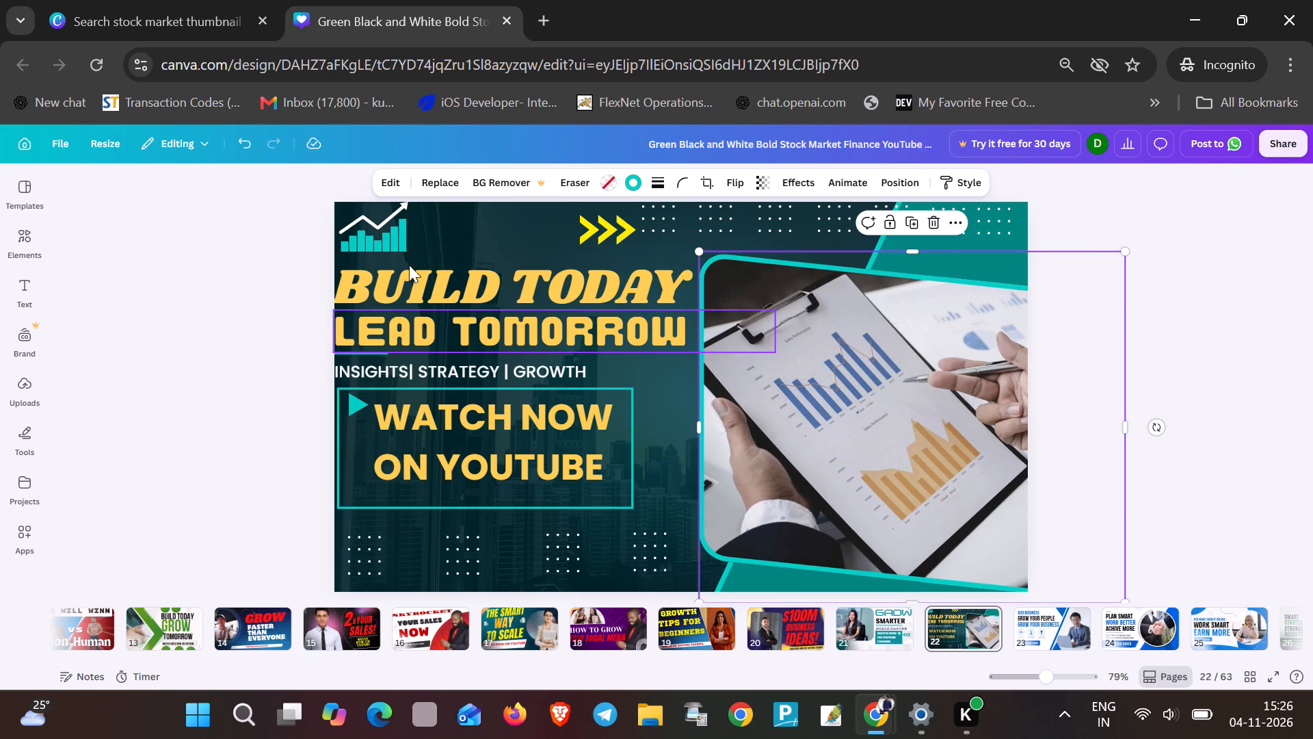
Duplicate the growth chart icon and place the copy between the original and the yellow arrows, aligned with the original.
click(388, 235)
right_click(388, 235)
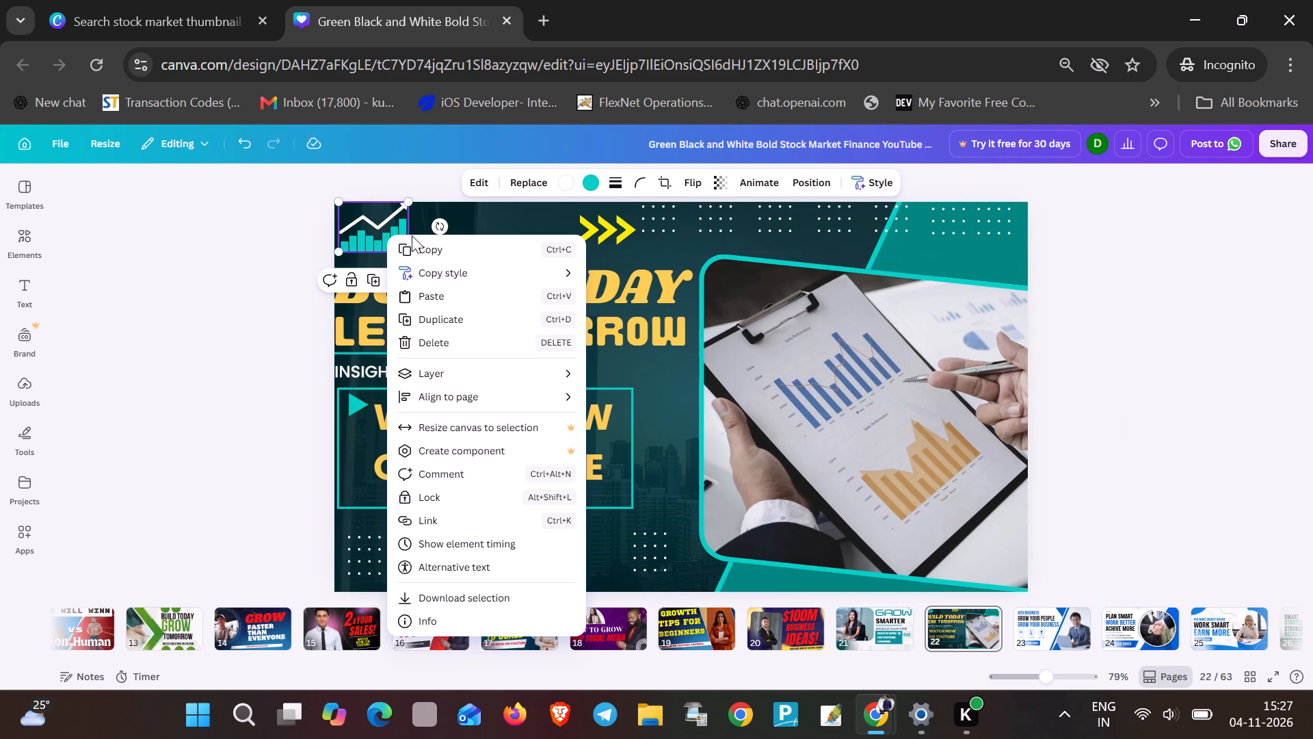
click(422, 245)
right_click(462, 240)
right_click(462, 240)
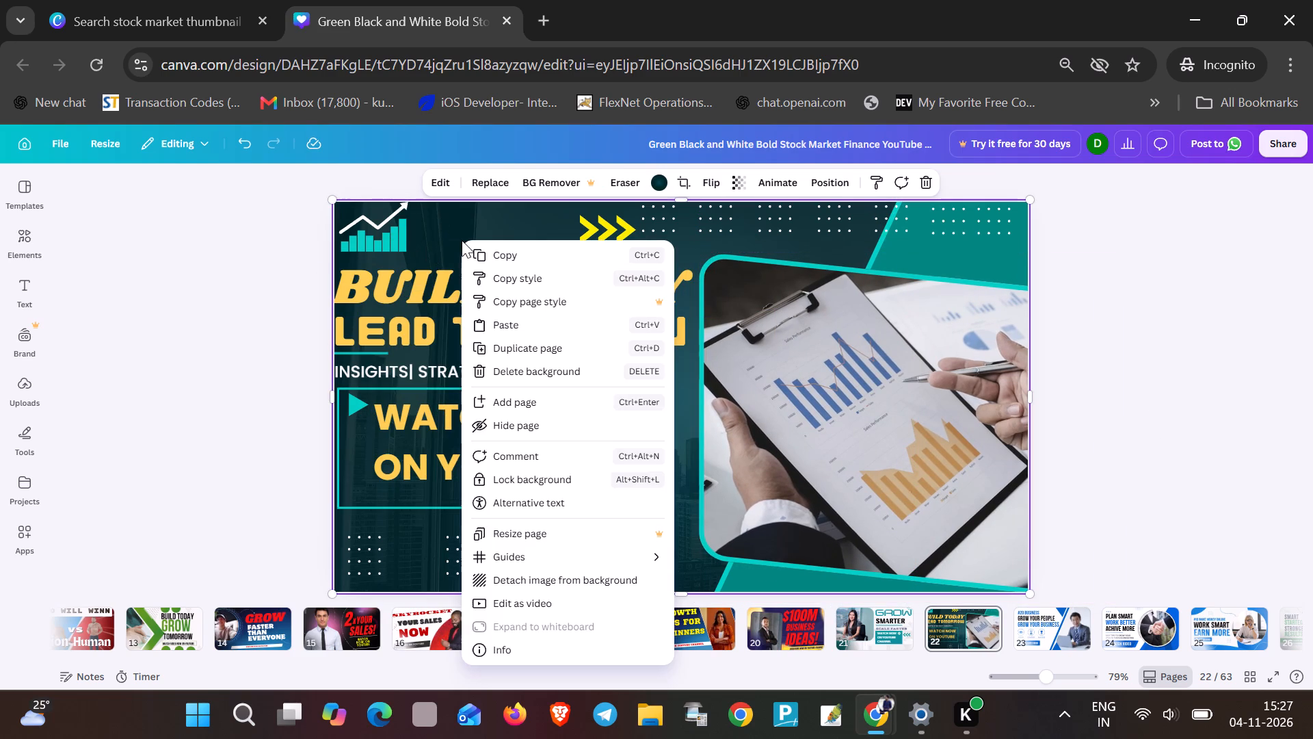
click(503, 320)
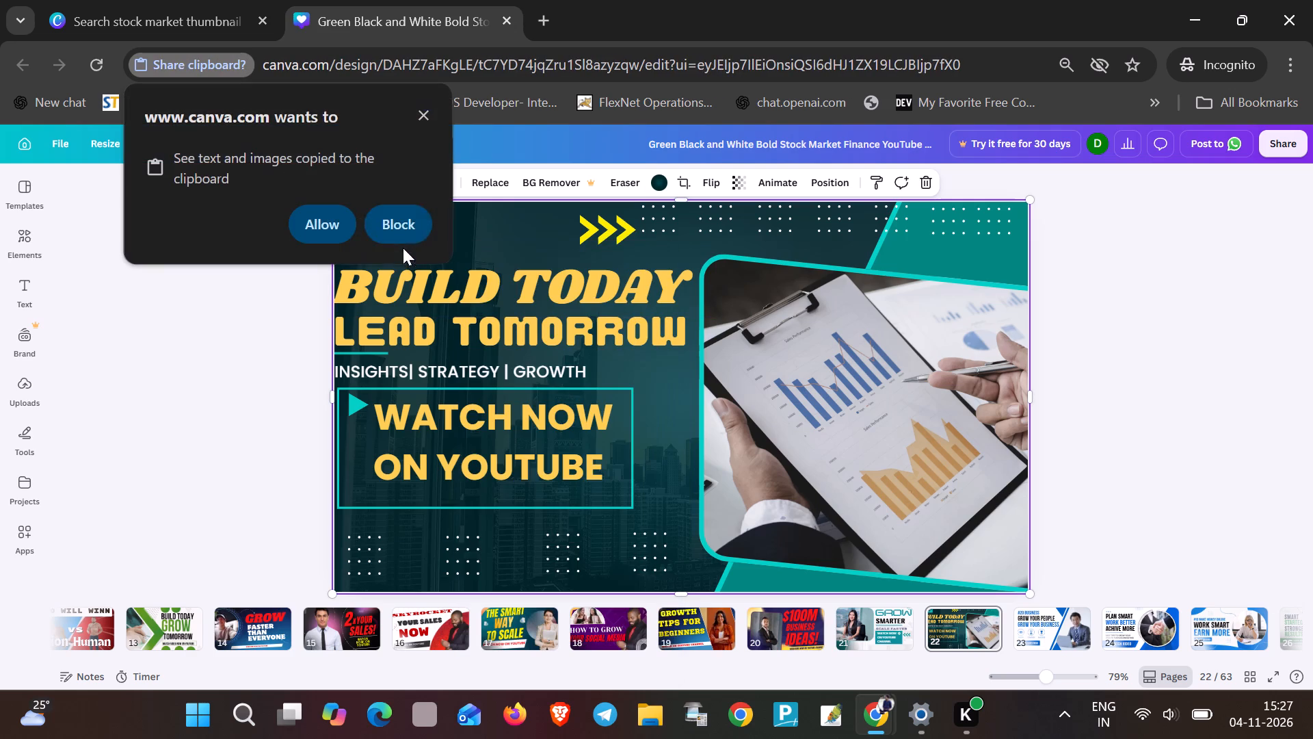
click(320, 230)
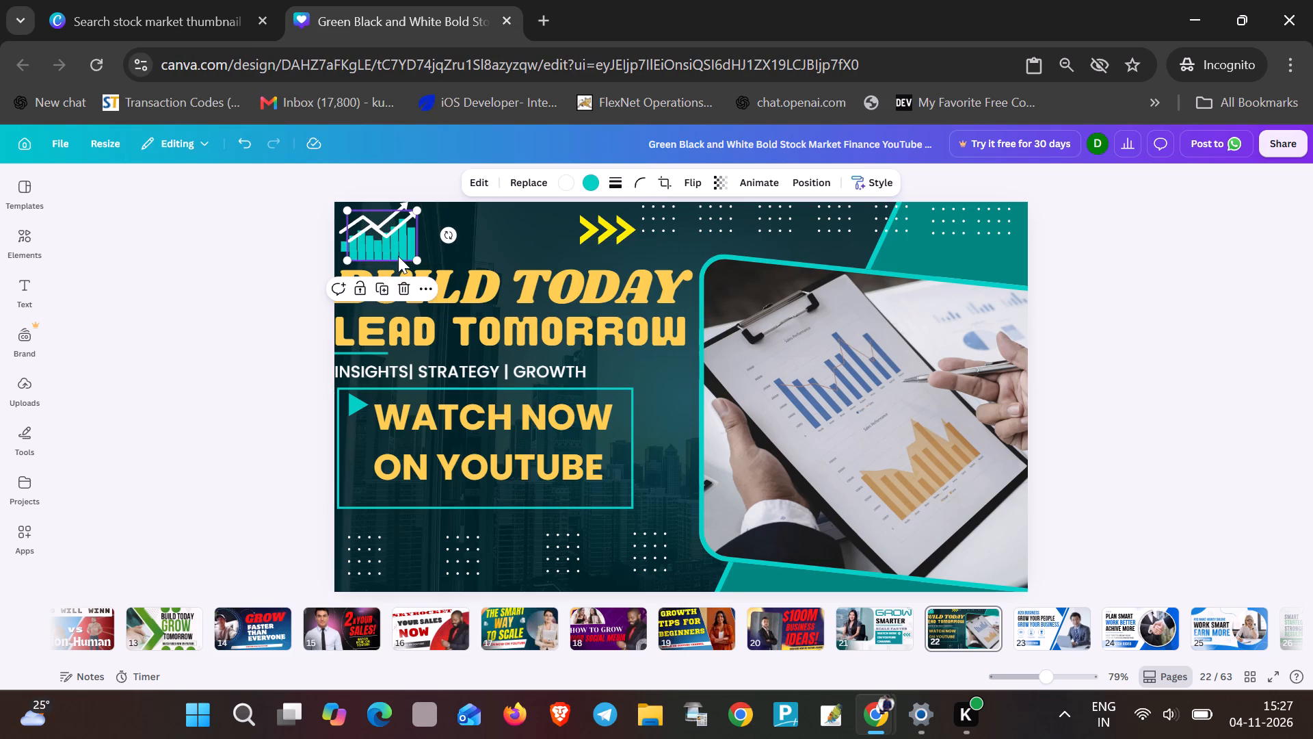
drag(382, 242, 505, 237)
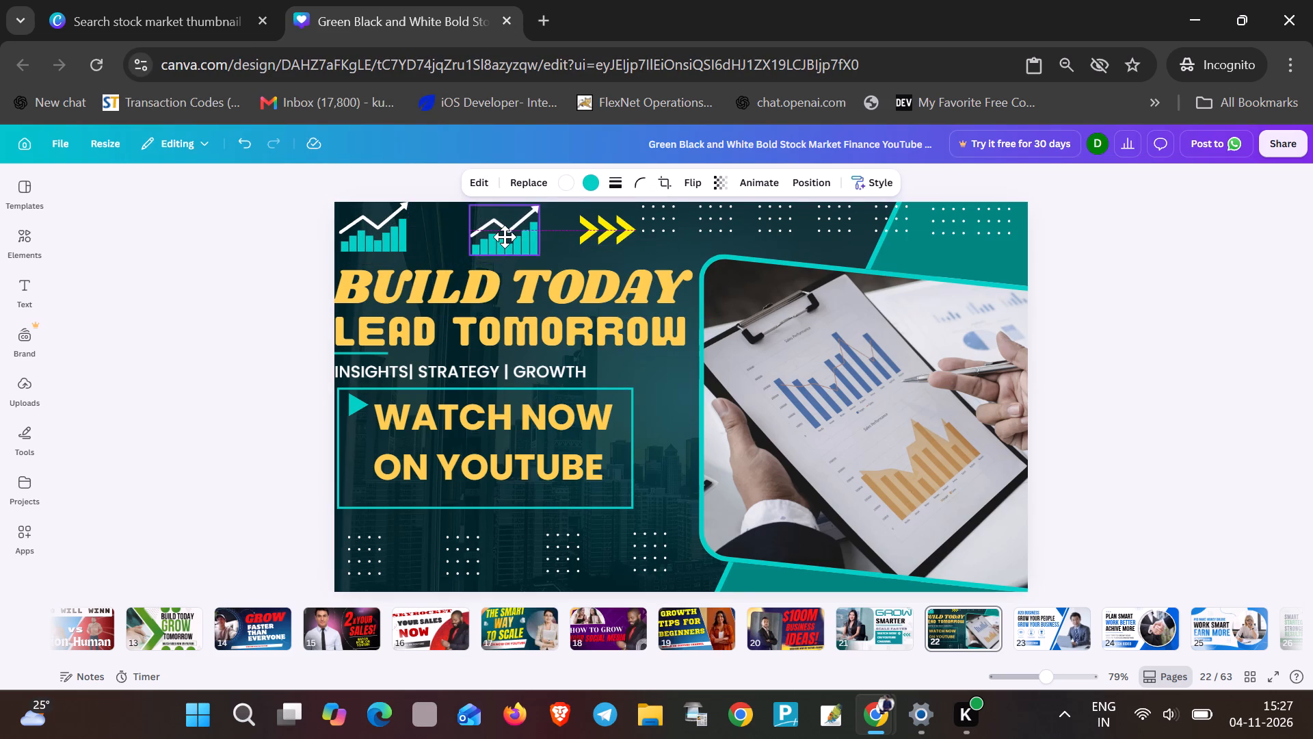
drag(505, 237, 501, 224)
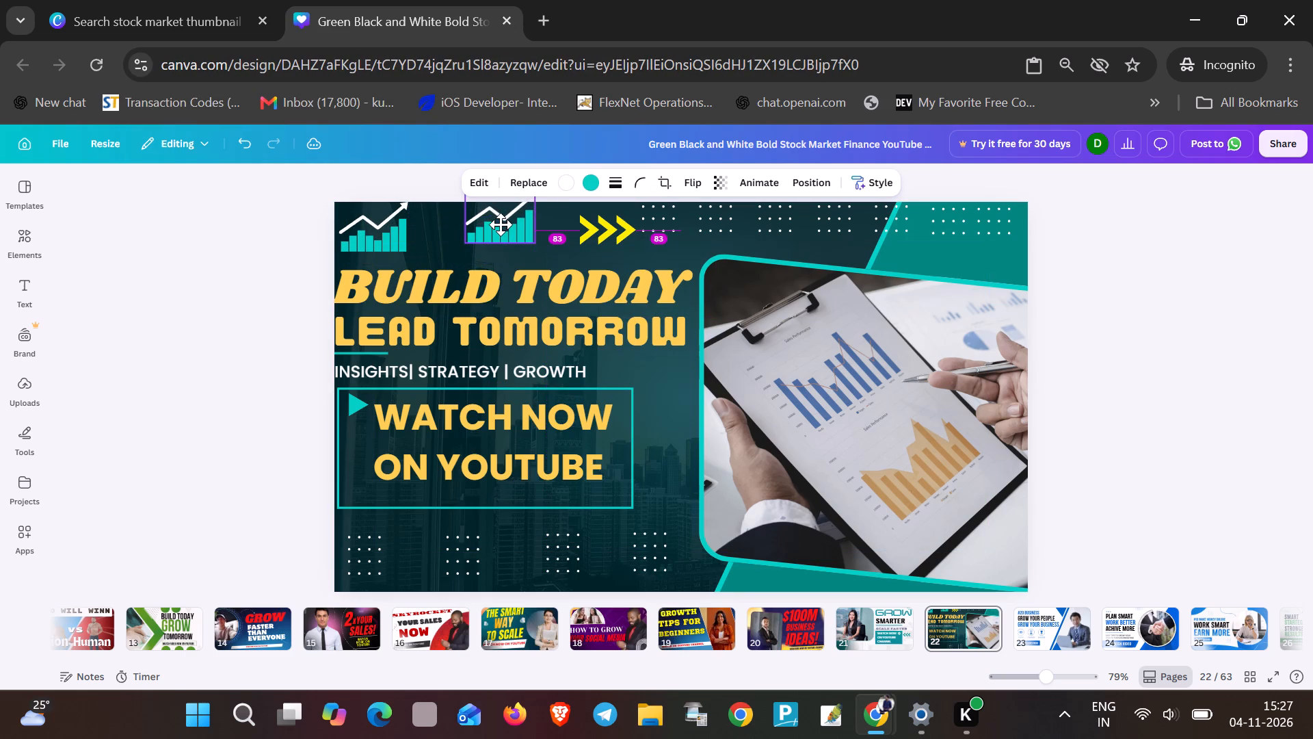
drag(501, 224, 499, 231)
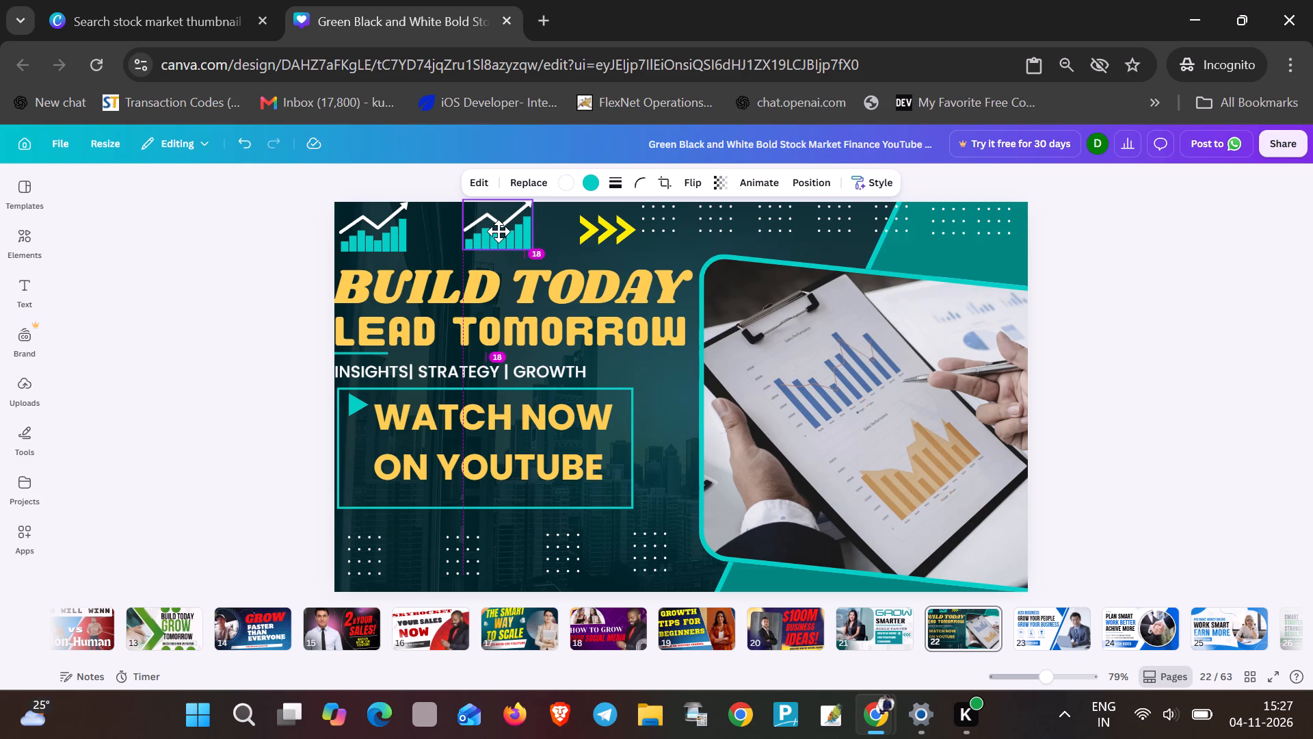
drag(499, 231, 481, 231)
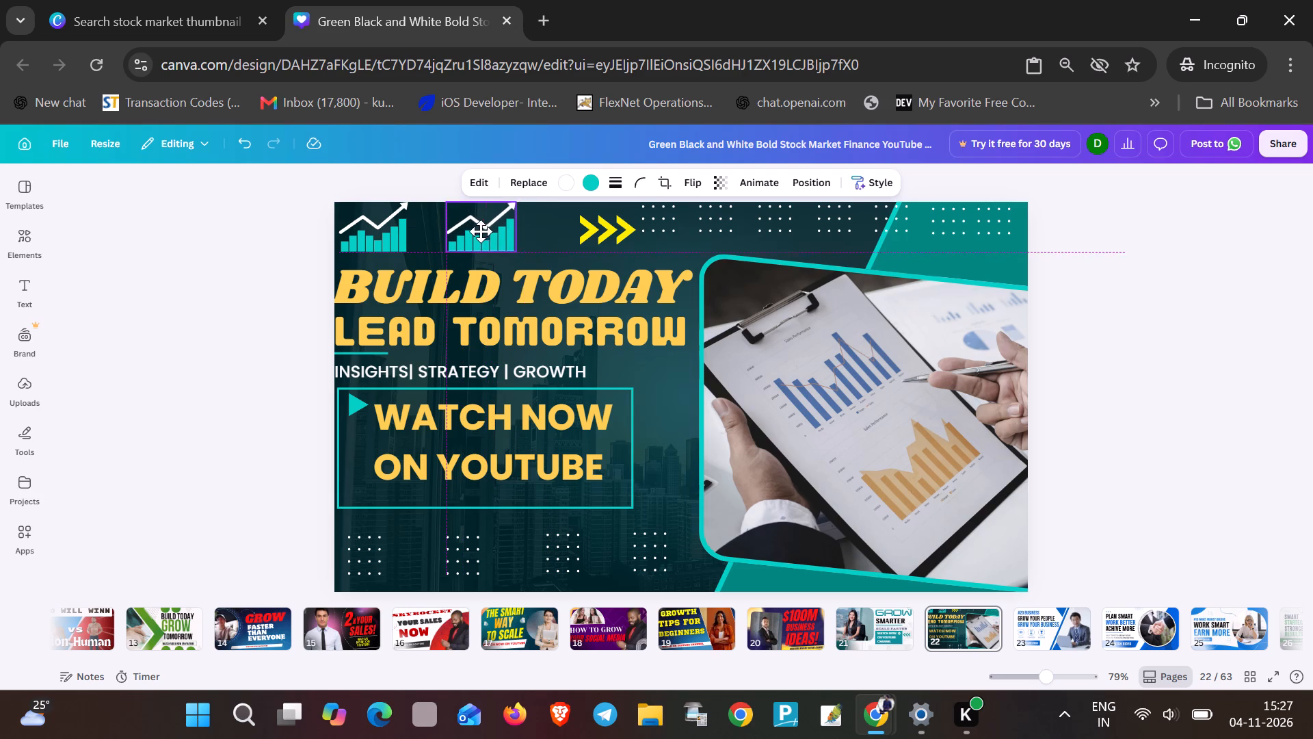
drag(481, 231, 486, 229)
click(487, 229)
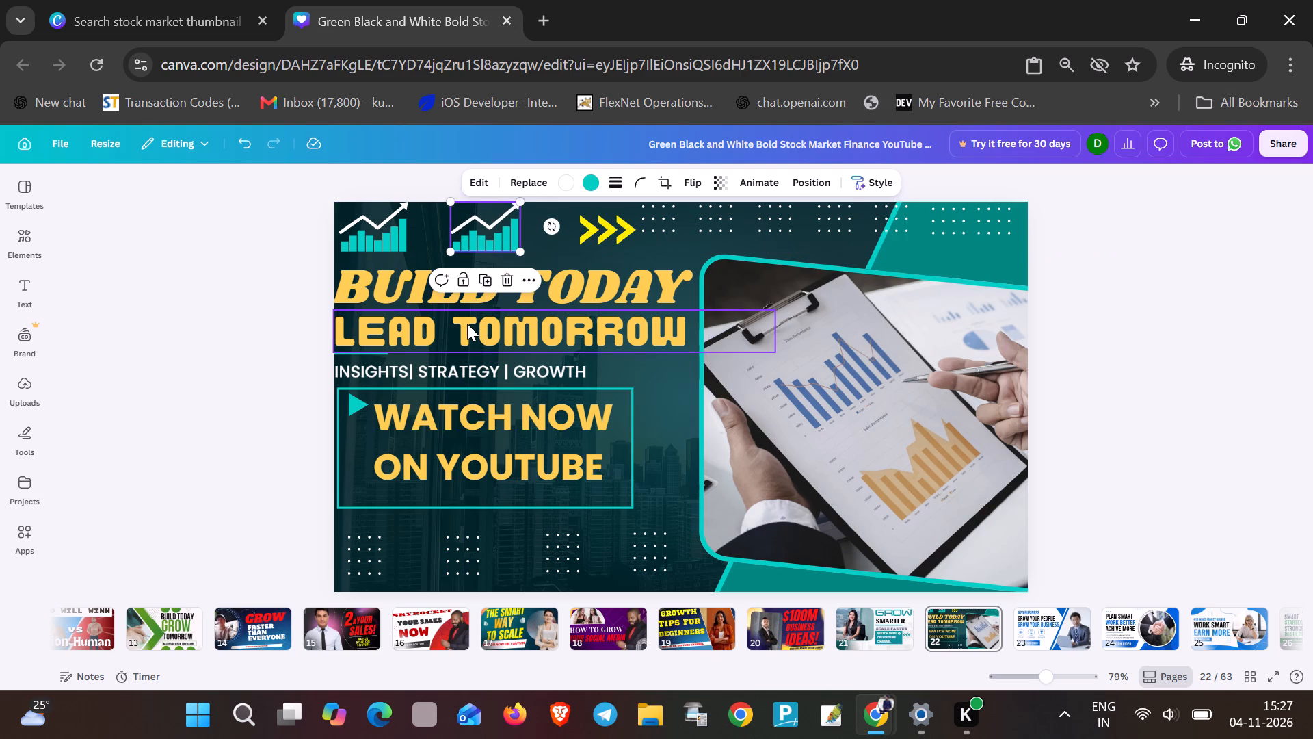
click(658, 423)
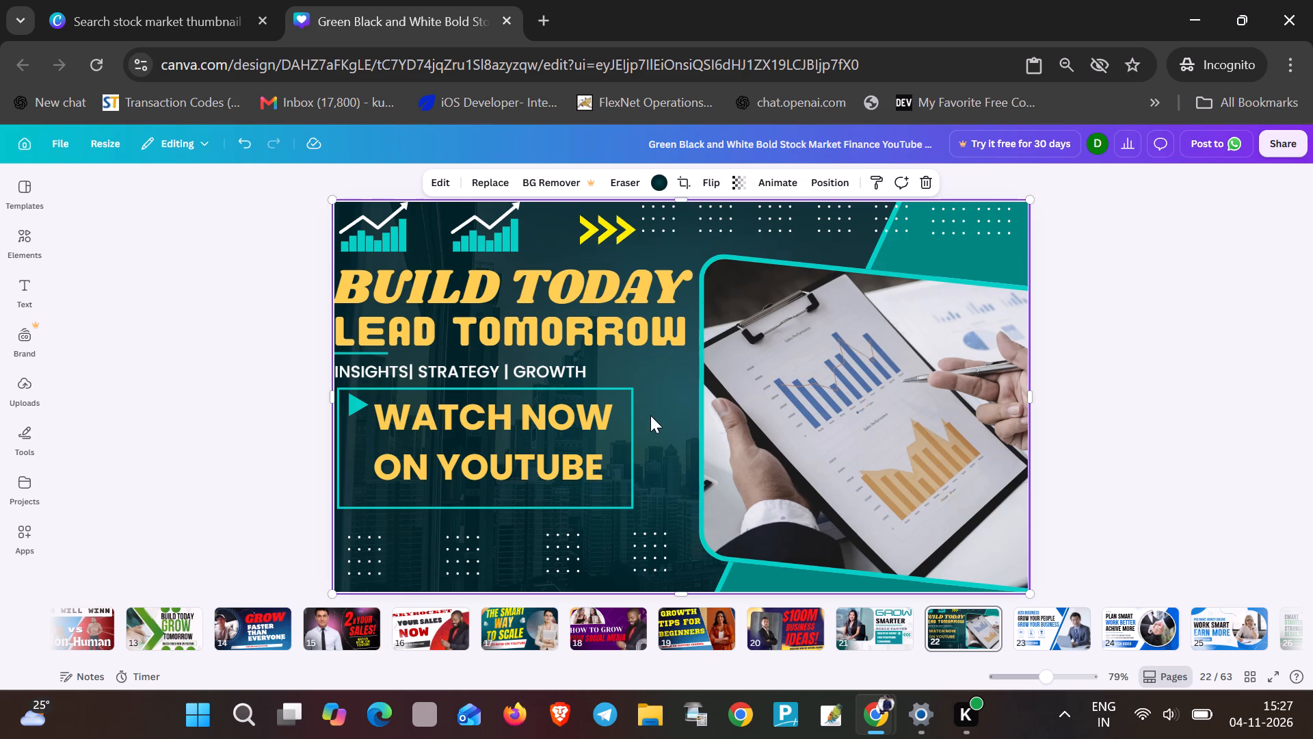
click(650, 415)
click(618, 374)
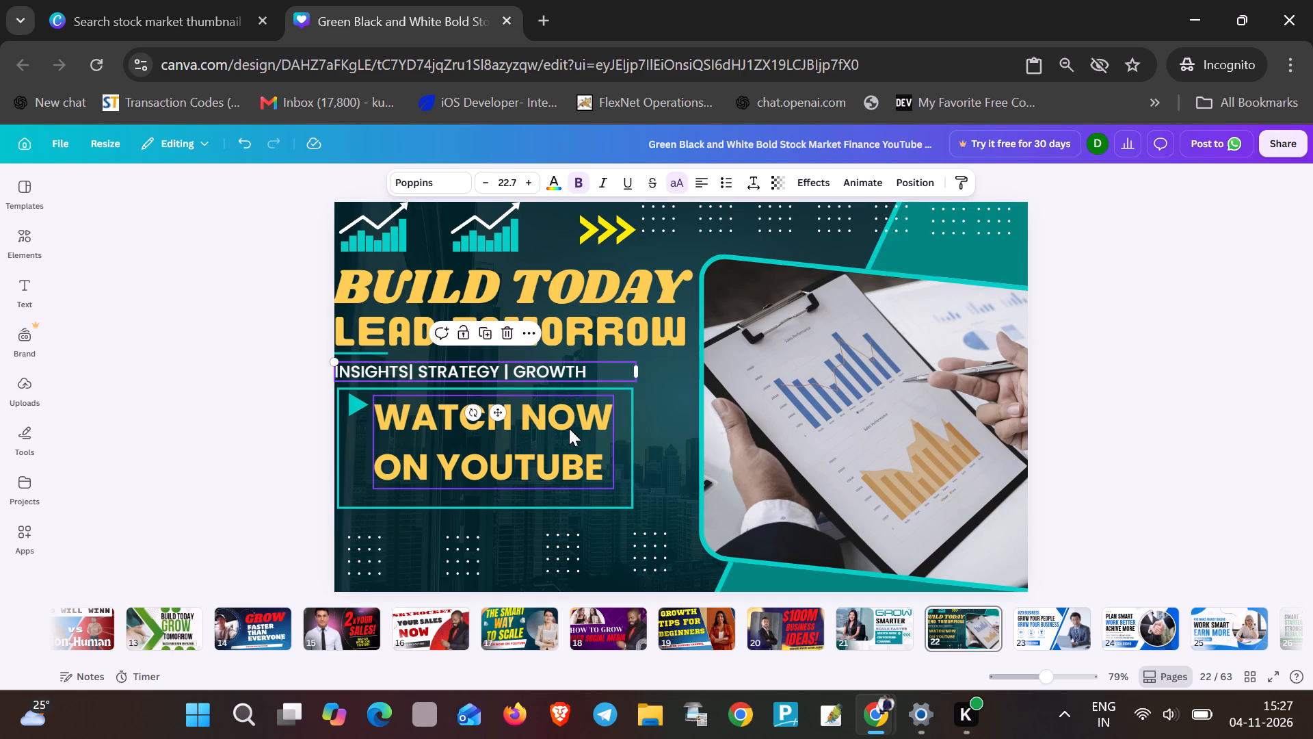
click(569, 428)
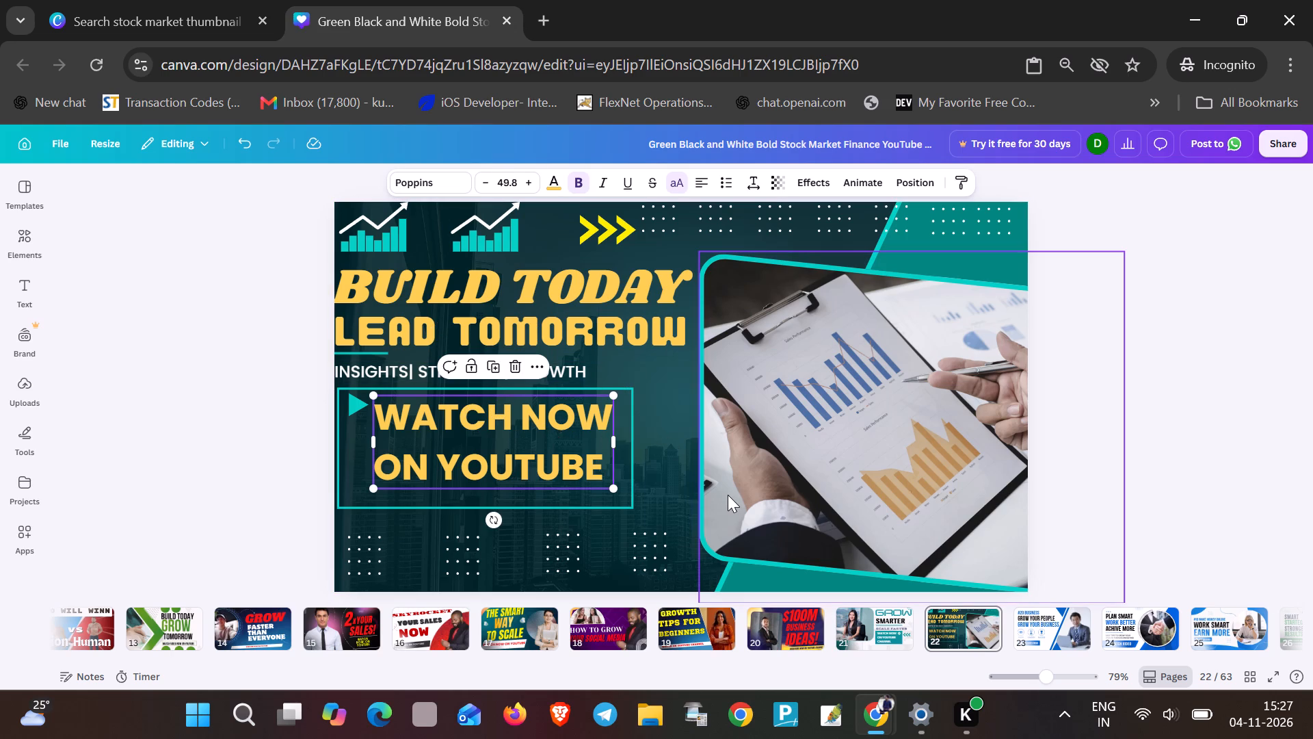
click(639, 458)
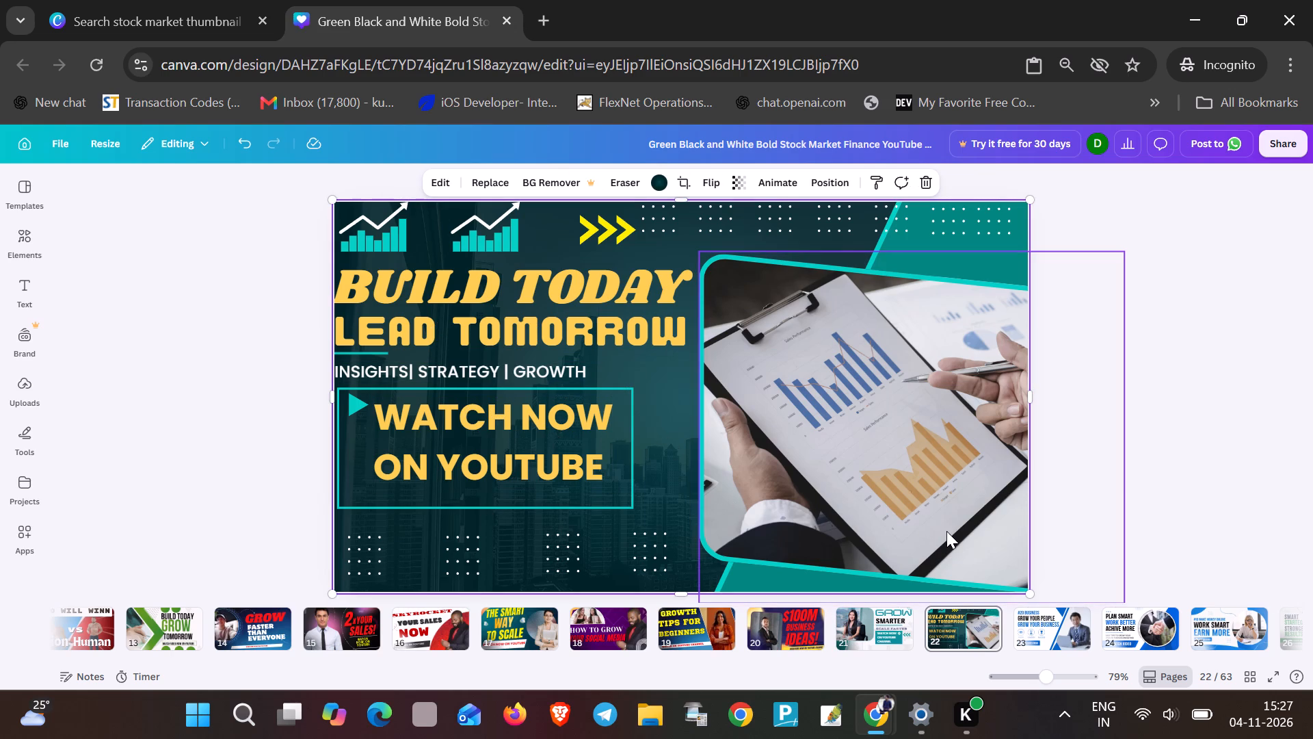
Paste two copies of the bottom row's last dot grid, stacked vertically between the WATCH NOW box and the clipboard photo.
click(659, 549)
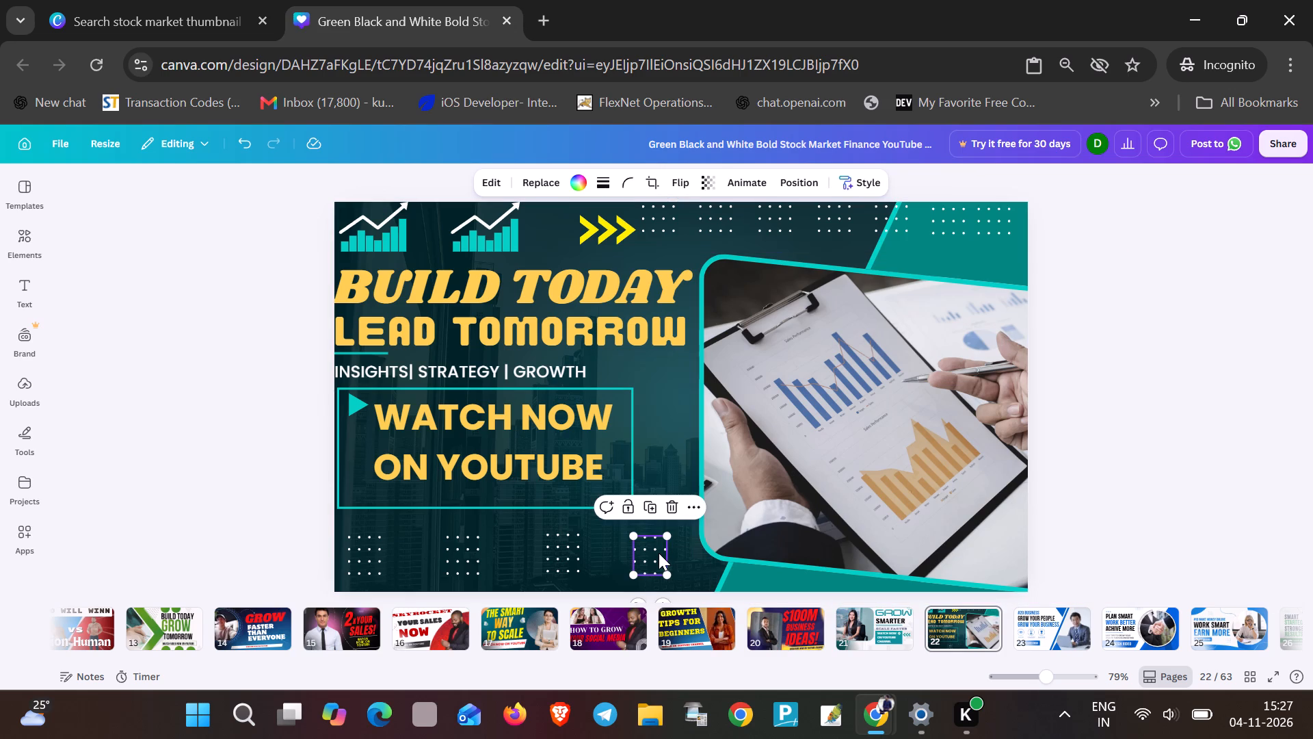
key(ctrl+c)
key(ctrl+v)
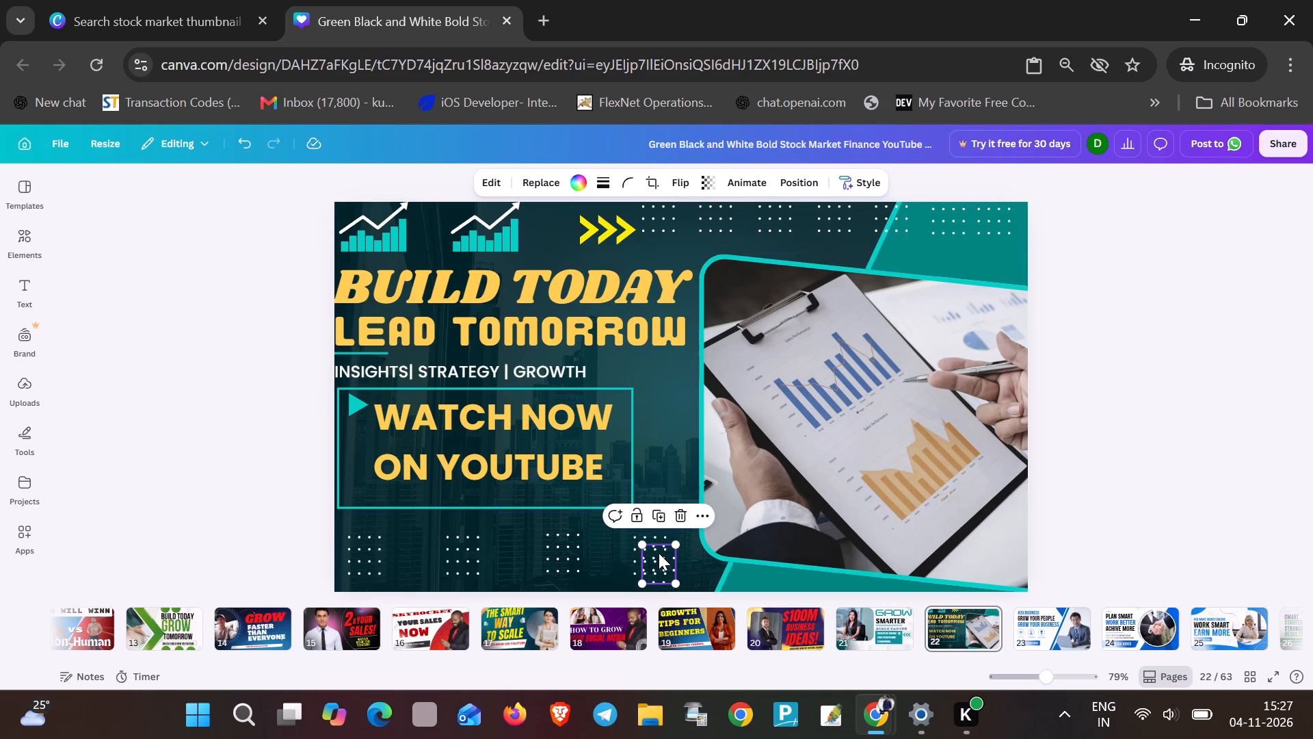
drag(664, 555, 675, 383)
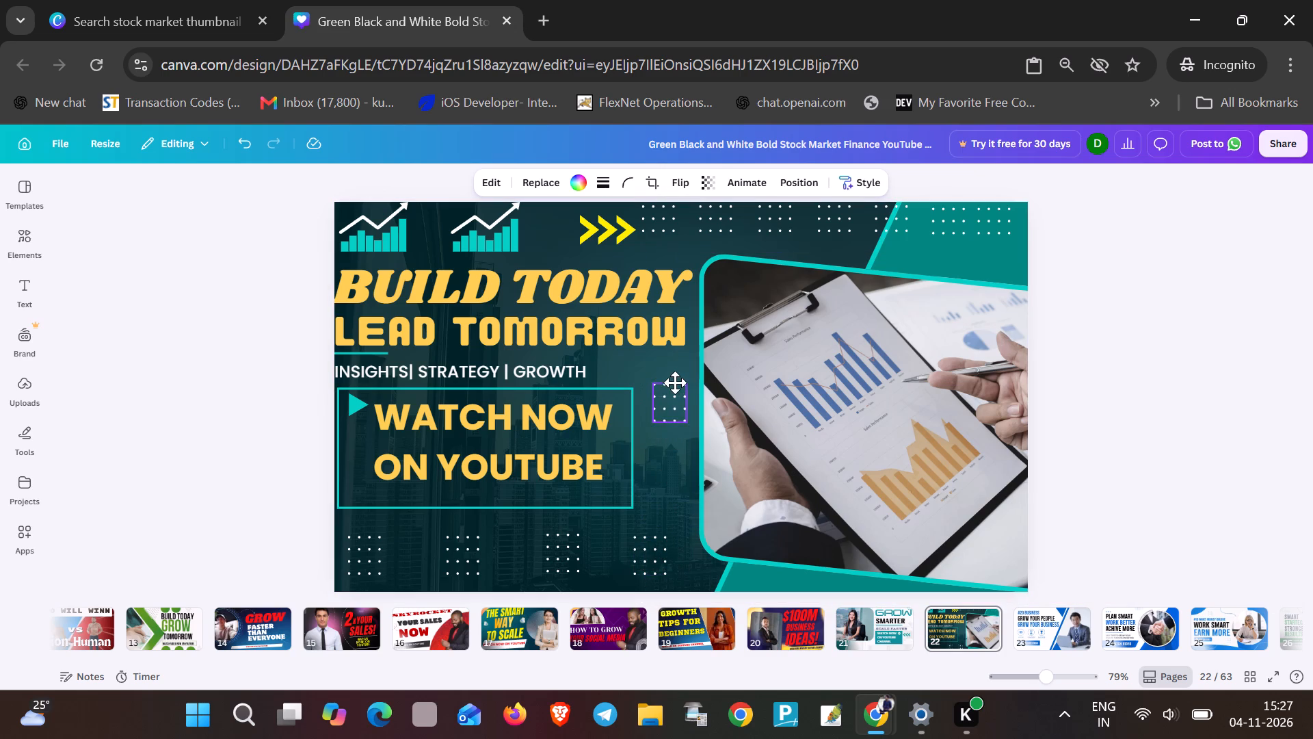
drag(675, 383, 667, 371)
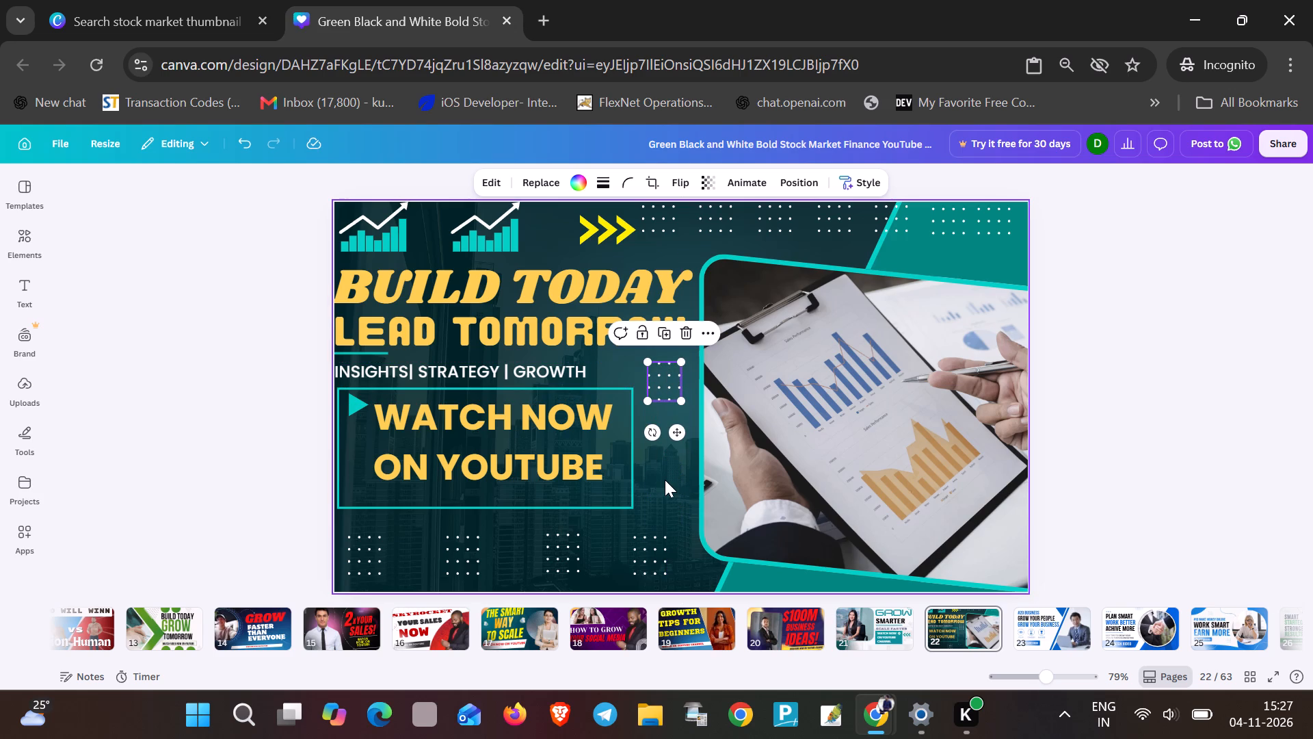
key(ctrl+v)
drag(654, 558, 663, 439)
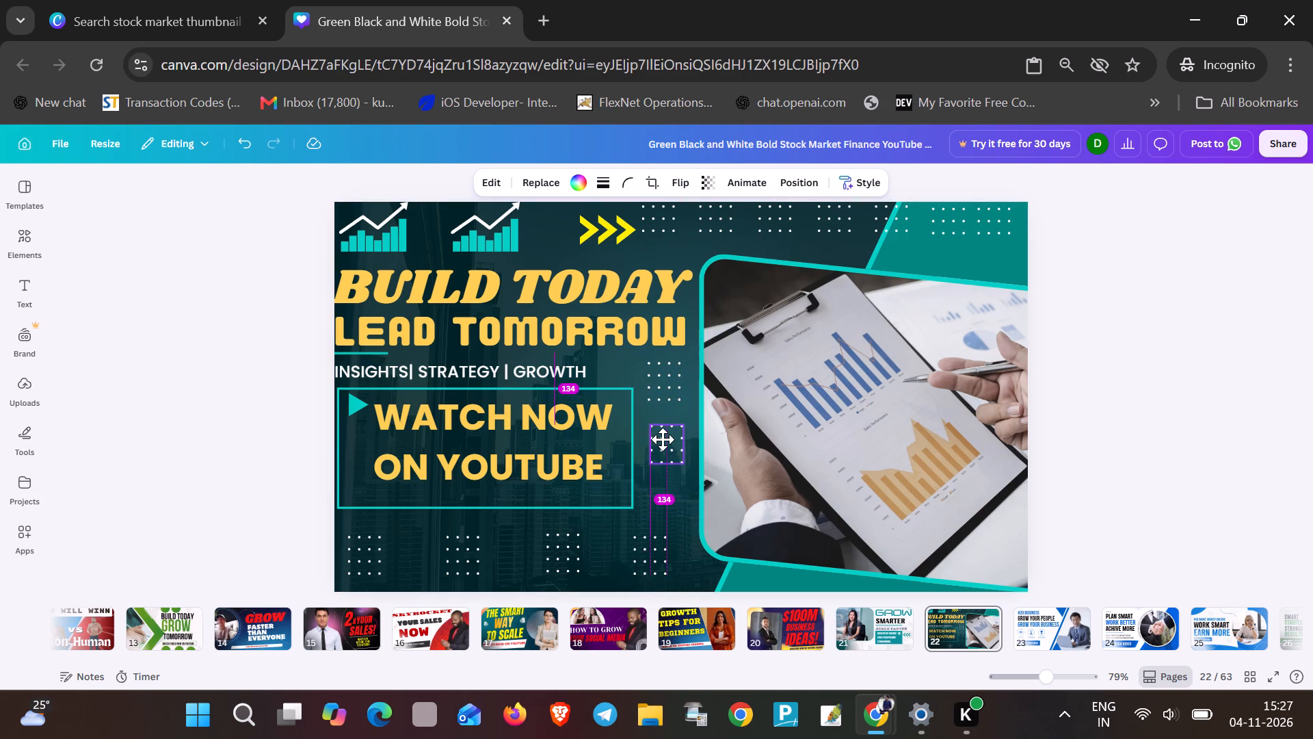
drag(663, 439, 659, 458)
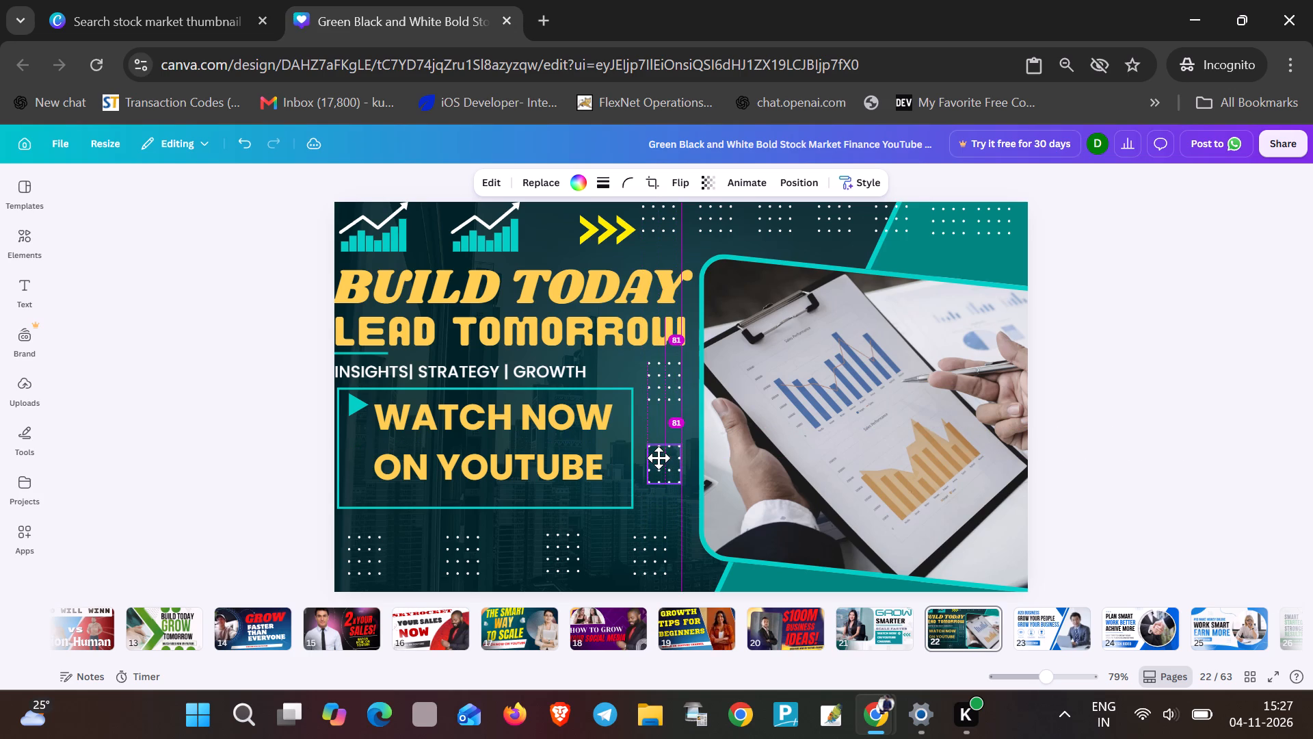
drag(659, 458, 660, 458)
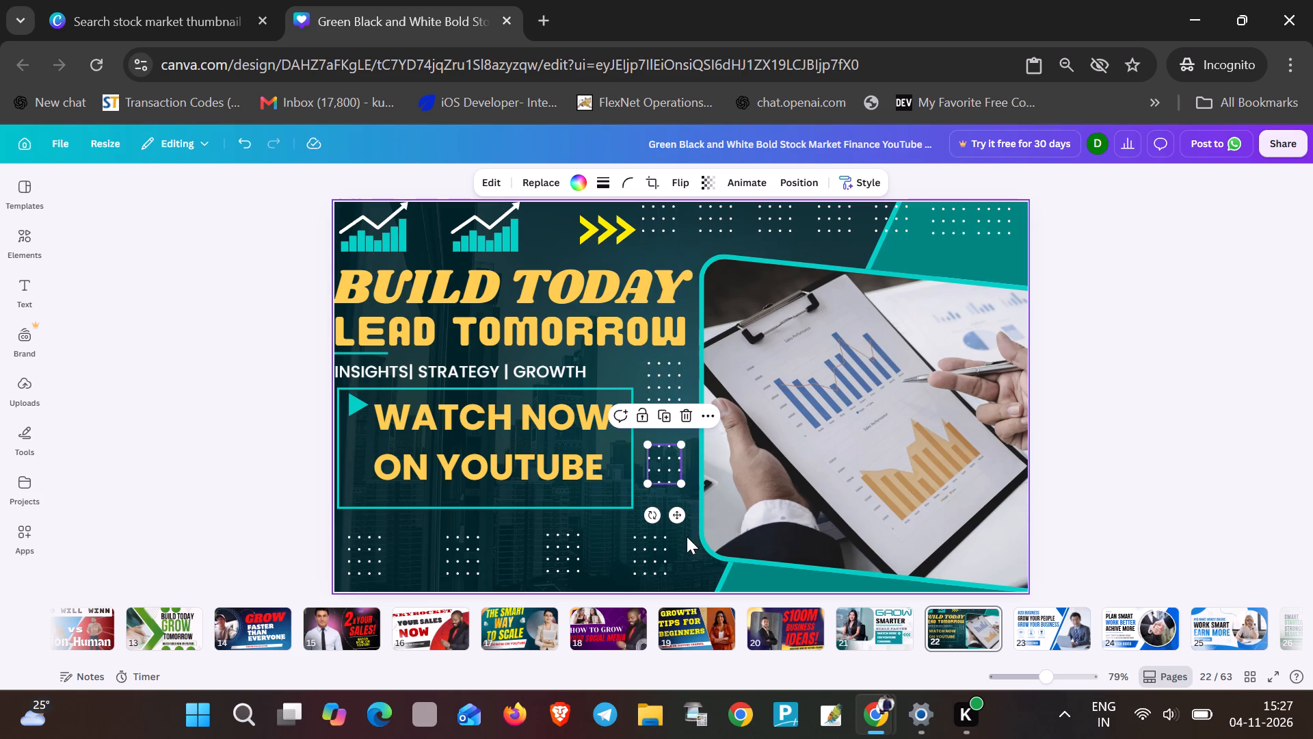
click(687, 536)
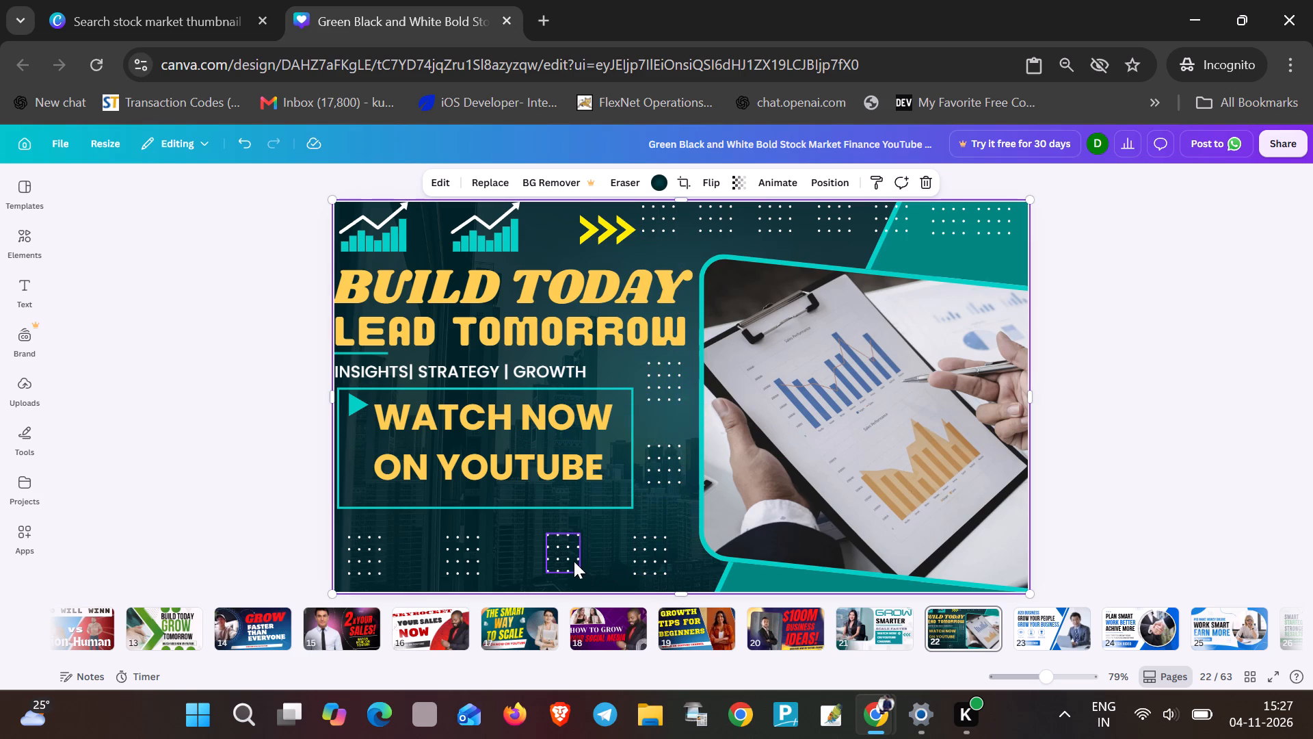
Nudge the third and fourth dot grids of the bottom row vertically so the row lines up.
click(574, 561)
key(Down)
key(Down)
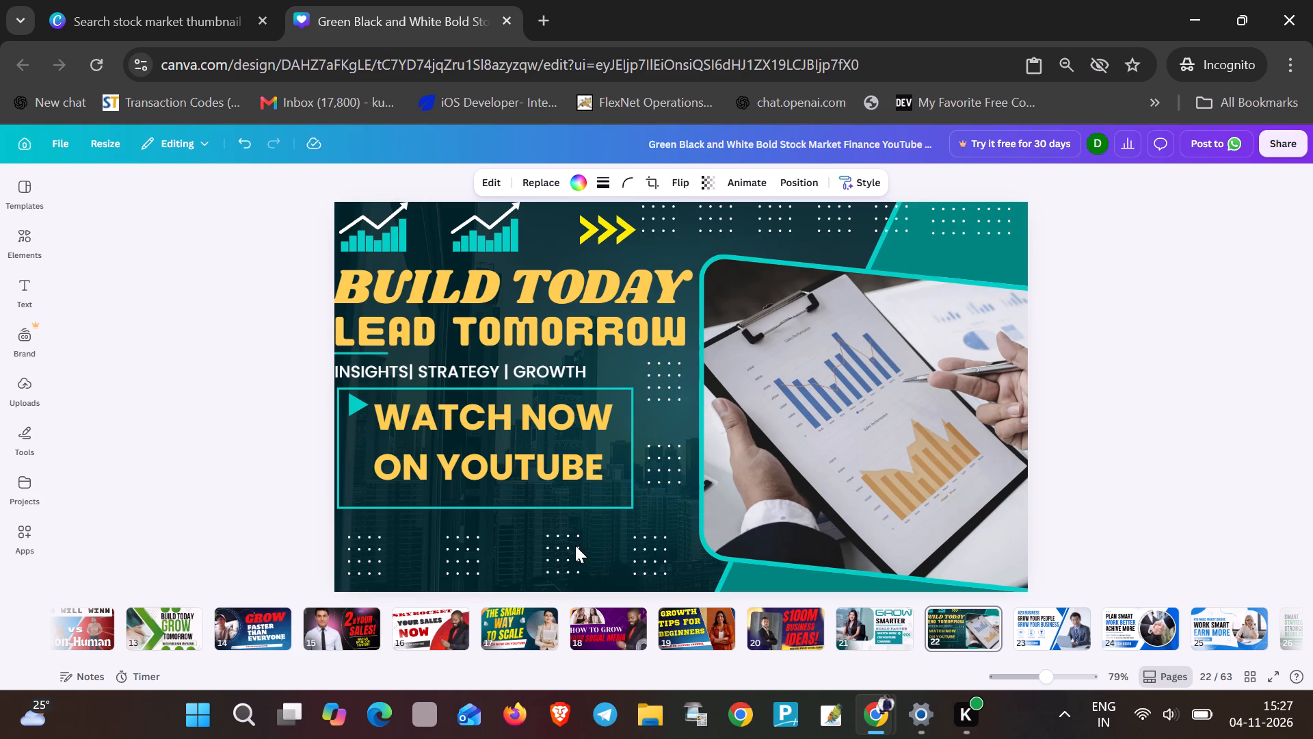
key(Down)
key(Down)
key(Down)
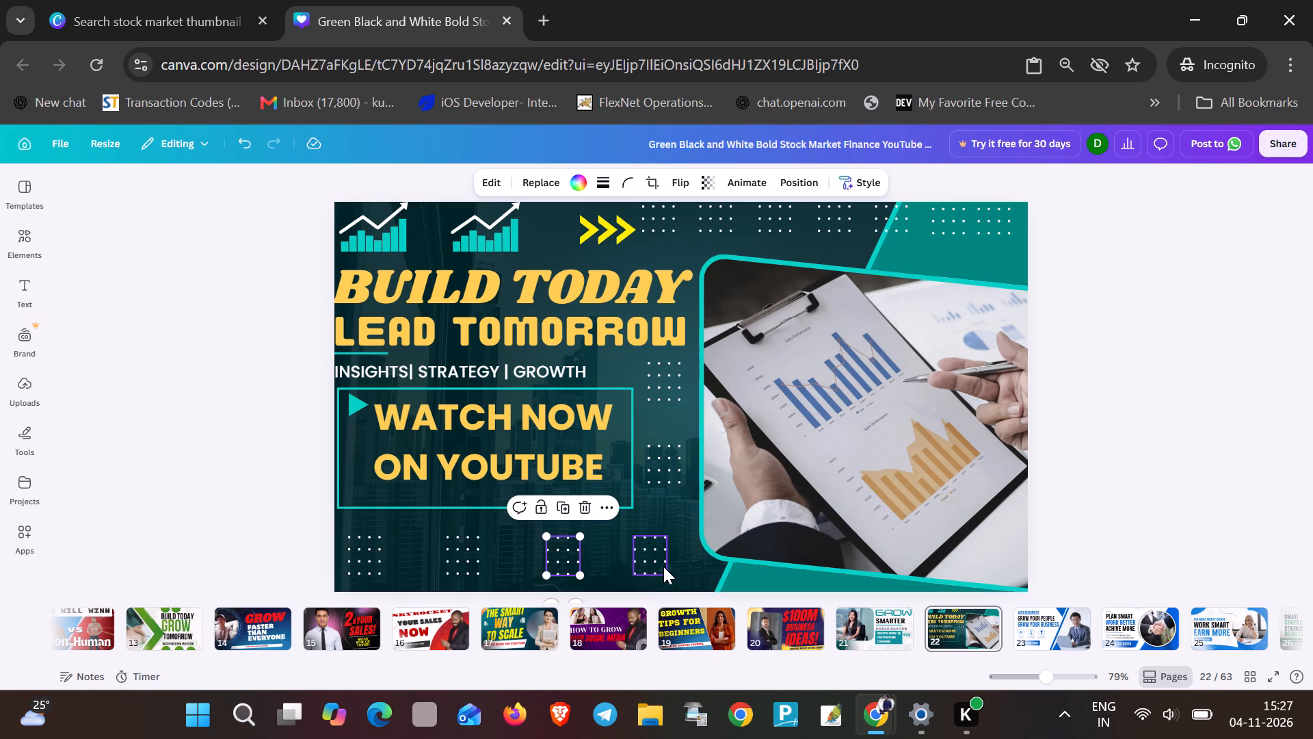
click(663, 567)
key(Up)
key(Down)
click(648, 562)
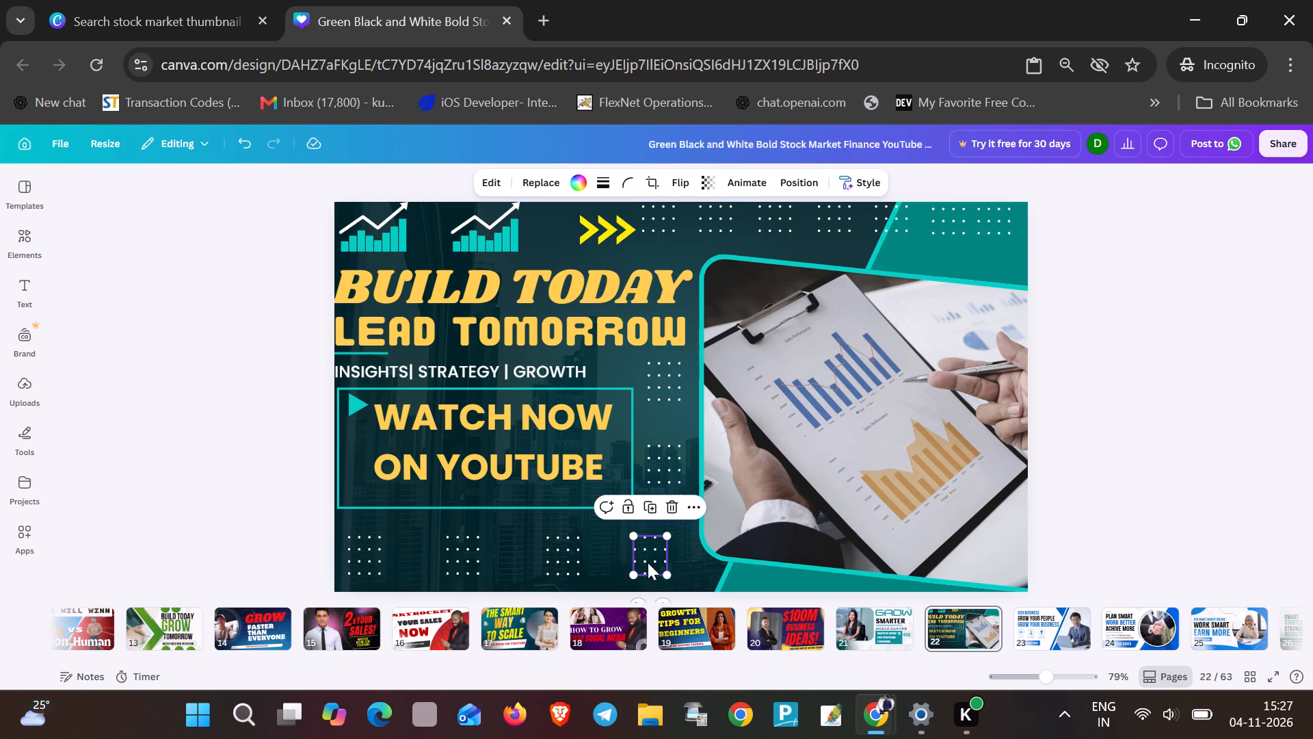
key(Up)
key(Up)
key(Down)
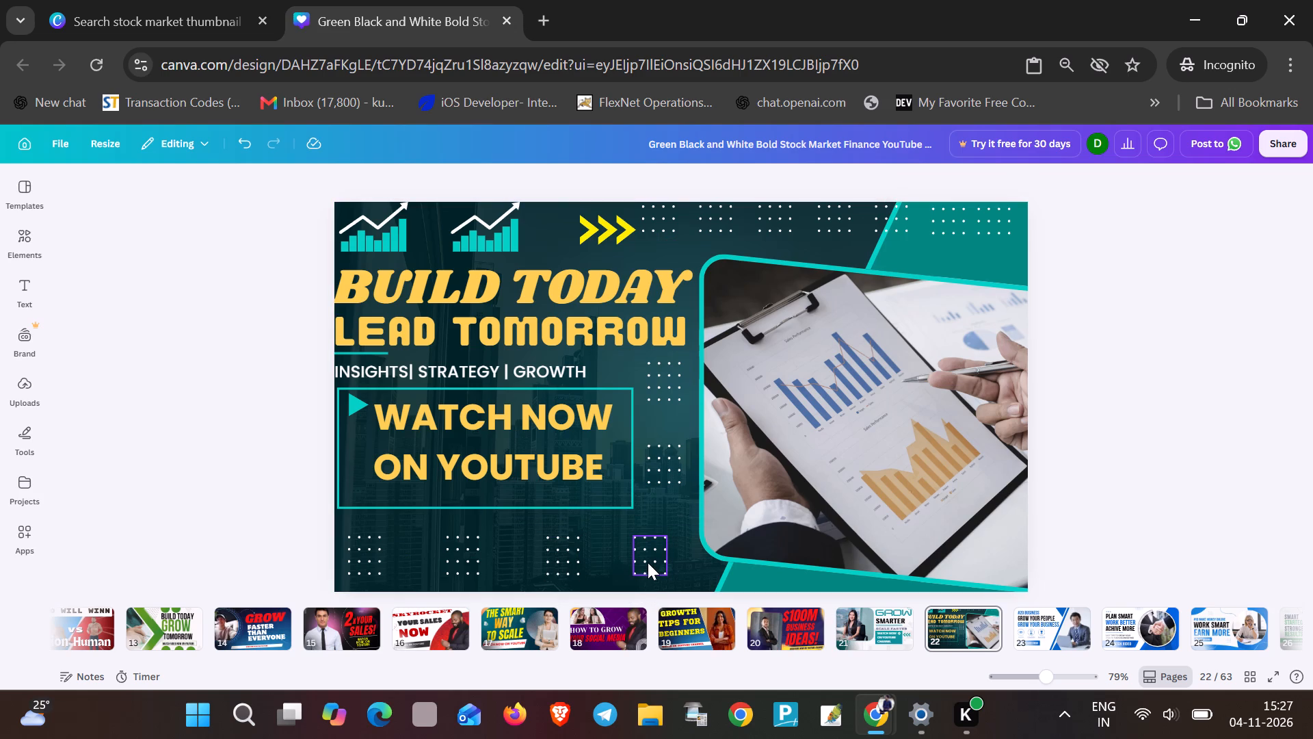
Enlarge the teal frame around WATCH NOW ON YOUTUBE slightly and nudge it down, just above the bottom dot grids.
click(546, 415)
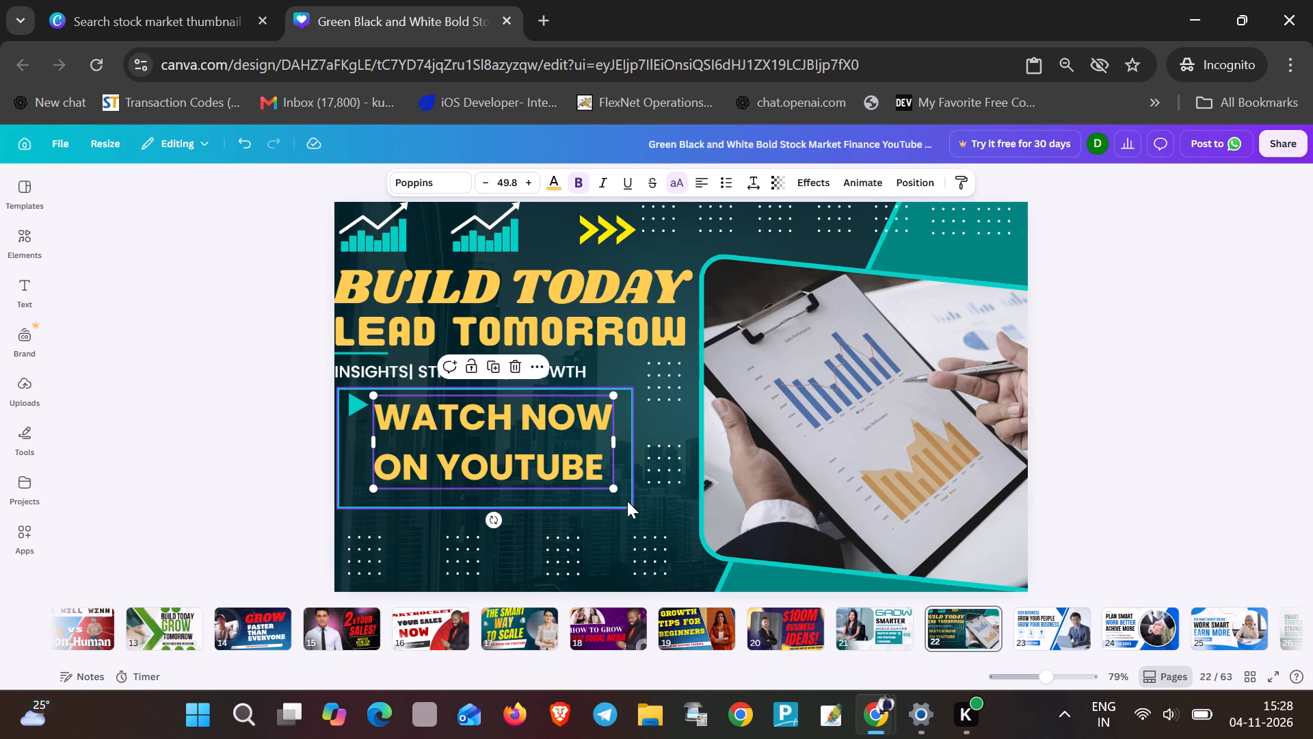
click(629, 506)
drag(629, 506, 632, 510)
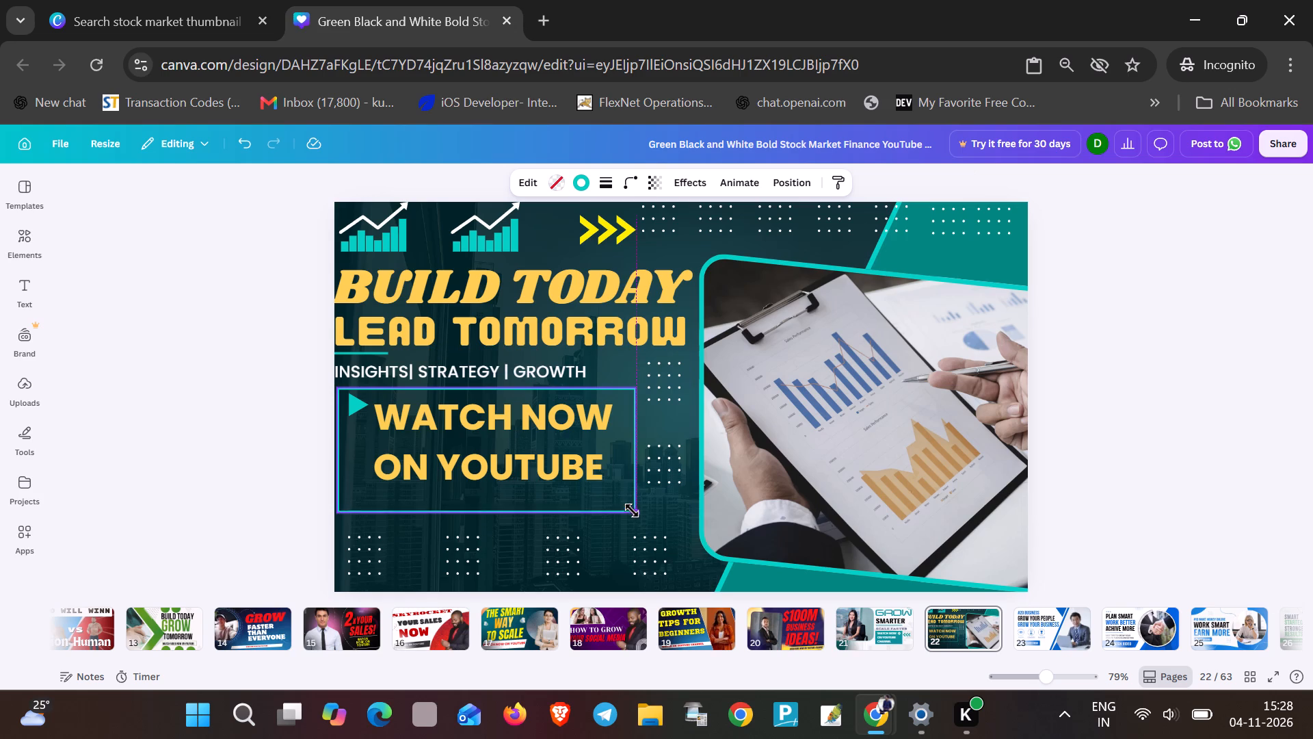
drag(632, 510, 637, 519)
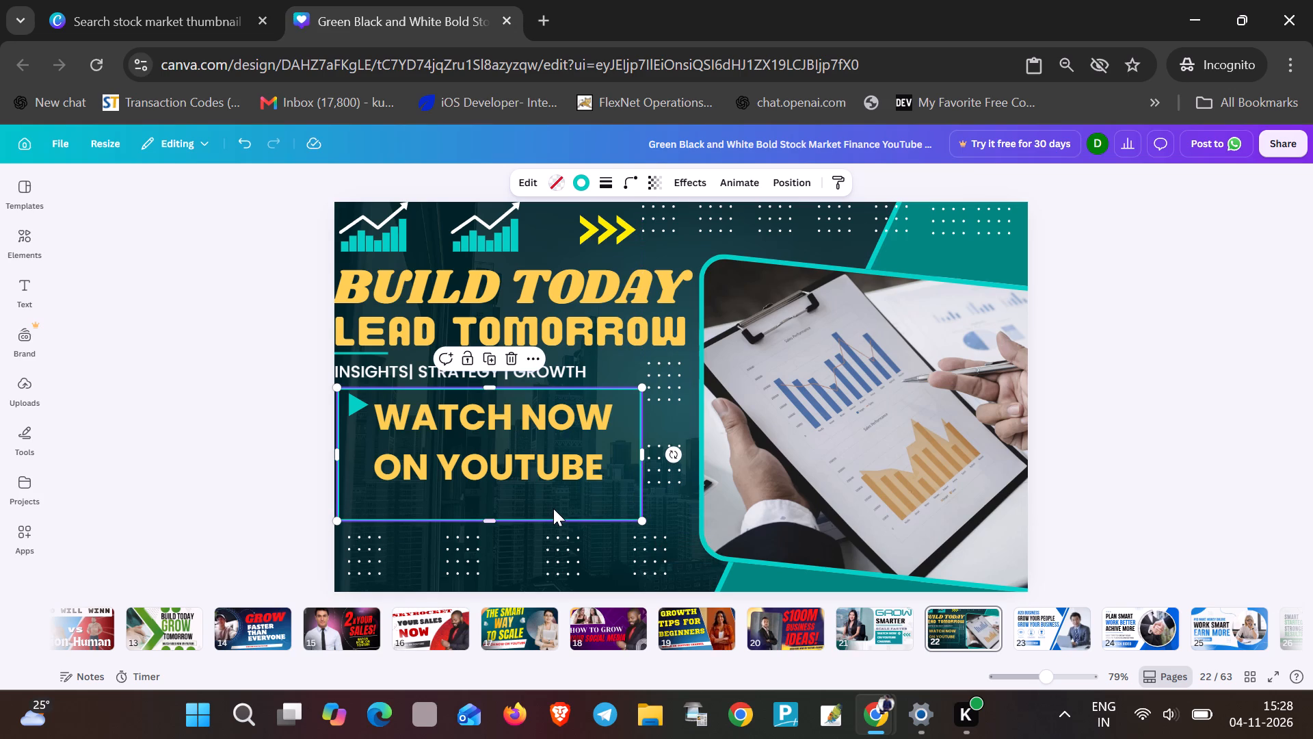
key(Down)
key(Down)
key(Down)
key(Down)
key(Down)
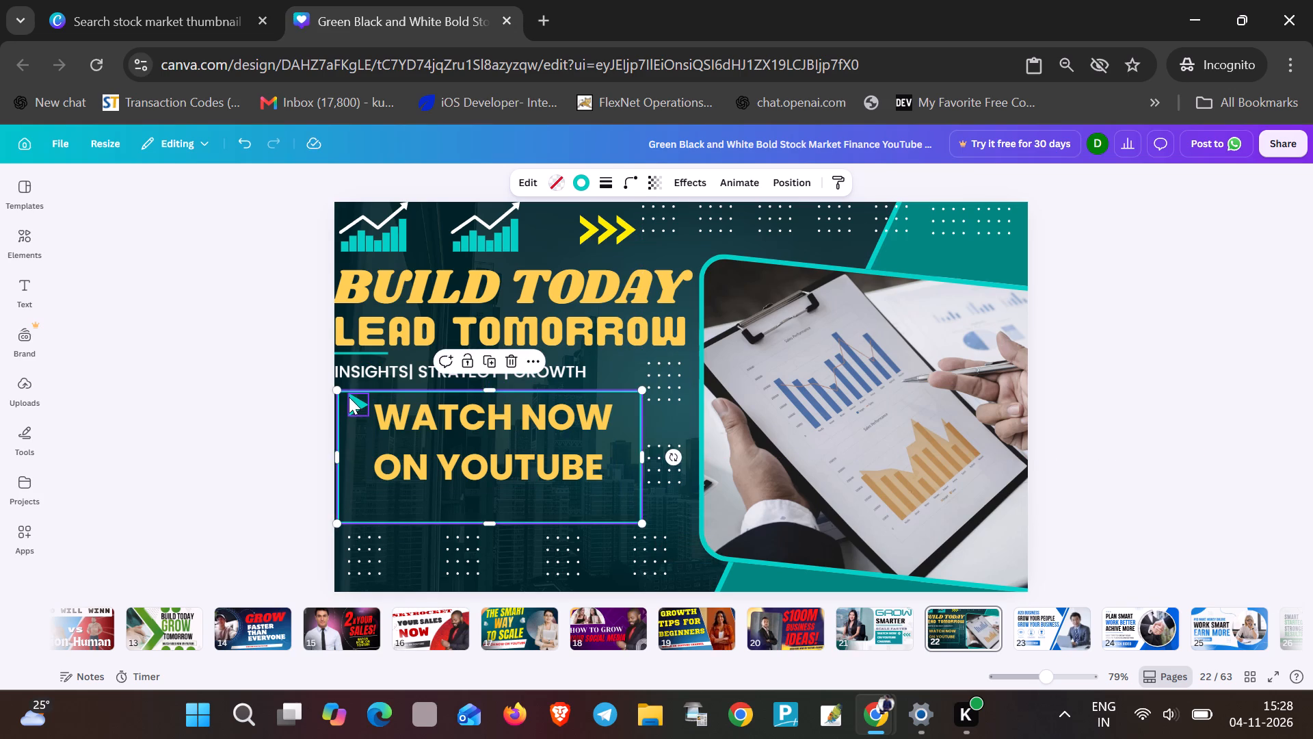
Nudge the teal play triangle slightly down inside the enlarged frame.
click(349, 397)
key(Down)
key(Down)
key(Down)
key(Down)
key(Down)
key(Down)
key(Down)
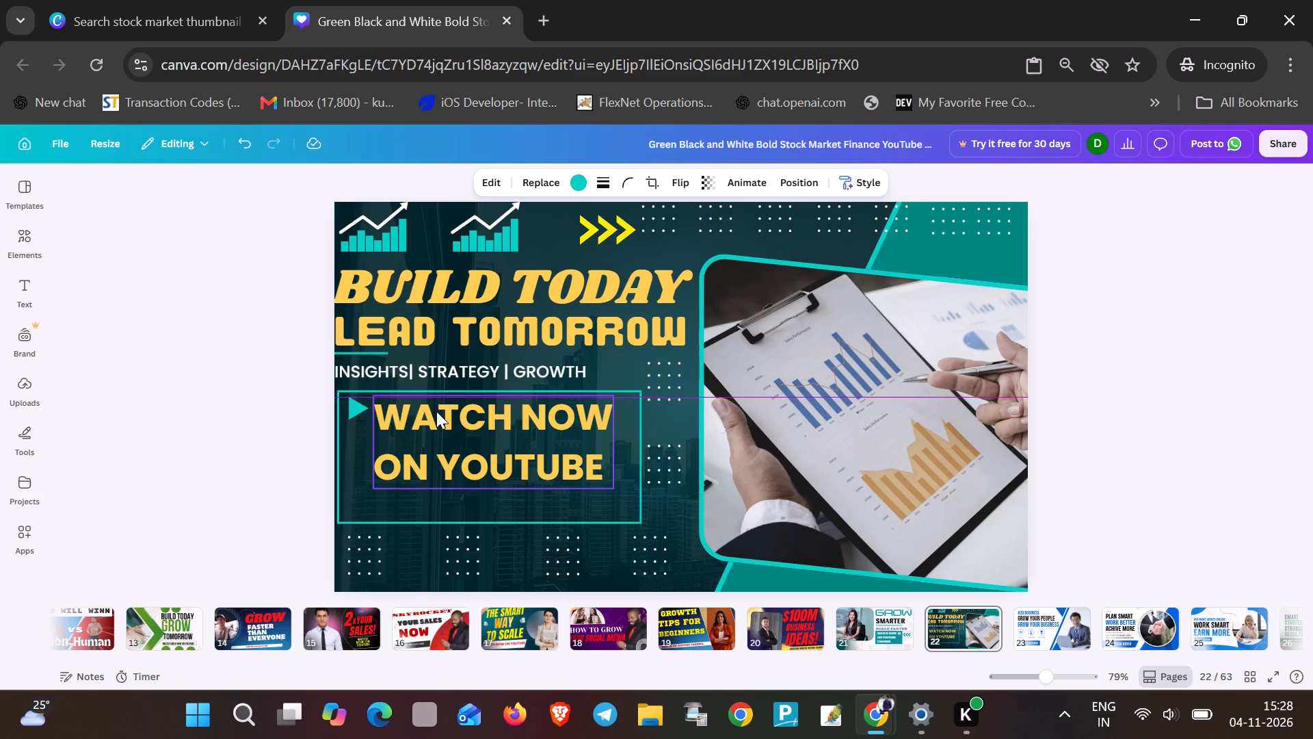
Nudge the WATCH NOW ON YOUTUBE text down so it sits vertically centred in the teal frame.
click(436, 411)
key(Down)
key(Down)
key(Down)
key(Down)
key(Down)
key(Down)
key(Down)
key(Down)
key(Down)
key(Down)
key(Down)
key(Down)
key(Down)
key(Down)
key(Down)
key(Down)
key(Down)
key(Down)
key(Down)
key(Down)
key(Down)
key(Down)
key(Down)
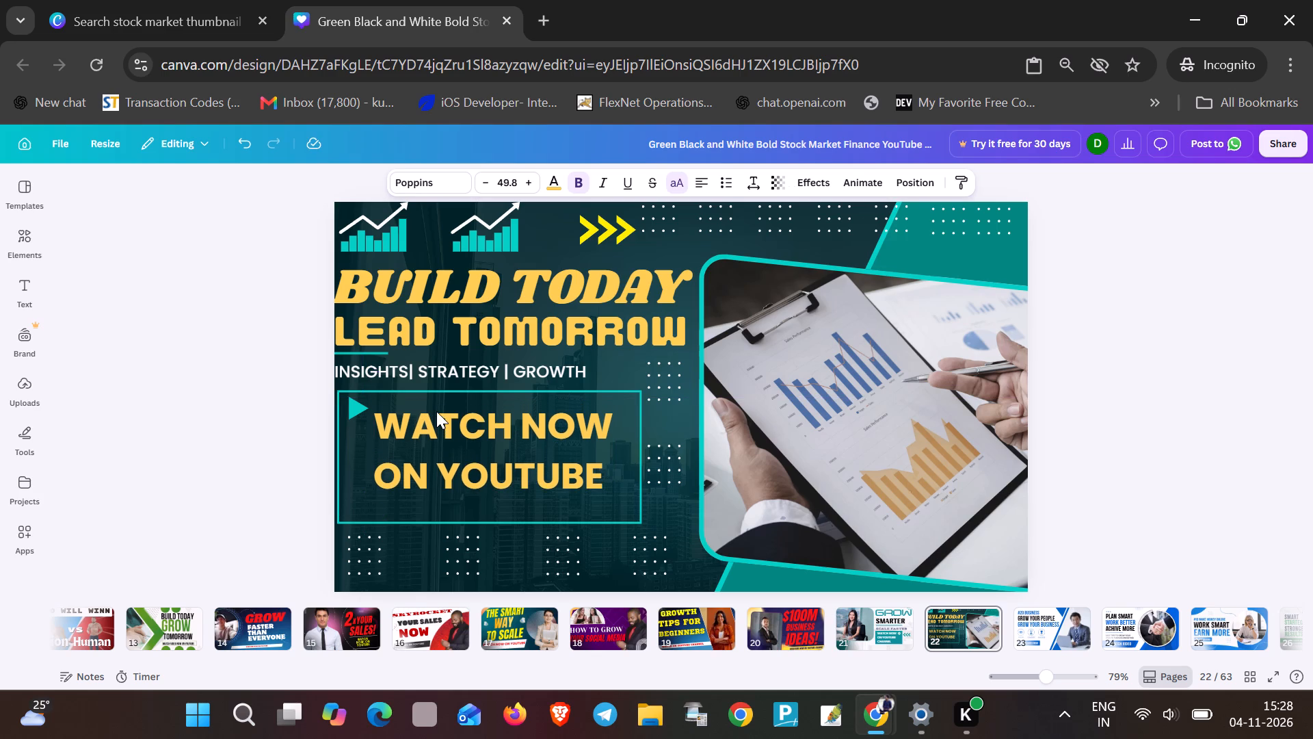
key(Down)
key(Down)
key(Down)
Nudge the teal play triangle further down until it is level with the WATCH NOW line.
click(351, 414)
key(Down)
key(Down)
key(Down)
key(Down)
key(Down)
key(Down)
key(Down)
key(Down)
key(Down)
key(Down)
key(Down)
key(Down)
key(Down)
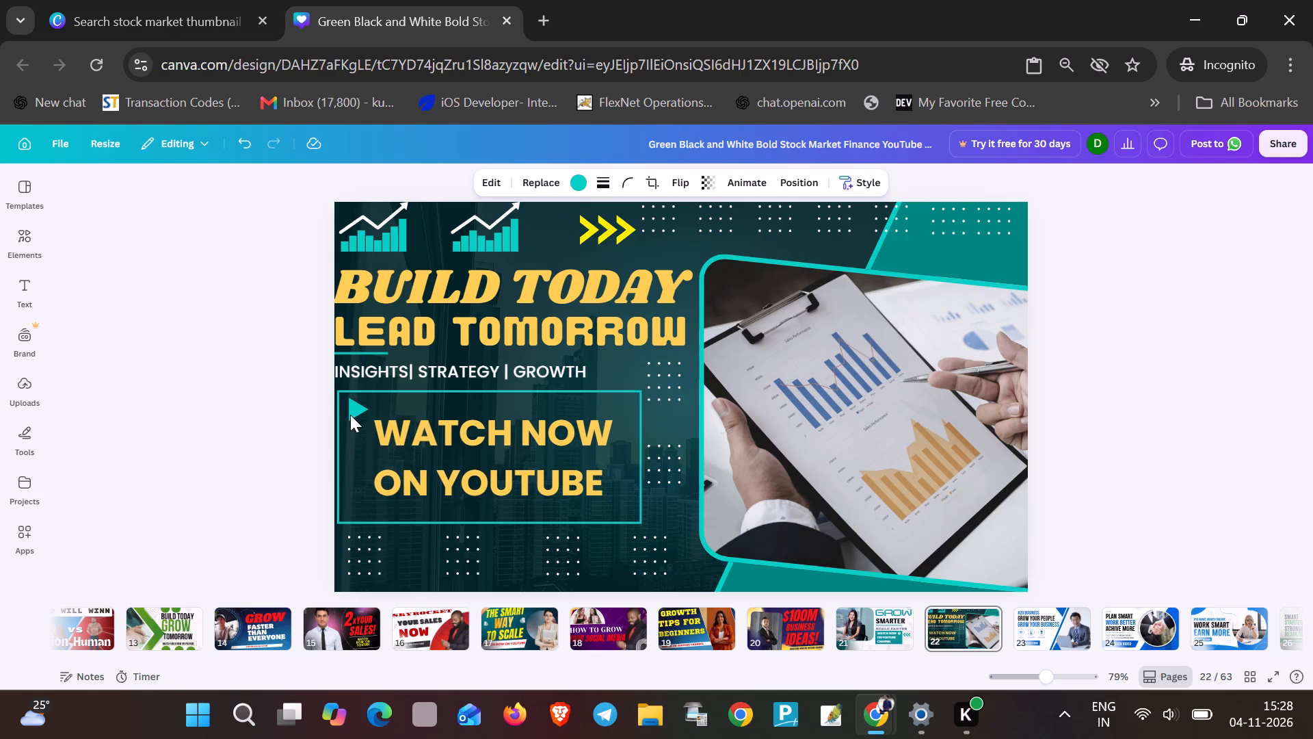
key(Down)
key(Down)
key(Down)
key(Down)
key(Down)
key(Down)
key(Down)
key(Down)
key(Down)
key(Down)
key(Down)
key(Down)
key(Down)
key(Down)
key(Down)
key(Down)
key(Down)
key(Down)
key(Down)
key(Down)
key(Down)
key(Down)
key(Down)
key(Down)
key(Down)
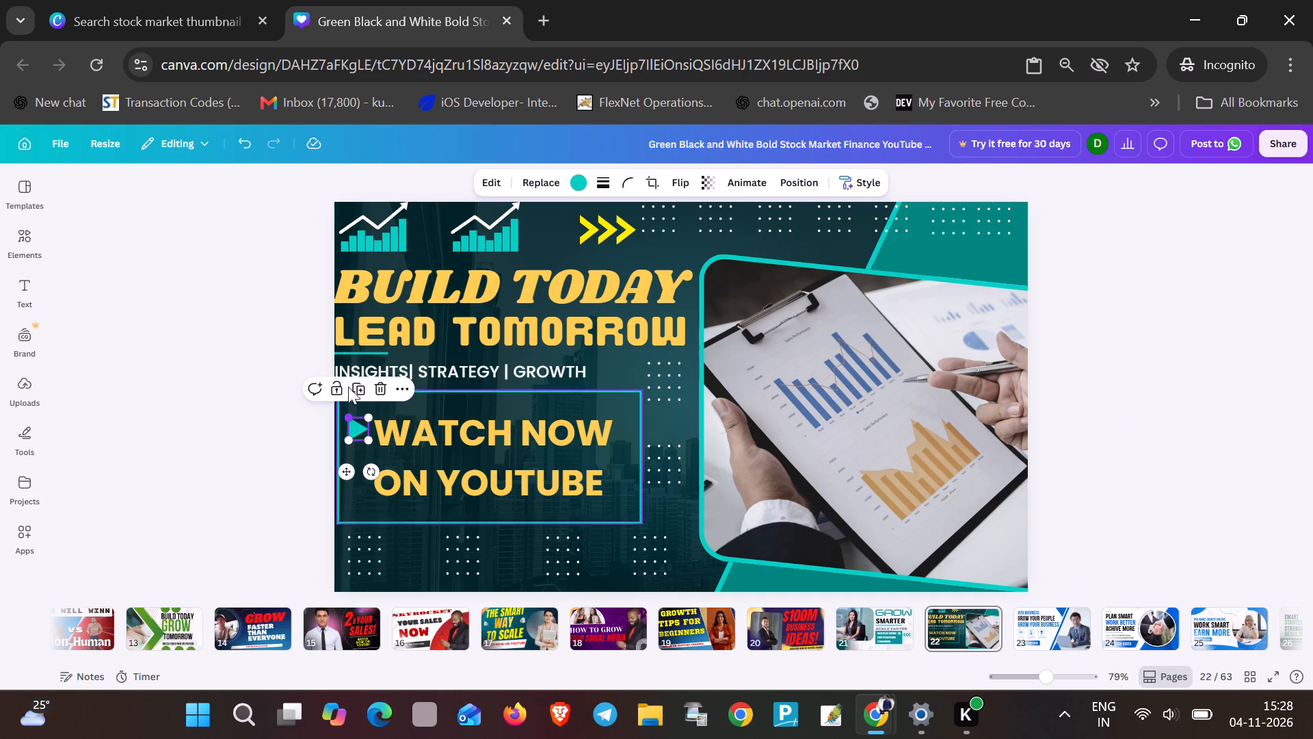
Widen the gaps in the INSIGHTS | STRATEGY | GROWTH line by adding four spaces before STRATEGY and five before GROWTH.
click(366, 417)
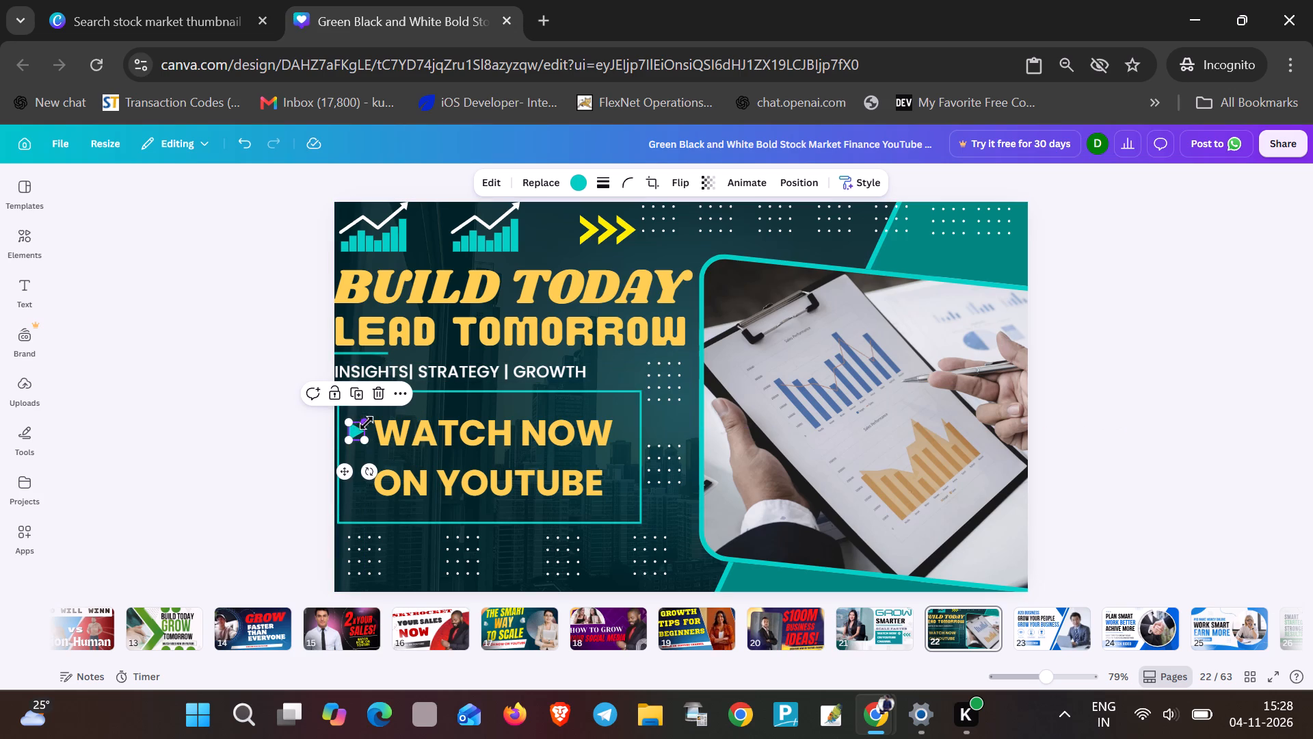
click(392, 426)
click(390, 379)
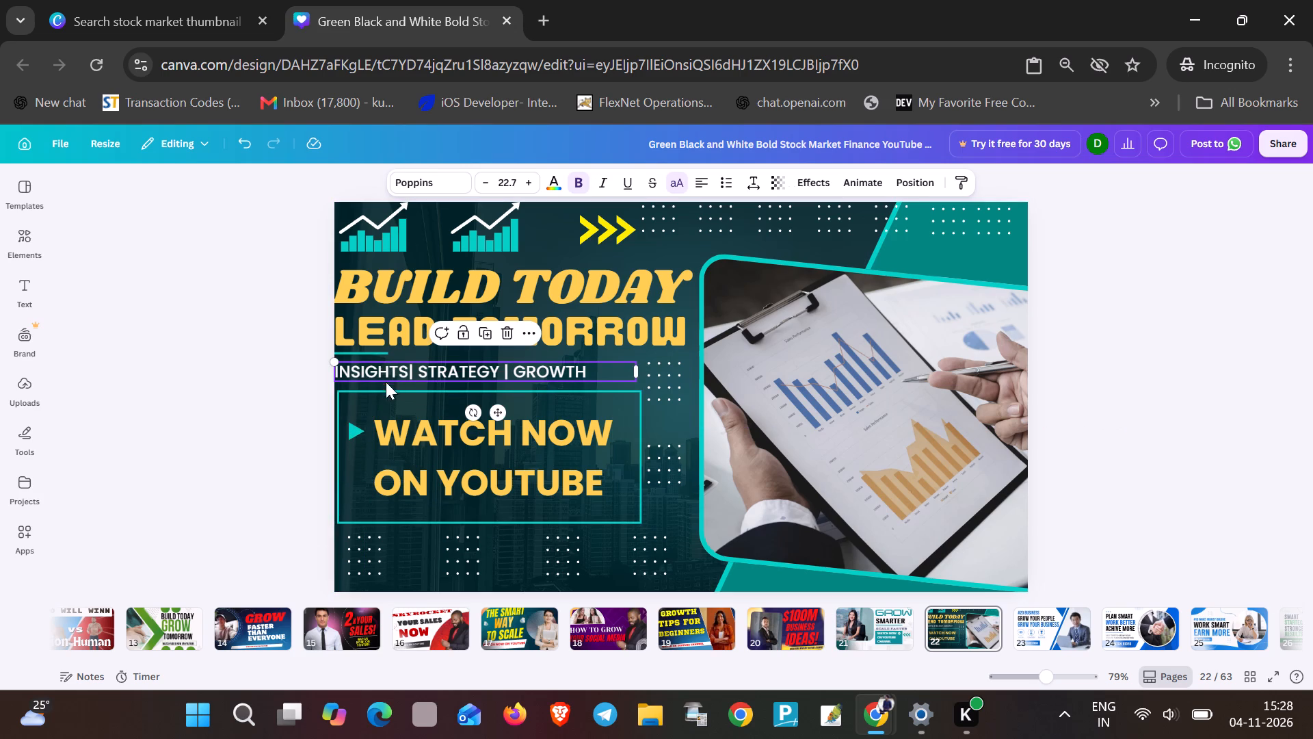
click(415, 367)
click(416, 365)
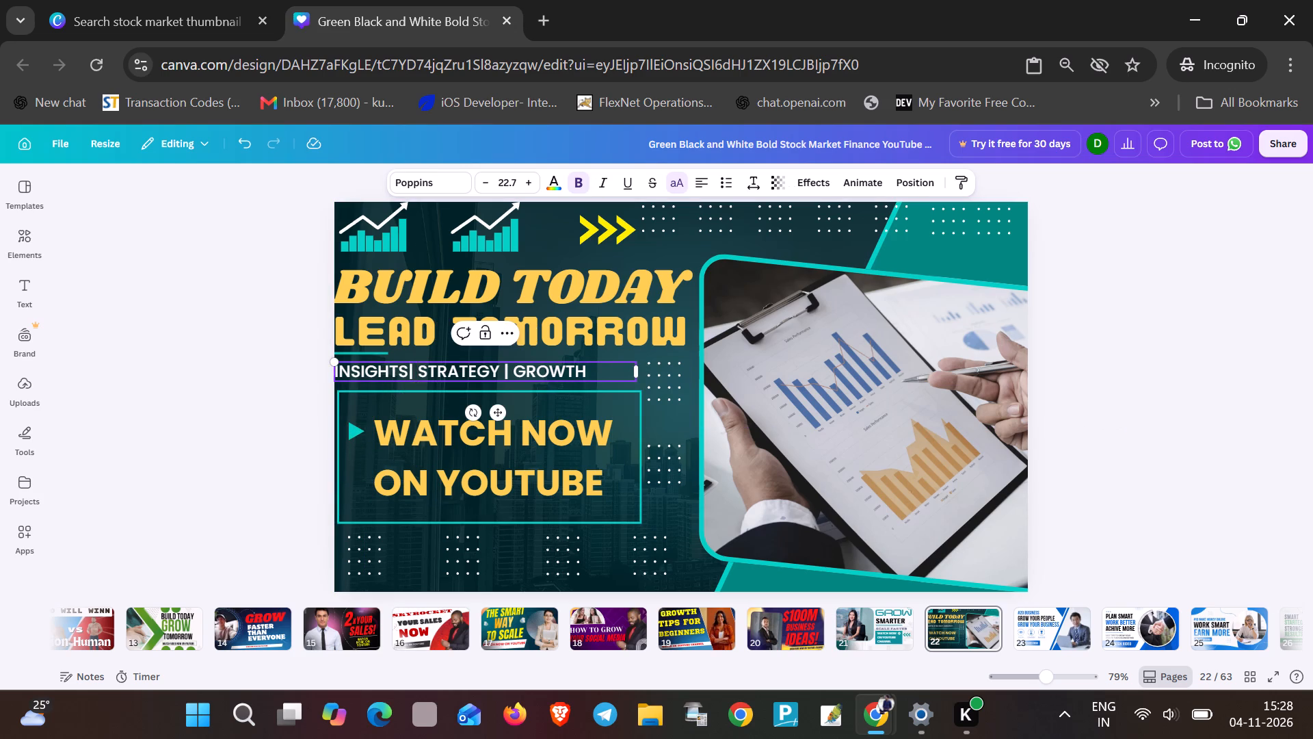
key(space)
key(space)
key(space)
key(space)
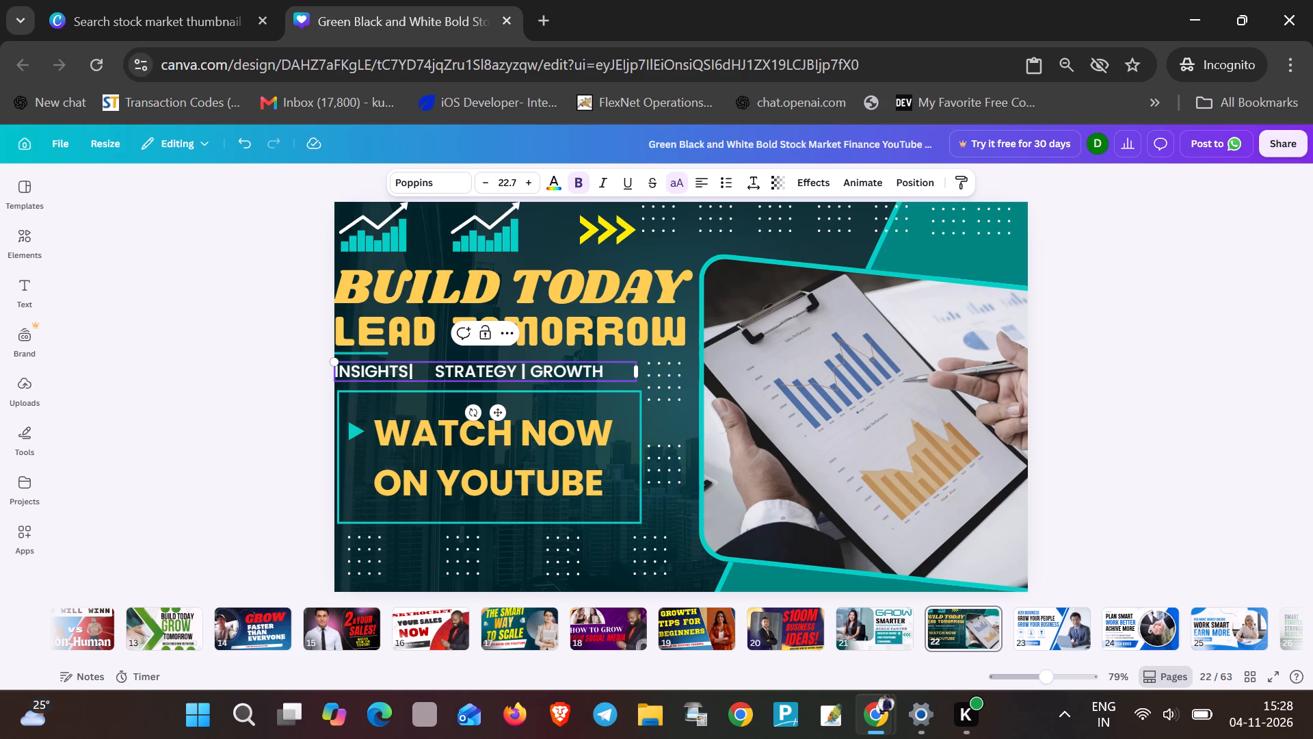
click(528, 367)
key(space)
key(space)
key(space)
key(space)
key(space)
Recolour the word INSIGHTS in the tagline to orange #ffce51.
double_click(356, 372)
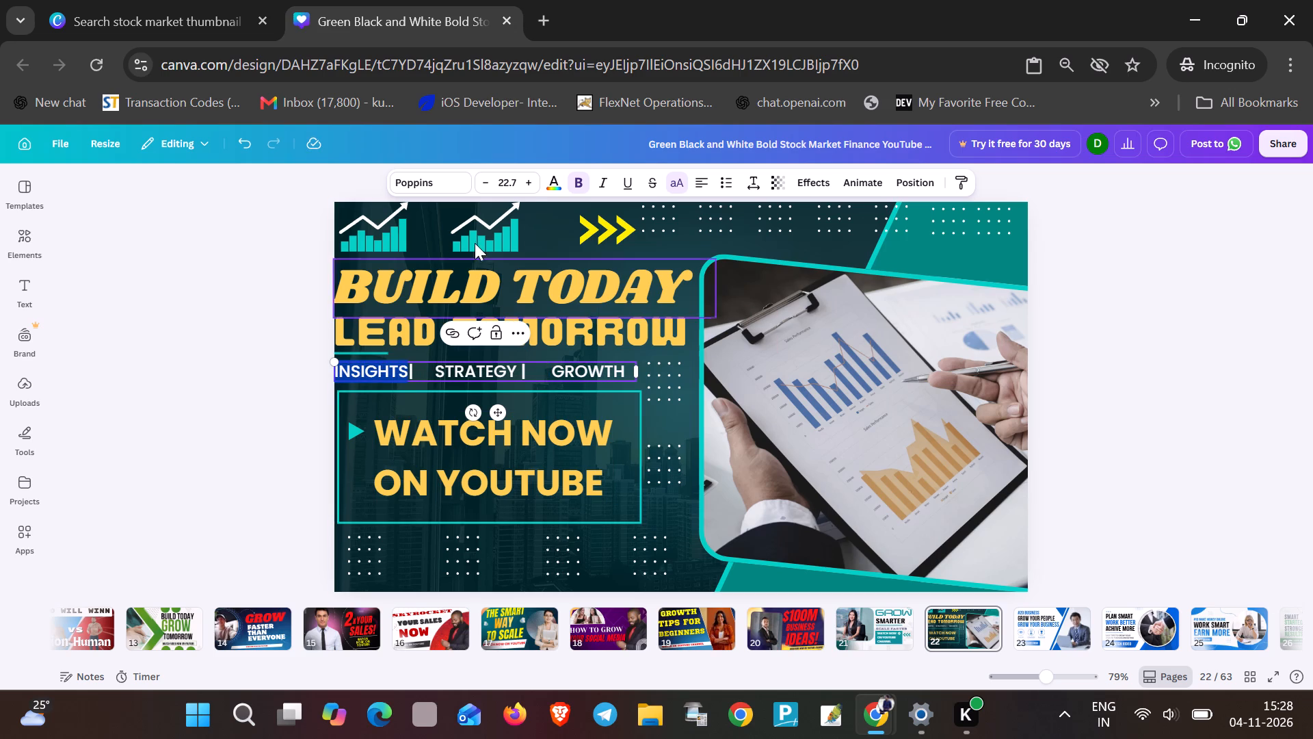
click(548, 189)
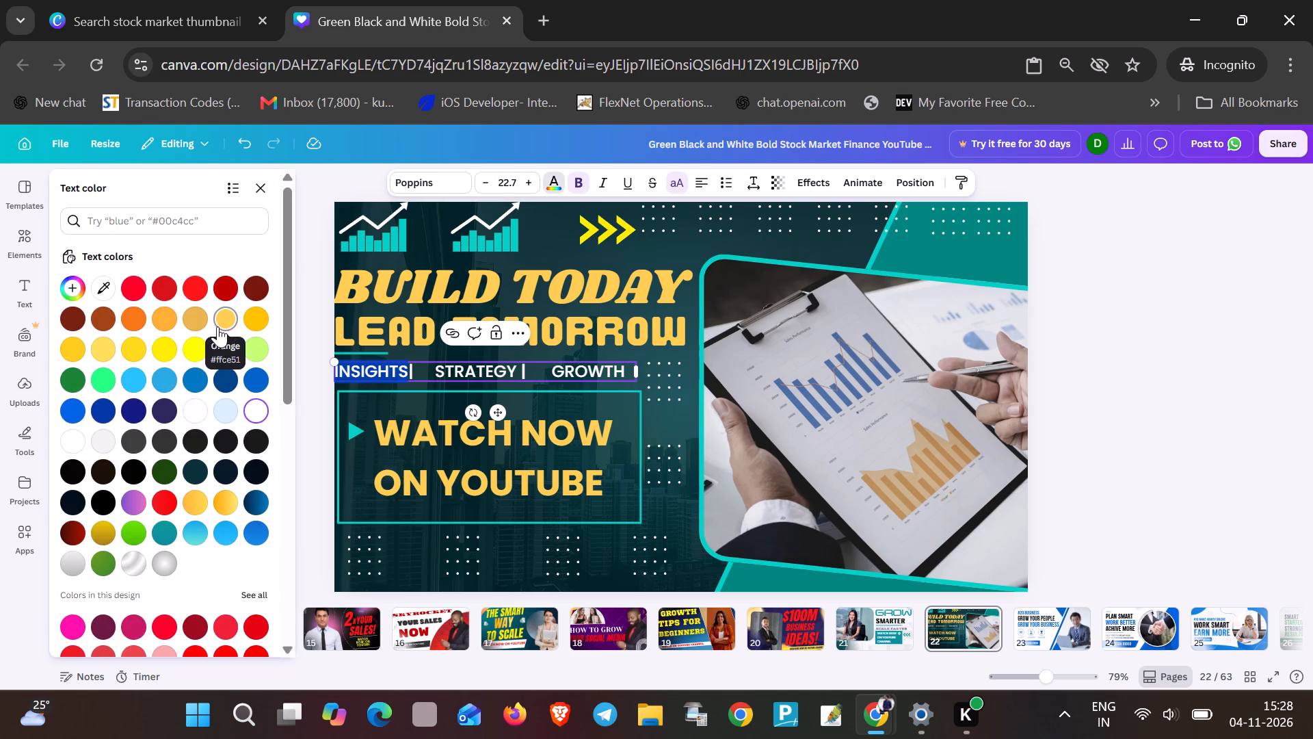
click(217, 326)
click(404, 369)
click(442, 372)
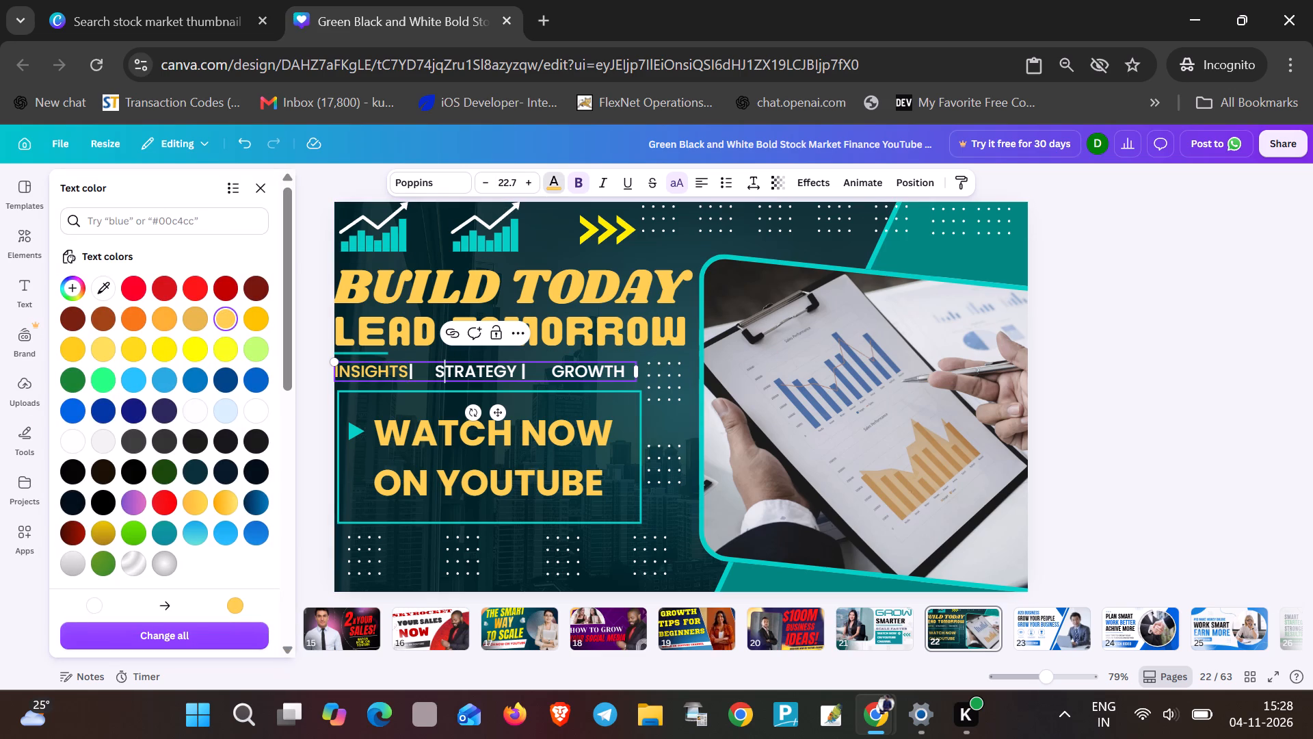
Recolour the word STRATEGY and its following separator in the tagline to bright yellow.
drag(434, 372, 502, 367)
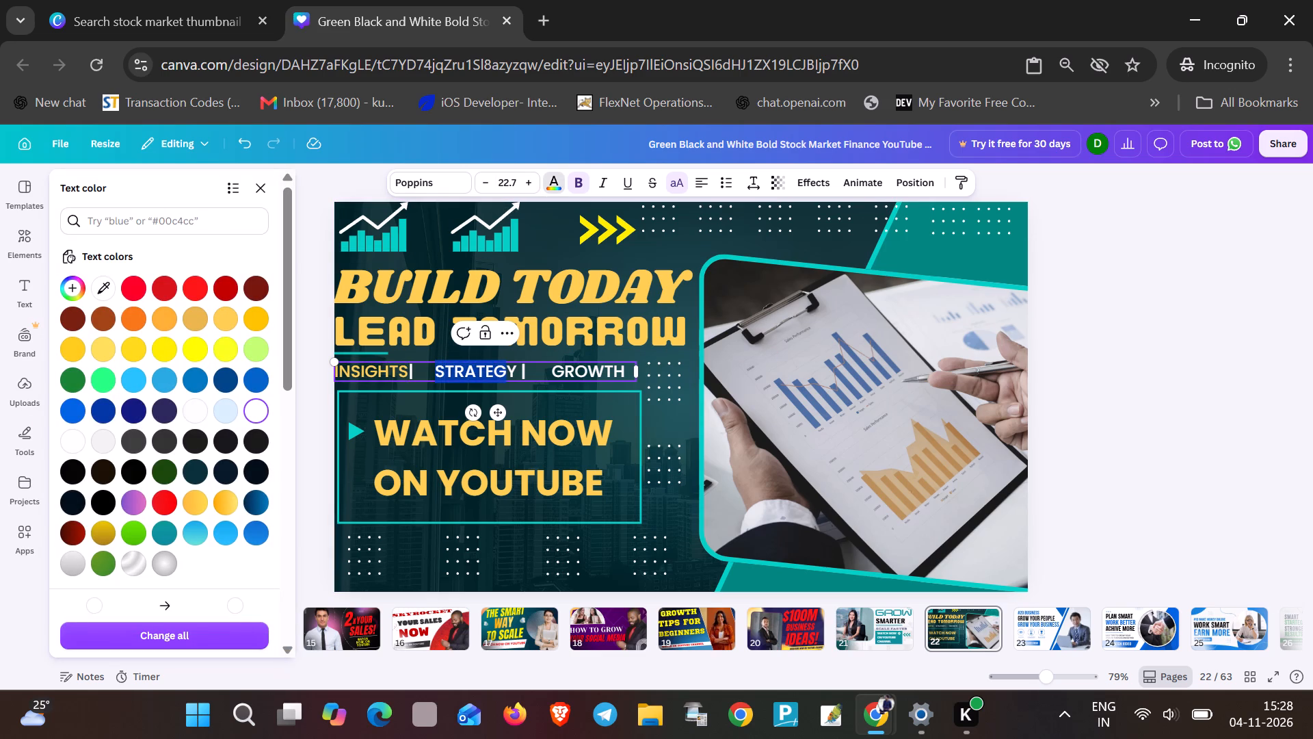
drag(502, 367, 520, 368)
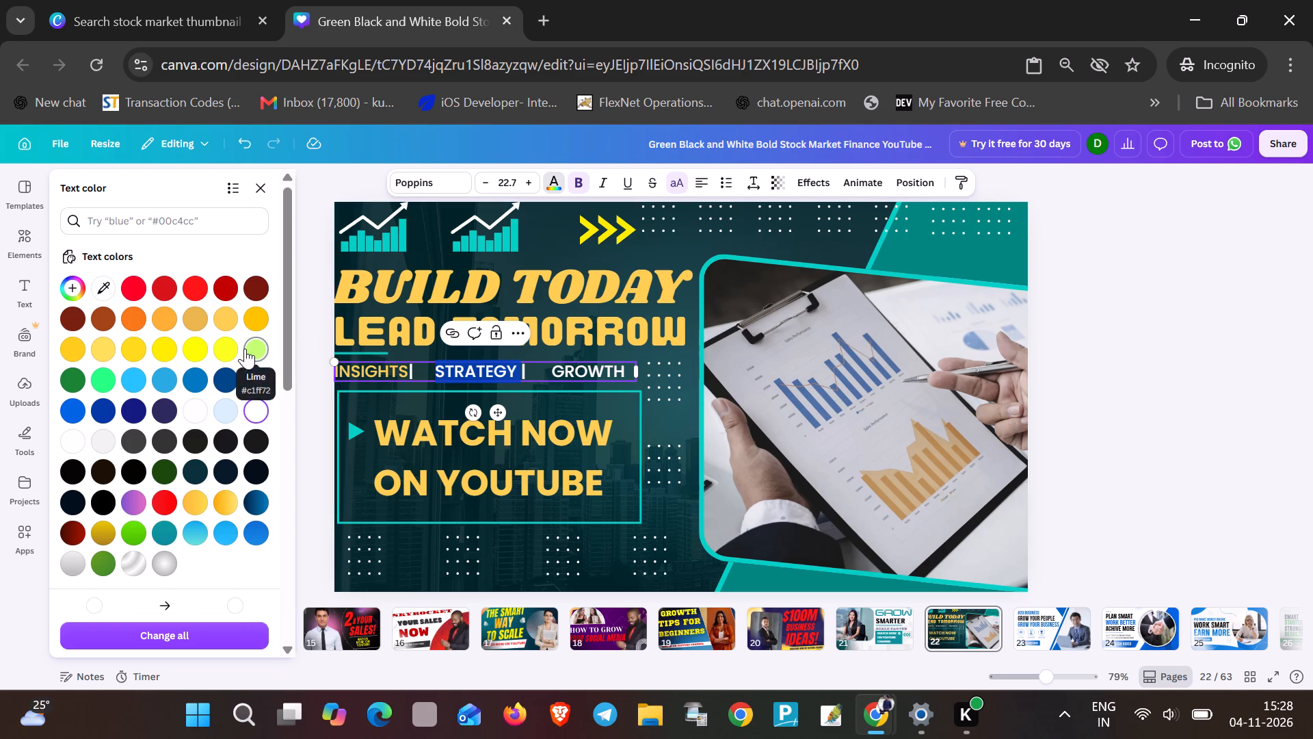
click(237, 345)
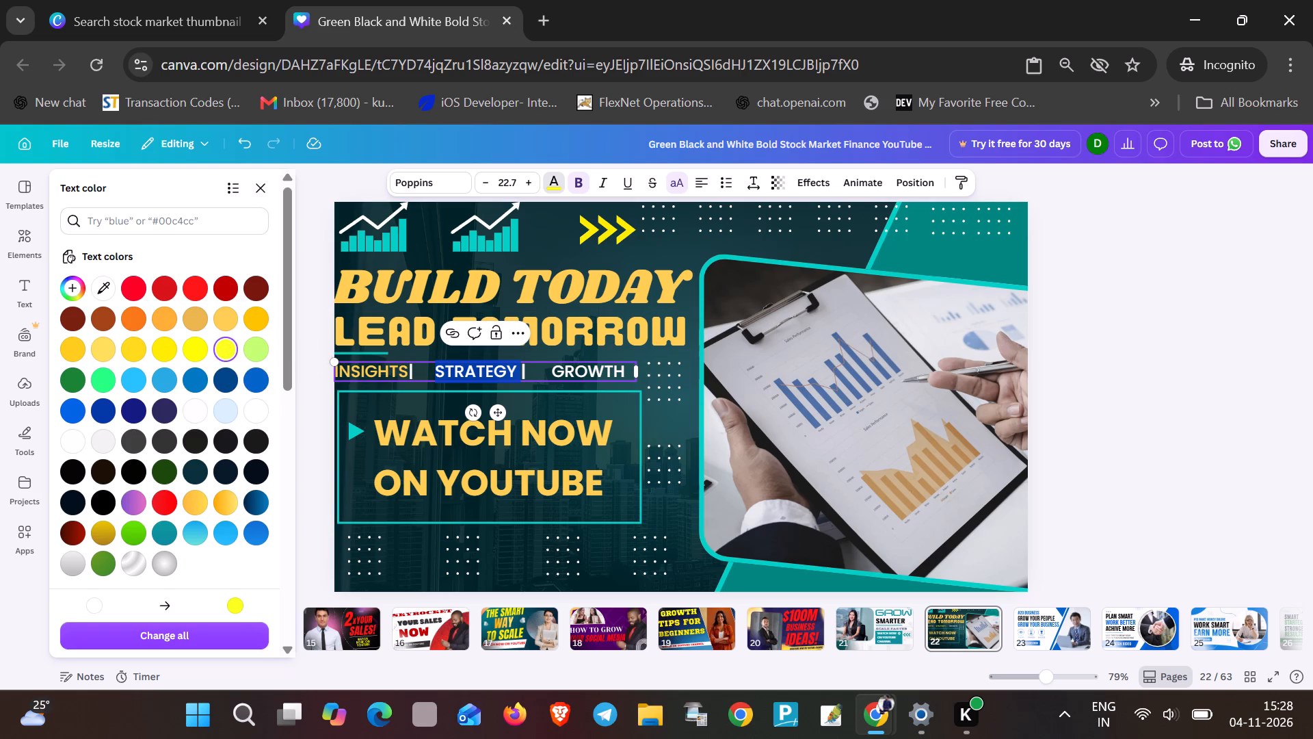
Recolour the entire INSIGHTS | STRATEGY | GROWTH line bright yellow.
triple_click(572, 368)
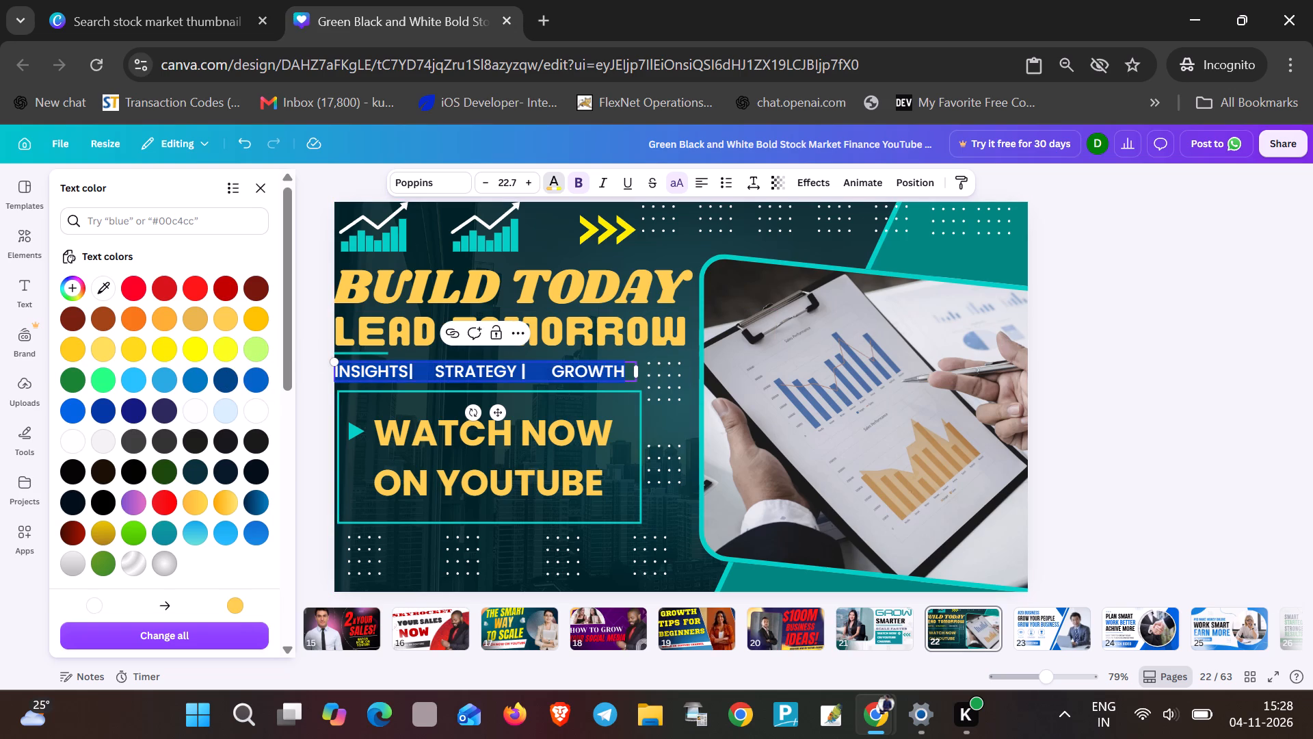
click(222, 353)
click(563, 373)
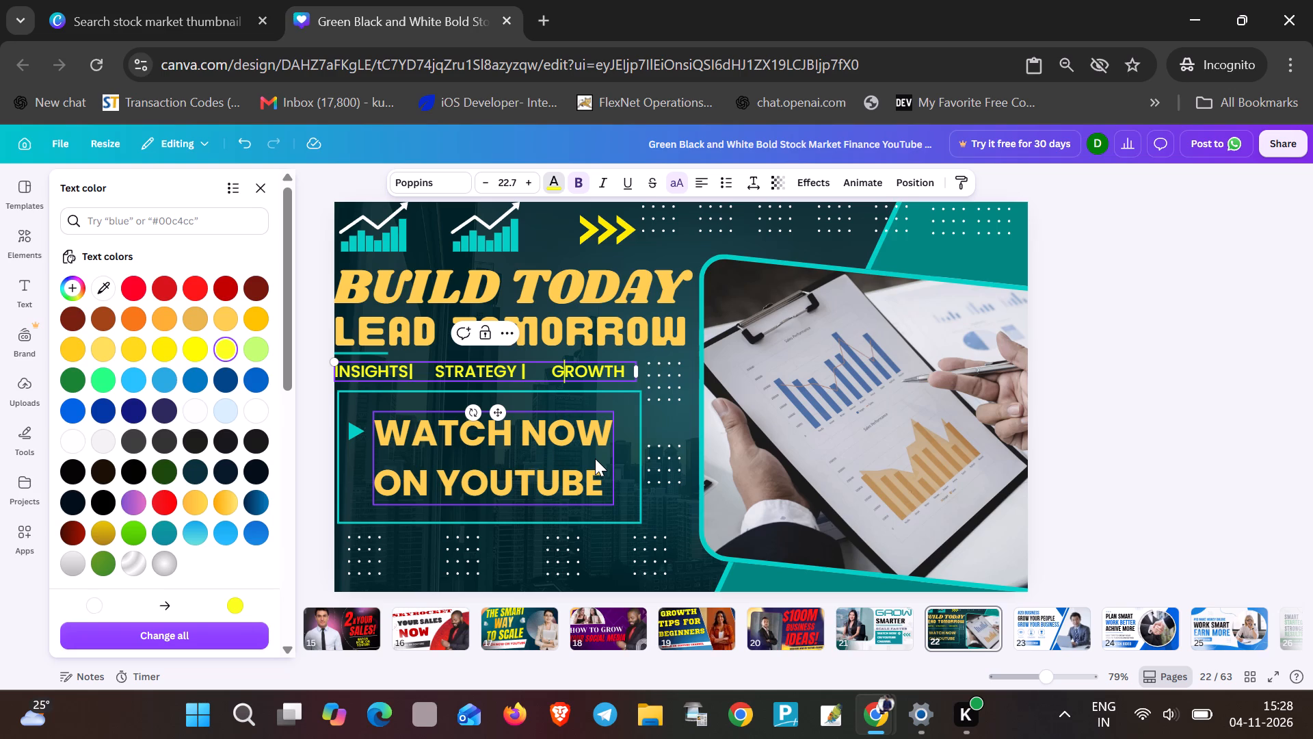
click(672, 500)
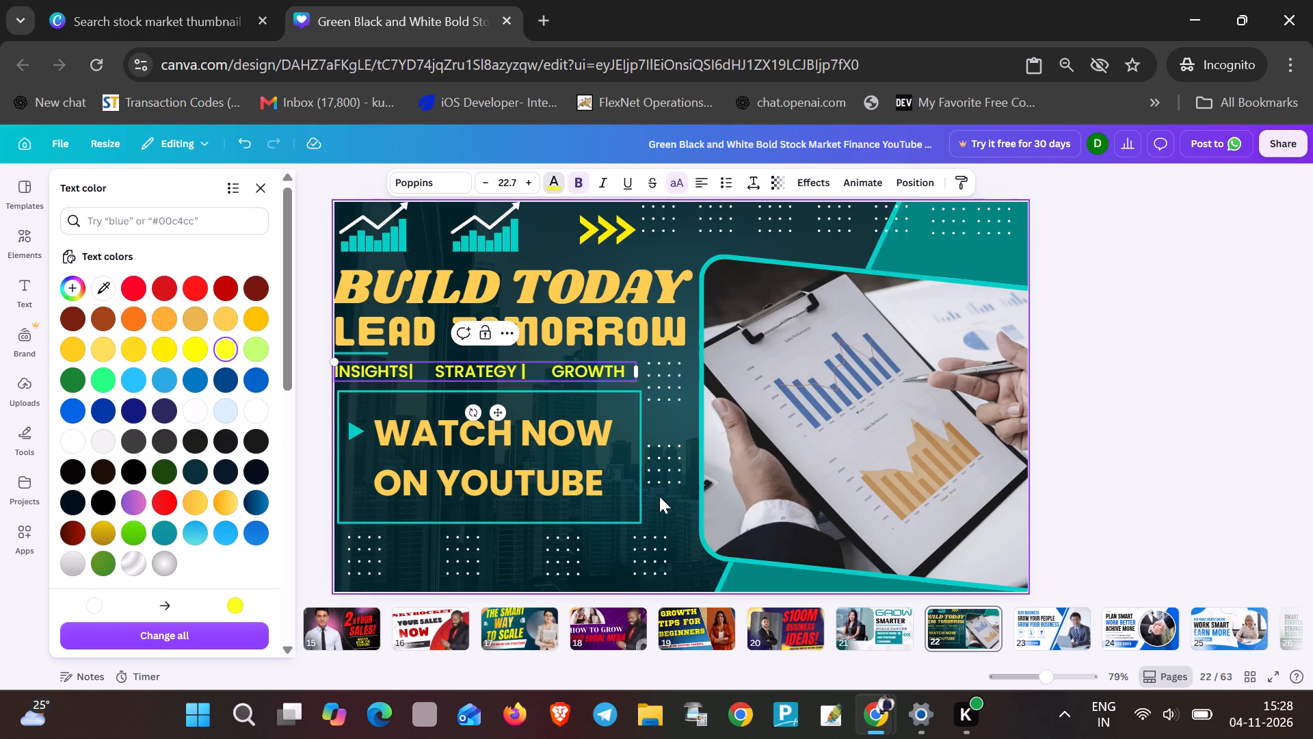
Move the WATCH NOW ON YOUTUBE text slightly up and left, beside the teal play triangle.
drag(538, 474, 530, 467)
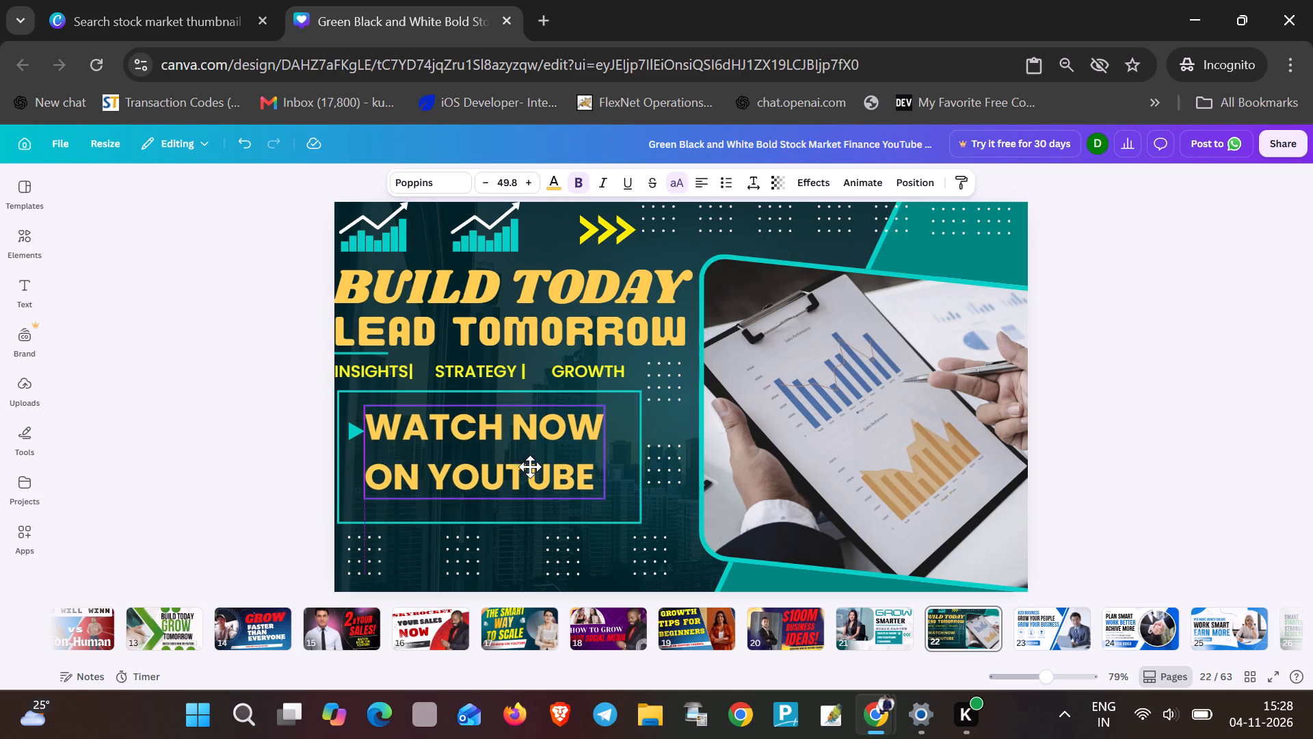
drag(530, 467, 531, 468)
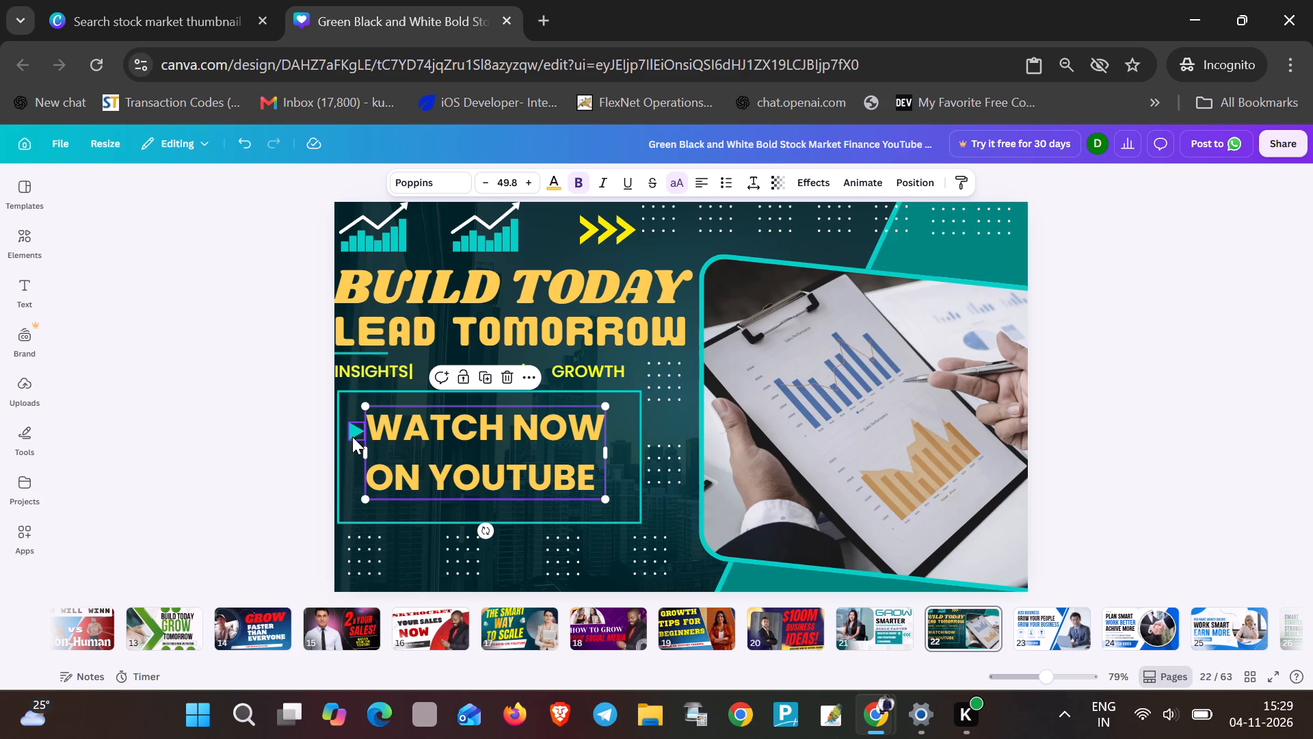
Nudge the teal play triangle up in small increments until it is level with the WATCH NOW line.
click(352, 437)
key(Up)
key(Up)
key(Up)
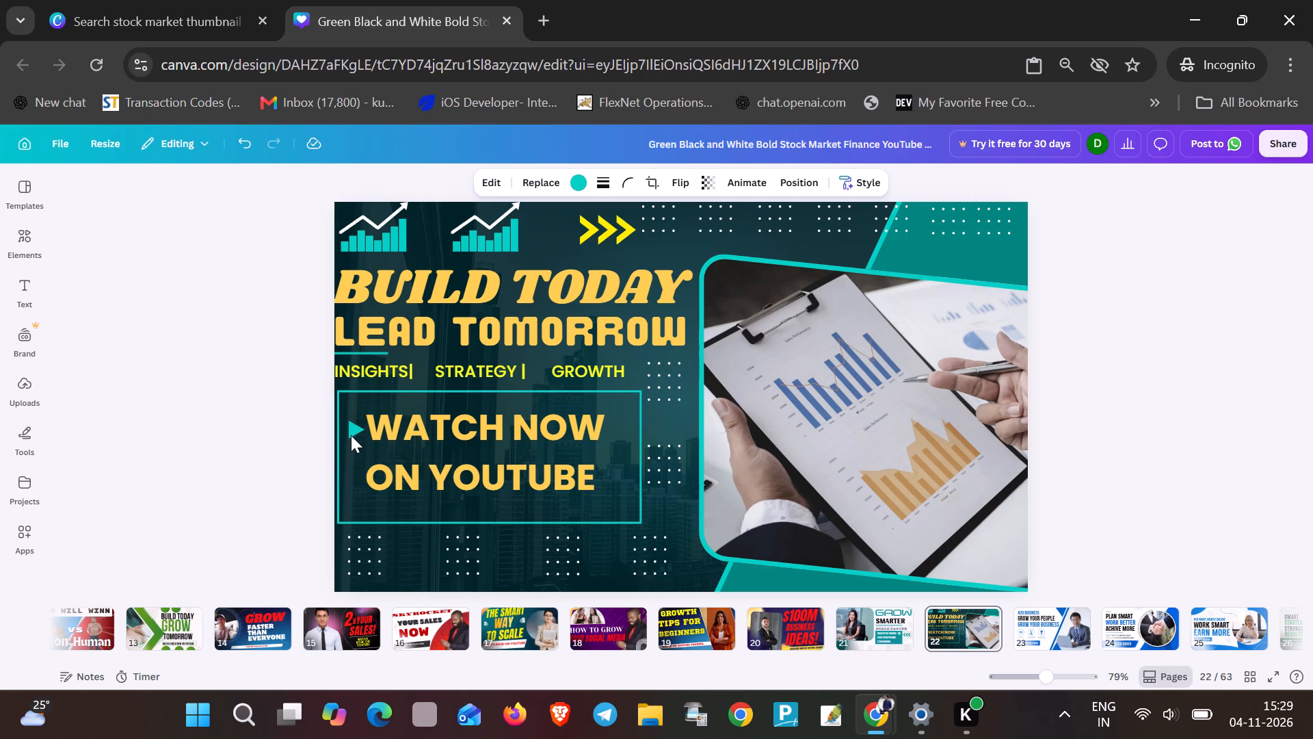
key(Up)
key(Up)
key(Up)
key(Up)
key(Up)
key(Up)
key(Up)
key(Up)
key(Up)
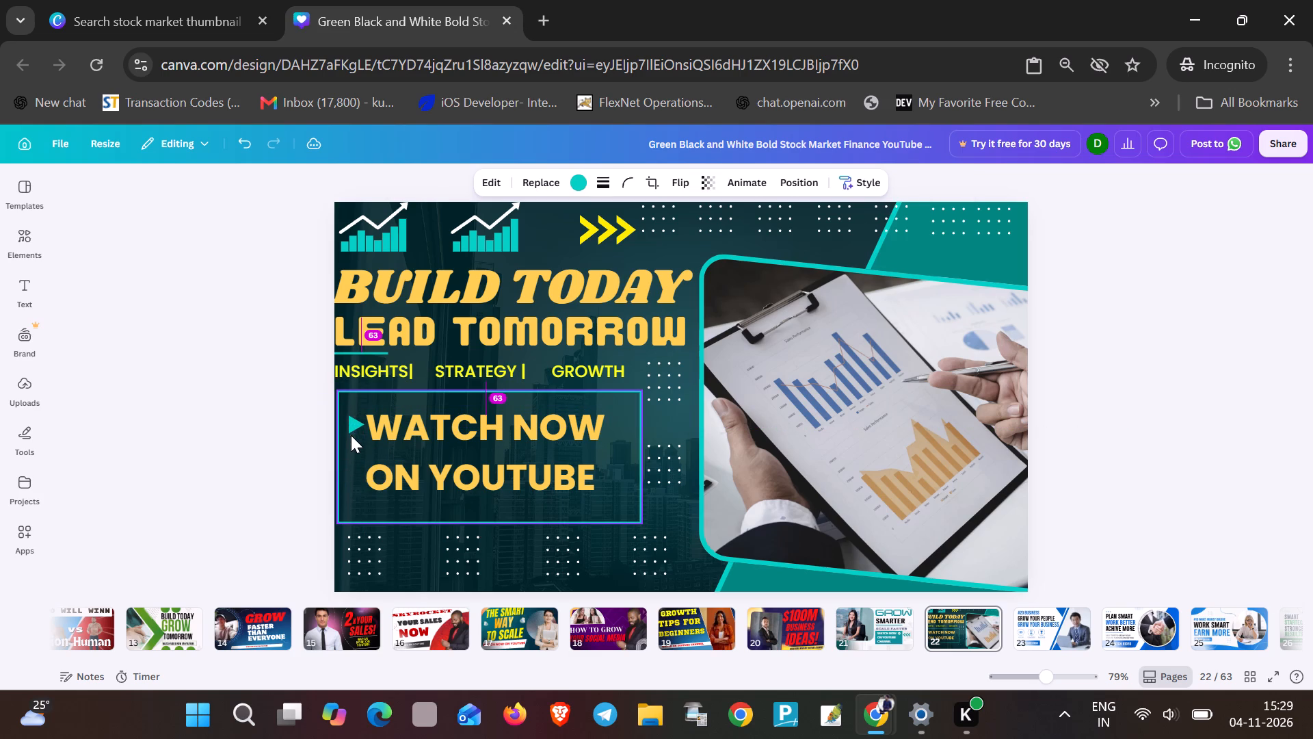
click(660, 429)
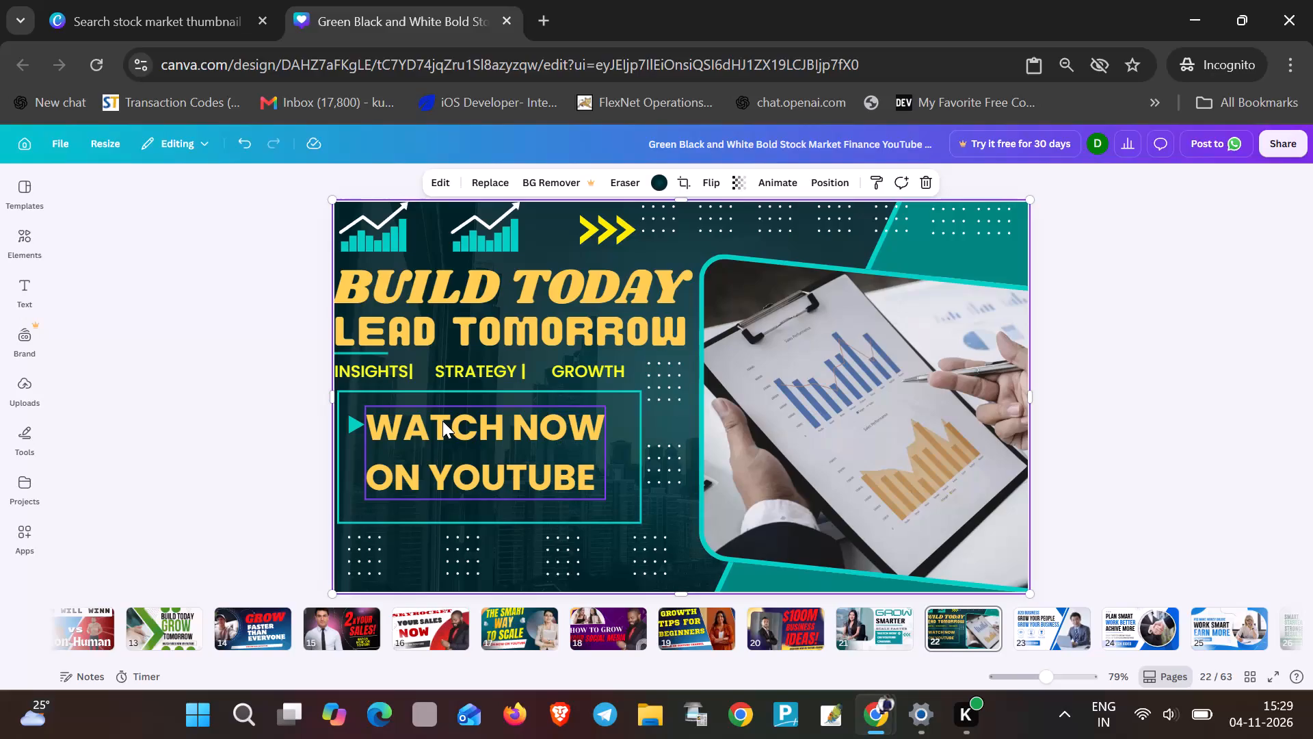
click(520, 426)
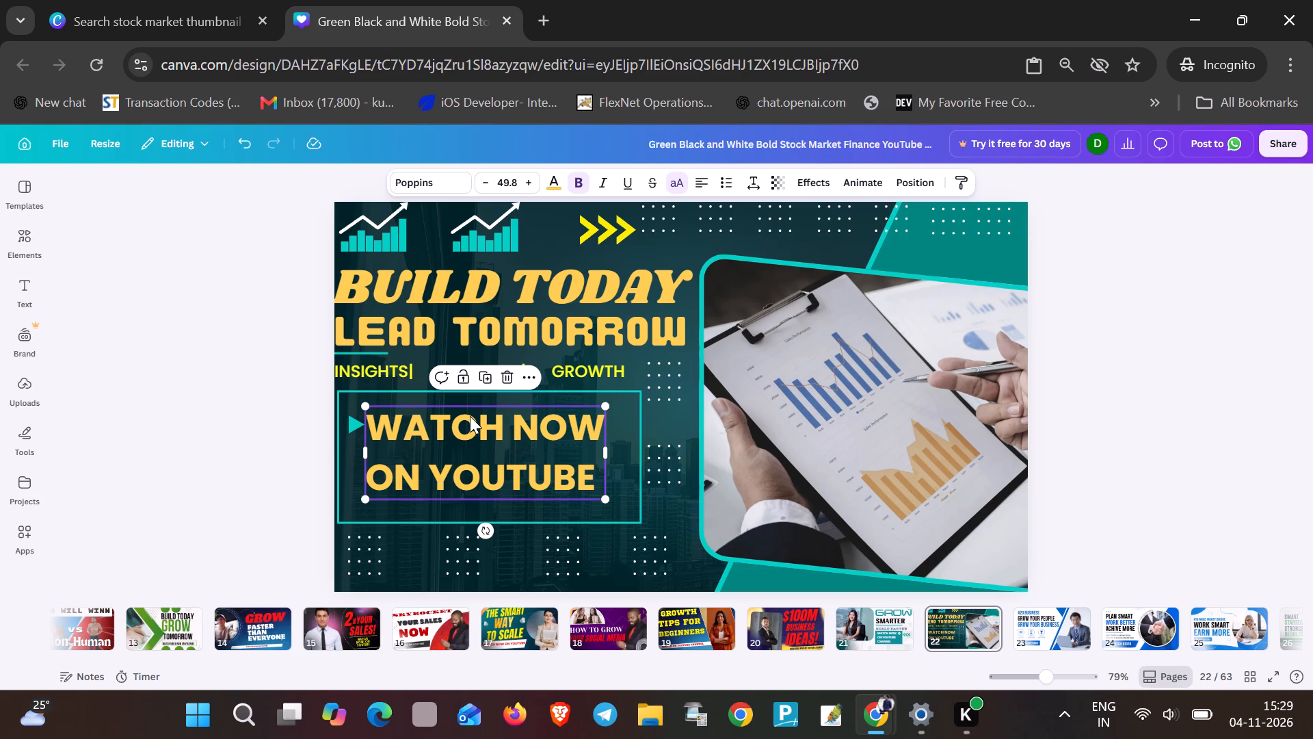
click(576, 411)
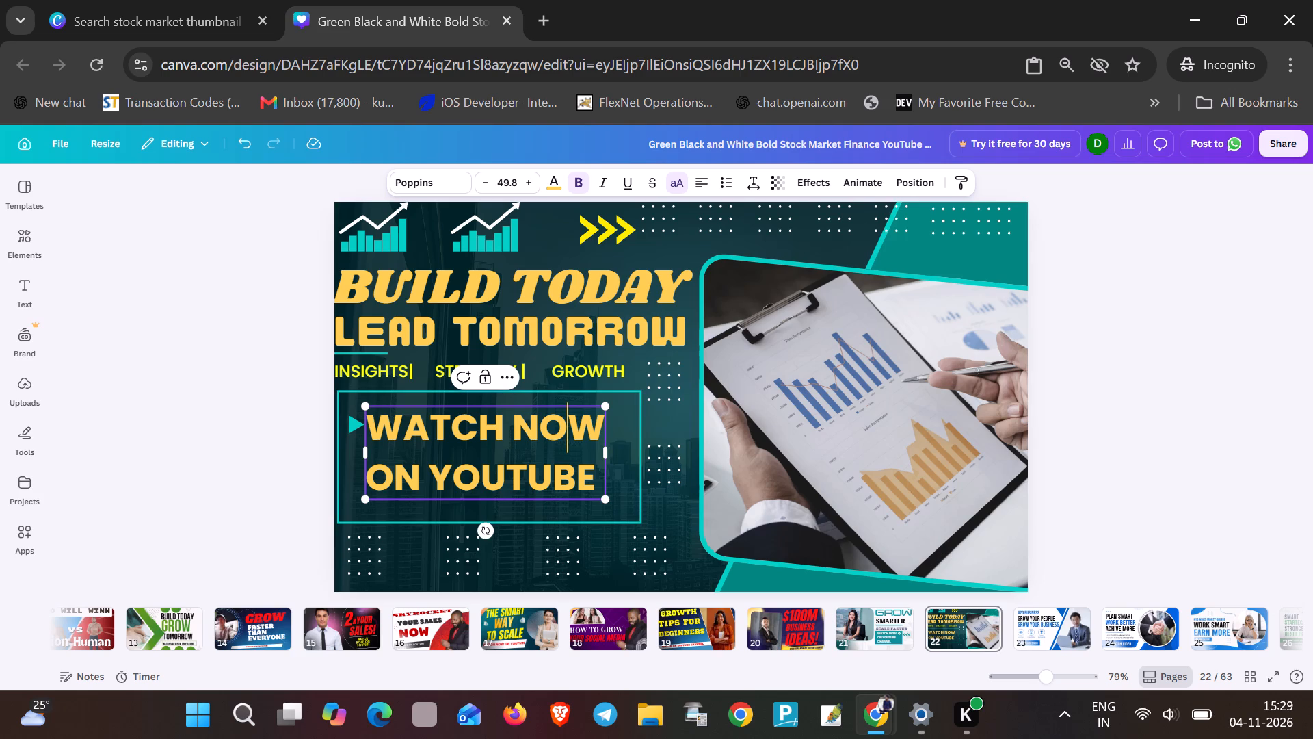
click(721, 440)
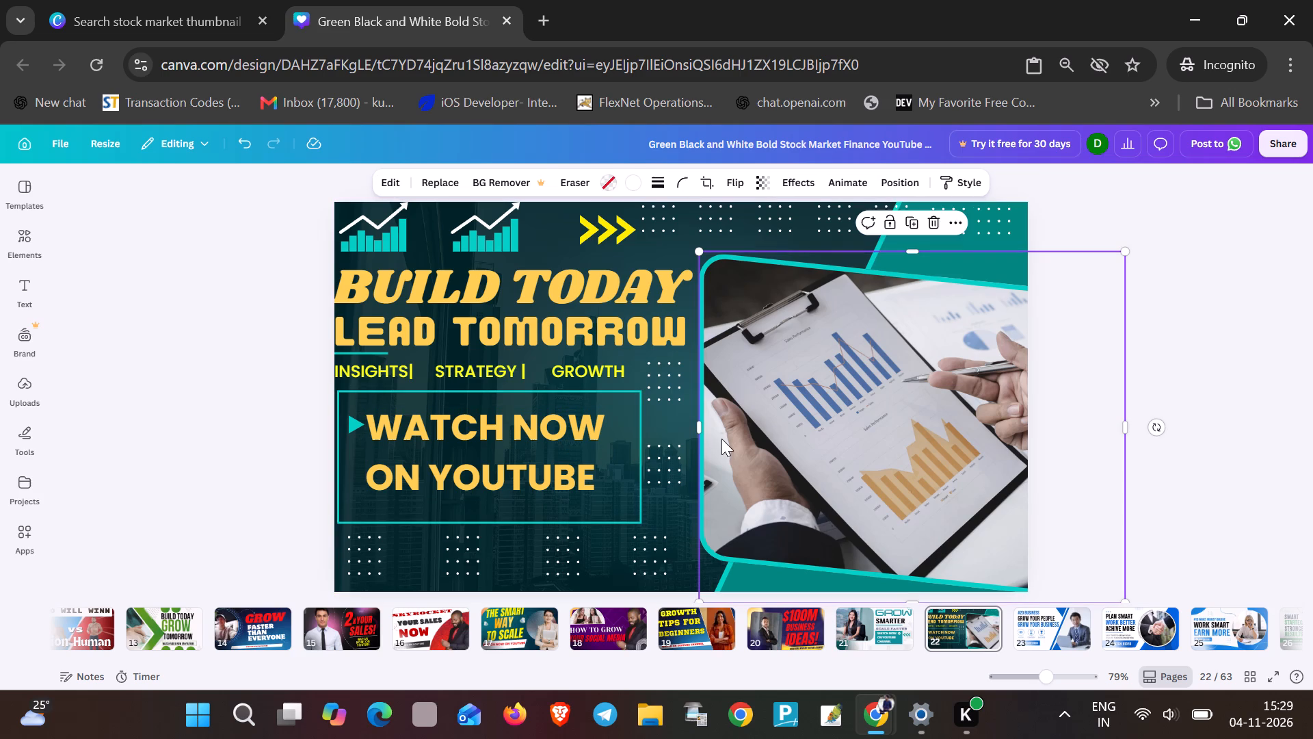
On page 23, retype the top headline line as #2o business.
click(1054, 627)
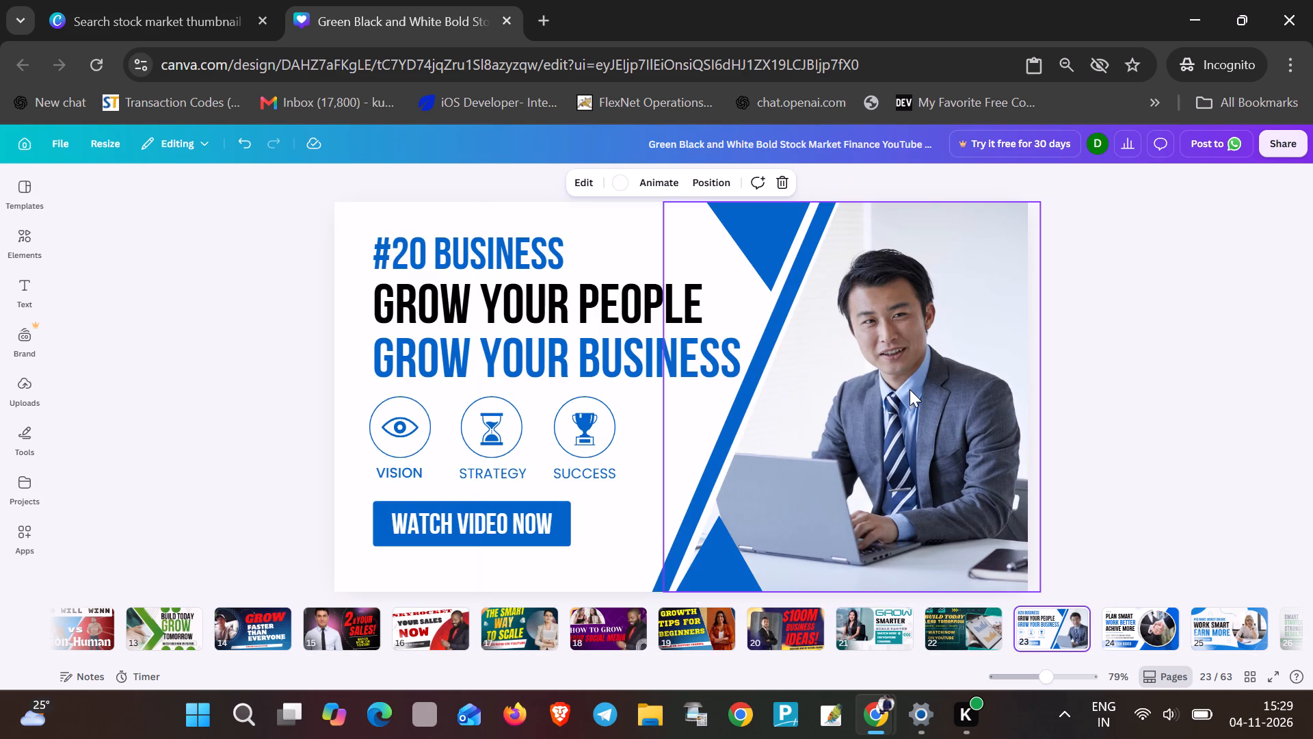
click(910, 389)
triple_click(407, 256)
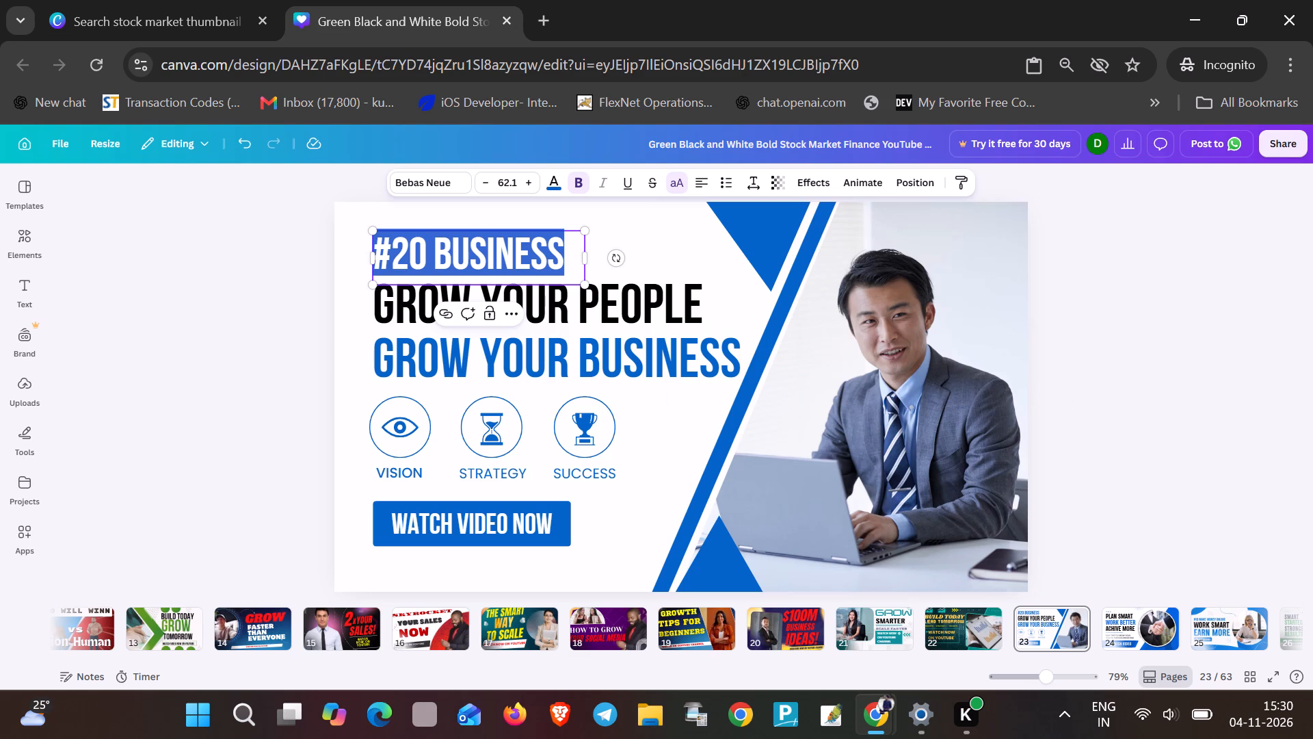
key(shift+numbersign)
text(2o business)
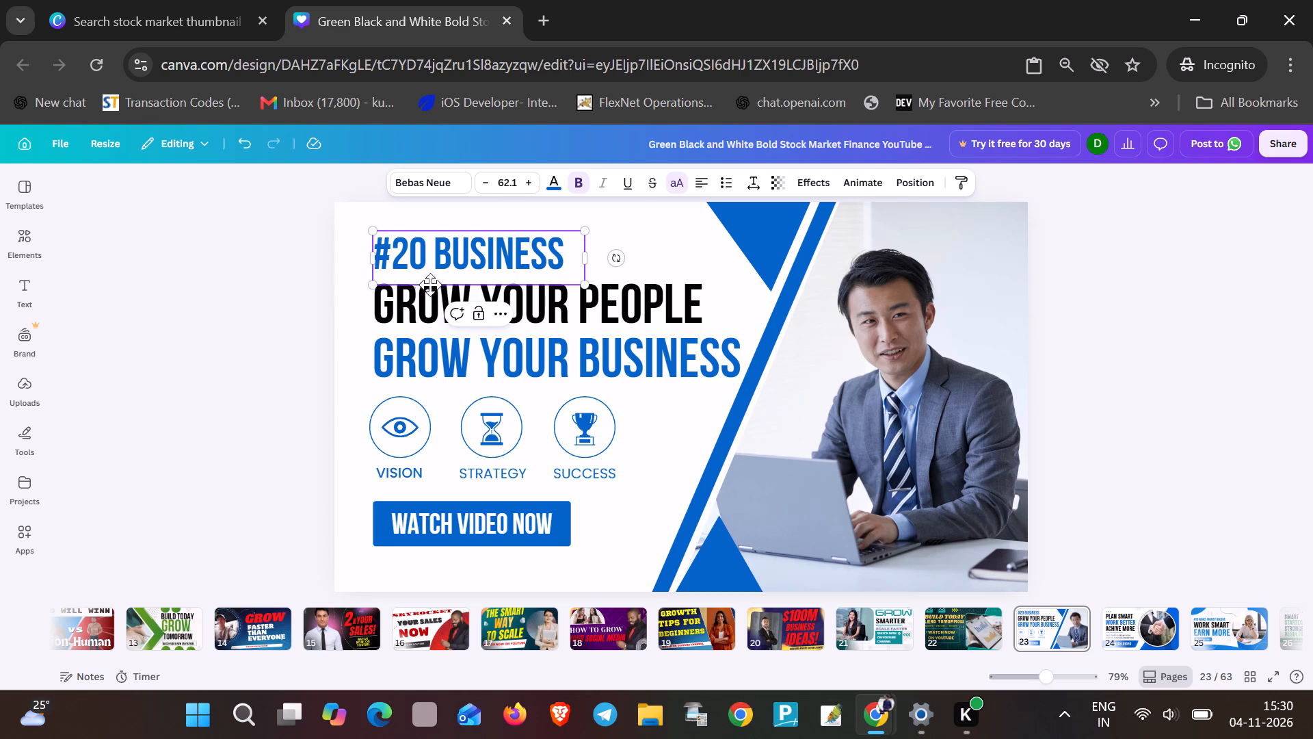
Change the font of the entire #20 BUSINESS line to Horizon.
click(449, 263)
drag(568, 247, 545, 251)
drag(545, 251, 380, 252)
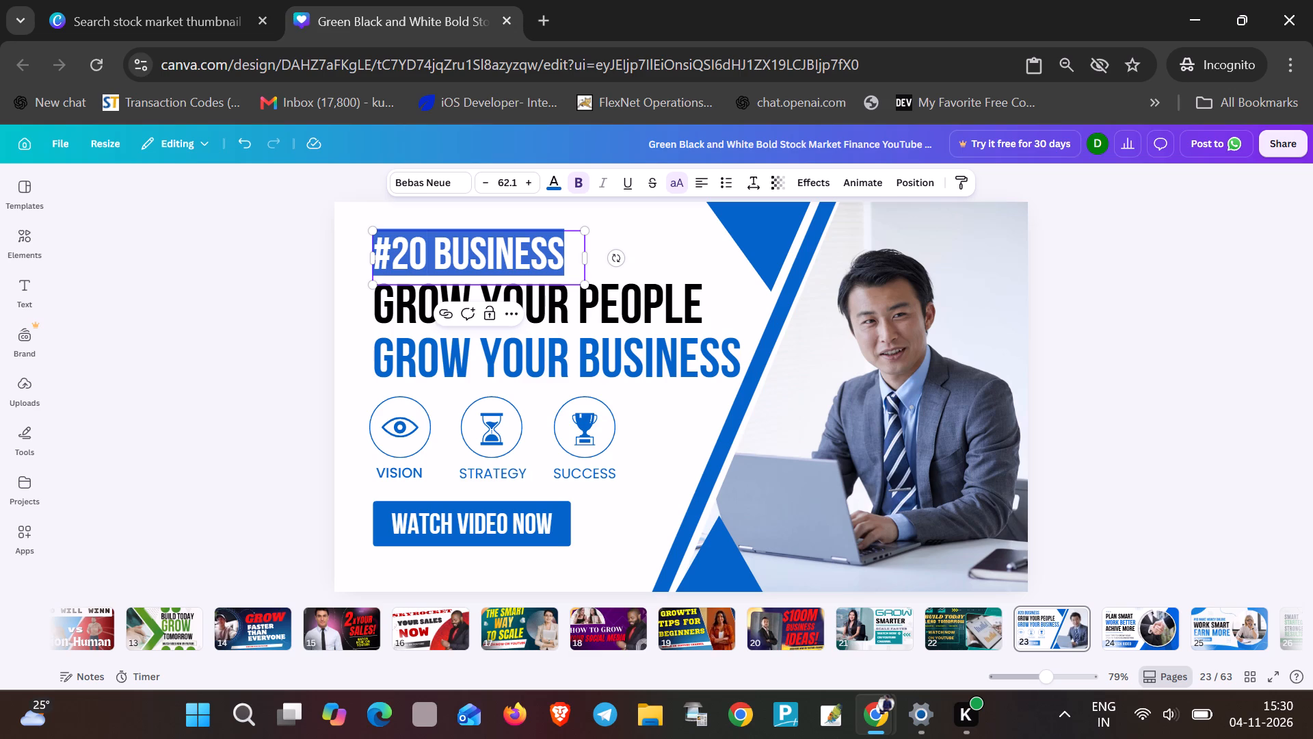
click(402, 250)
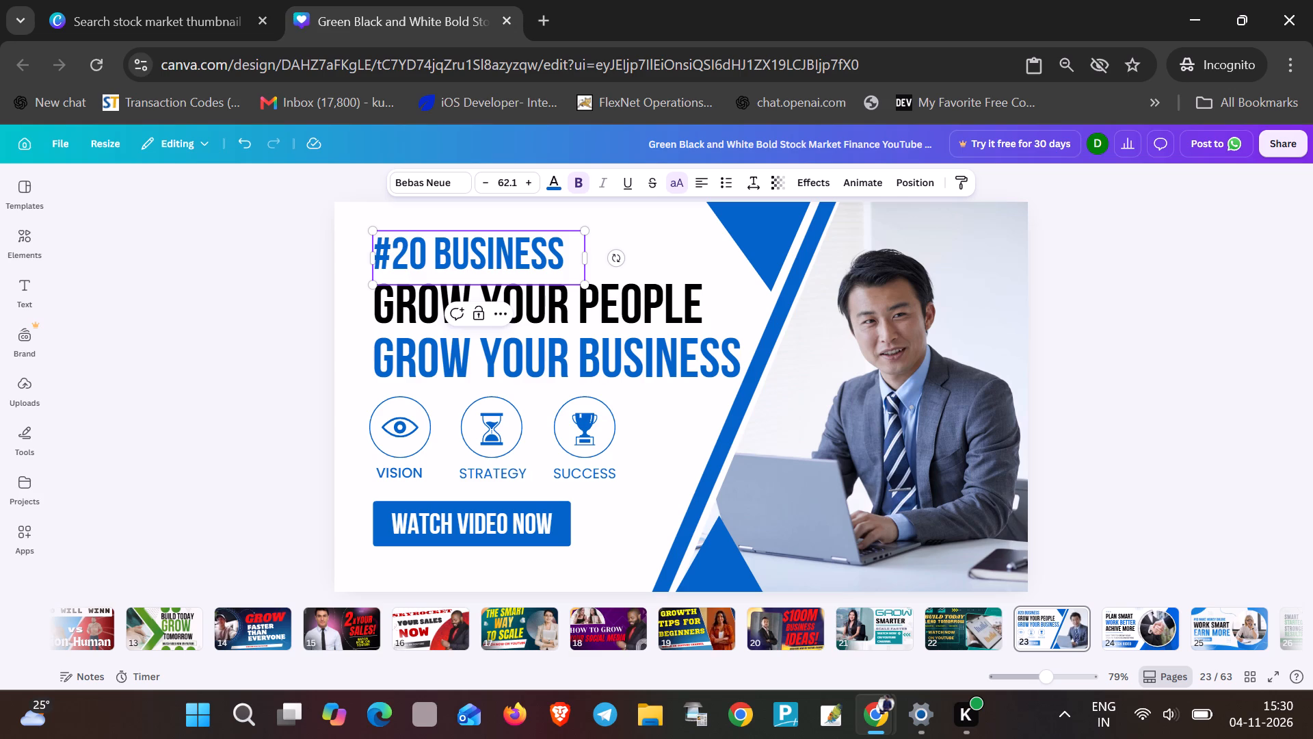
triple_click(404, 255)
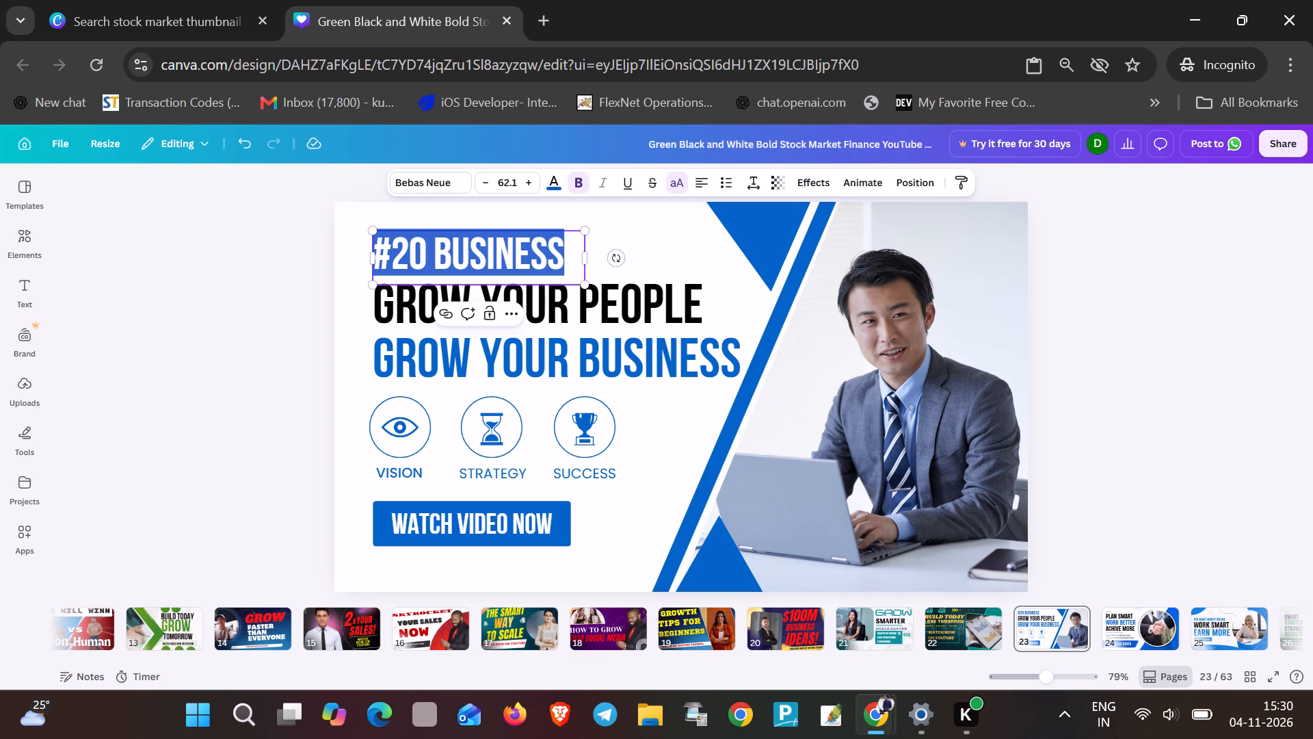
click(505, 278)
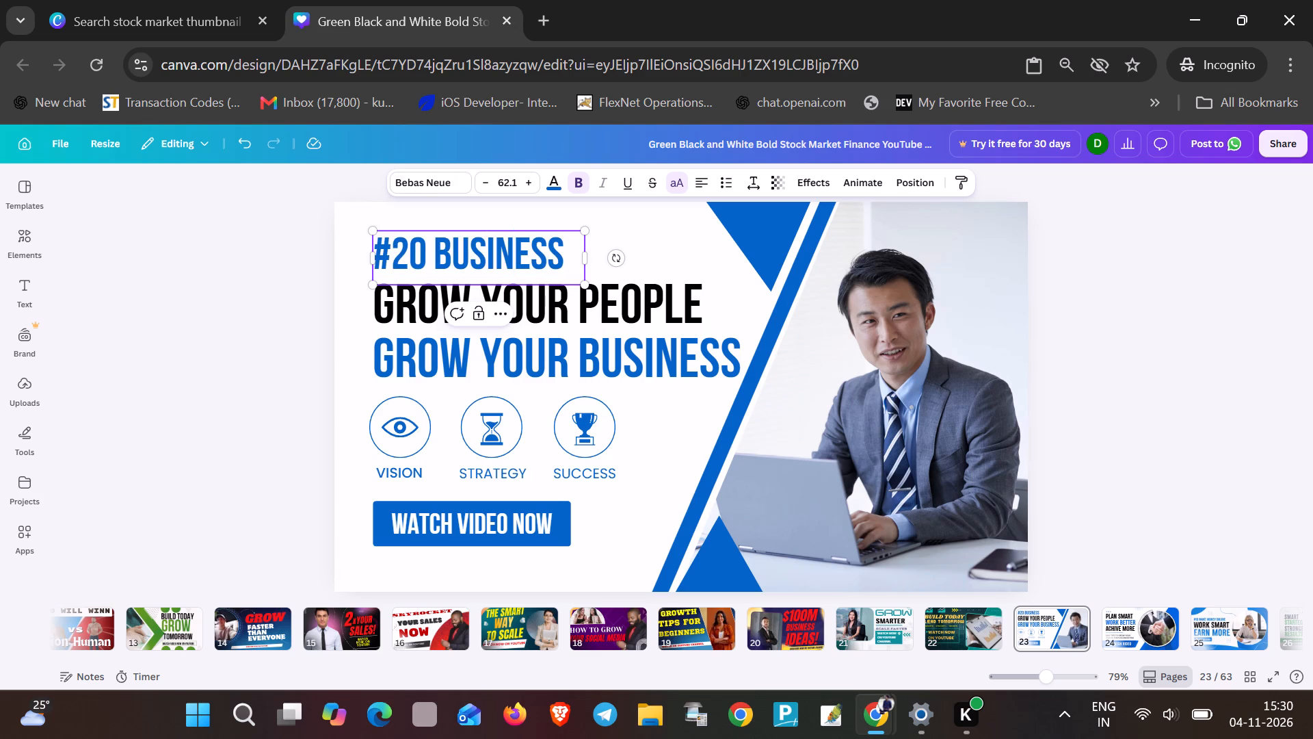
drag(572, 249, 381, 244)
click(442, 180)
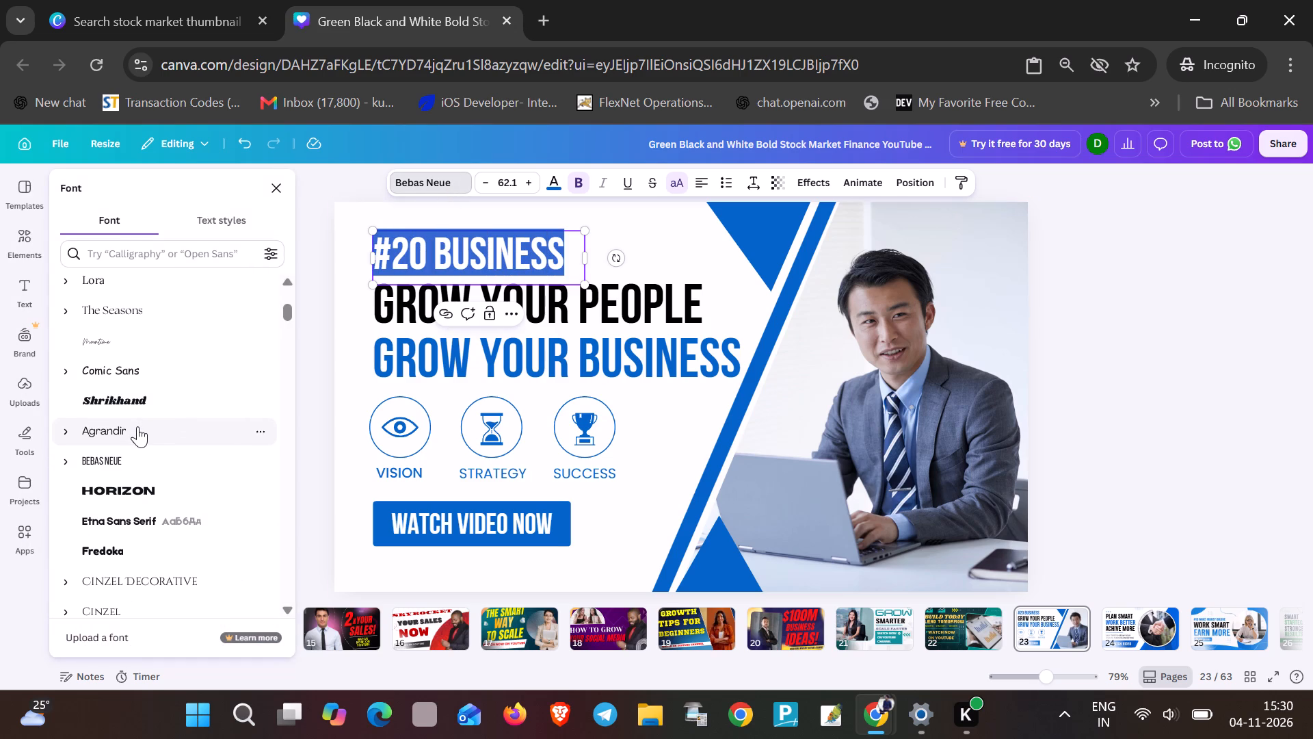
click(124, 487)
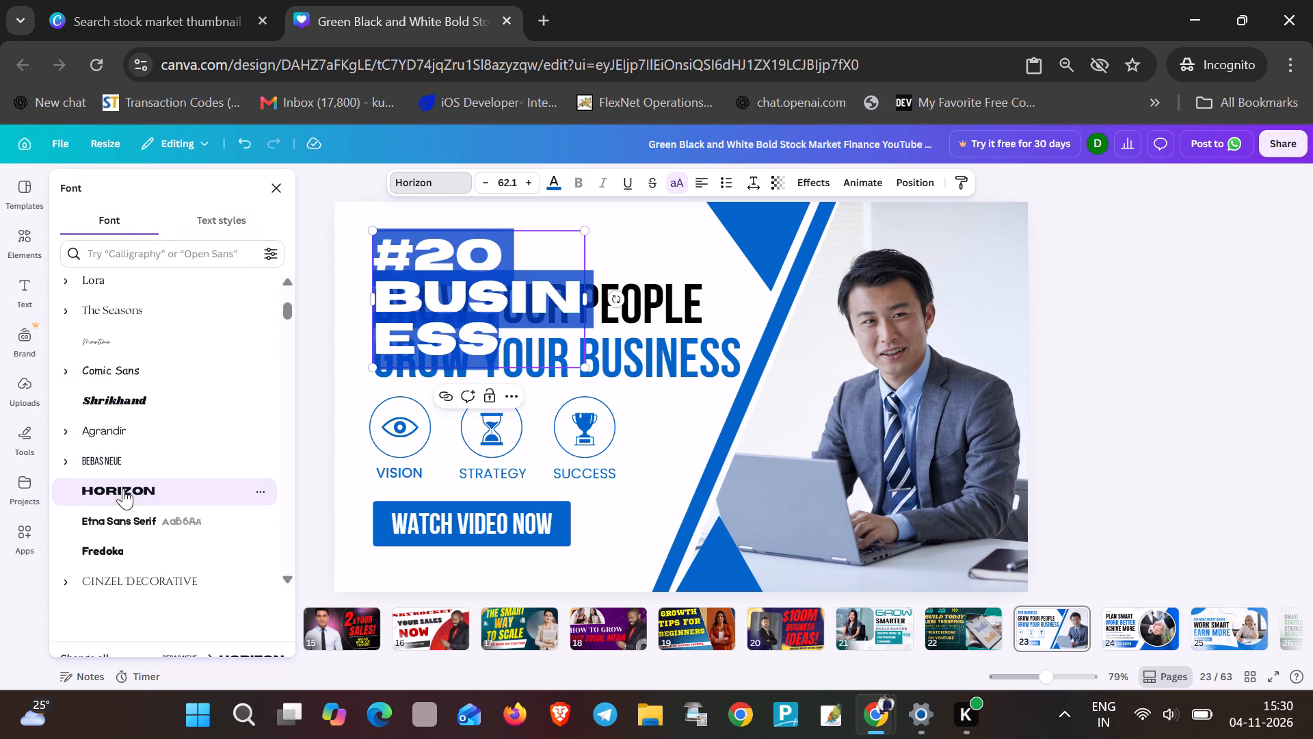
Reduce the font size of the #20 BUSINESS line to 34.1.
click(416, 293)
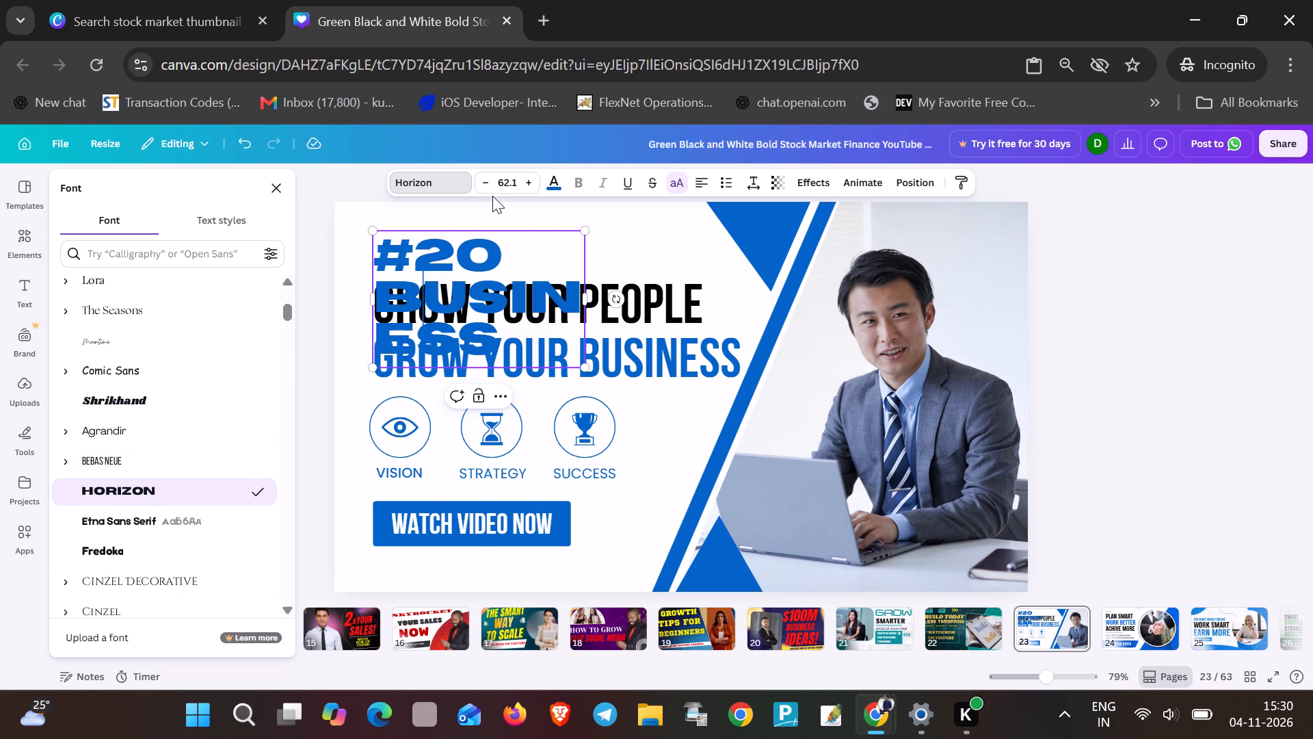
click(481, 179)
triple_click(481, 179)
triple_click(479, 179)
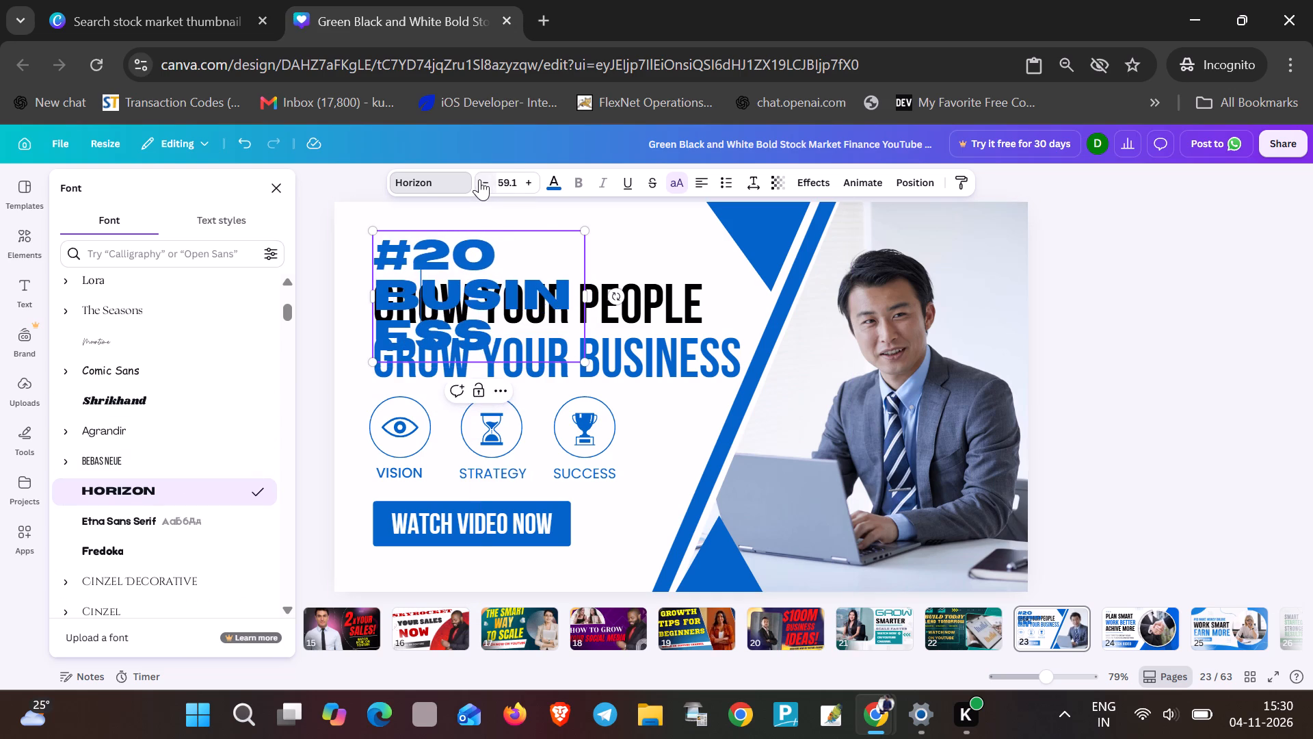
triple_click(480, 179)
triple_click(480, 179)
triple_click(482, 180)
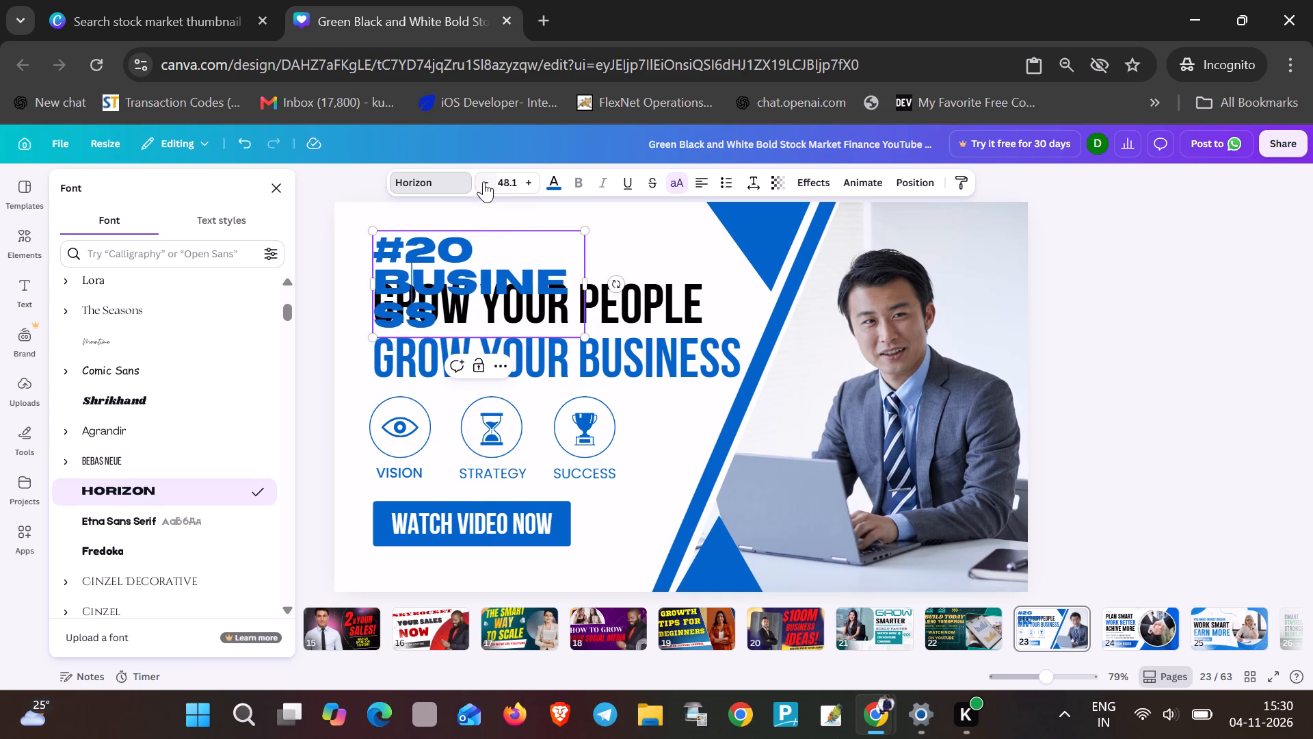
triple_click(483, 181)
triple_click(486, 182)
triple_click(486, 182)
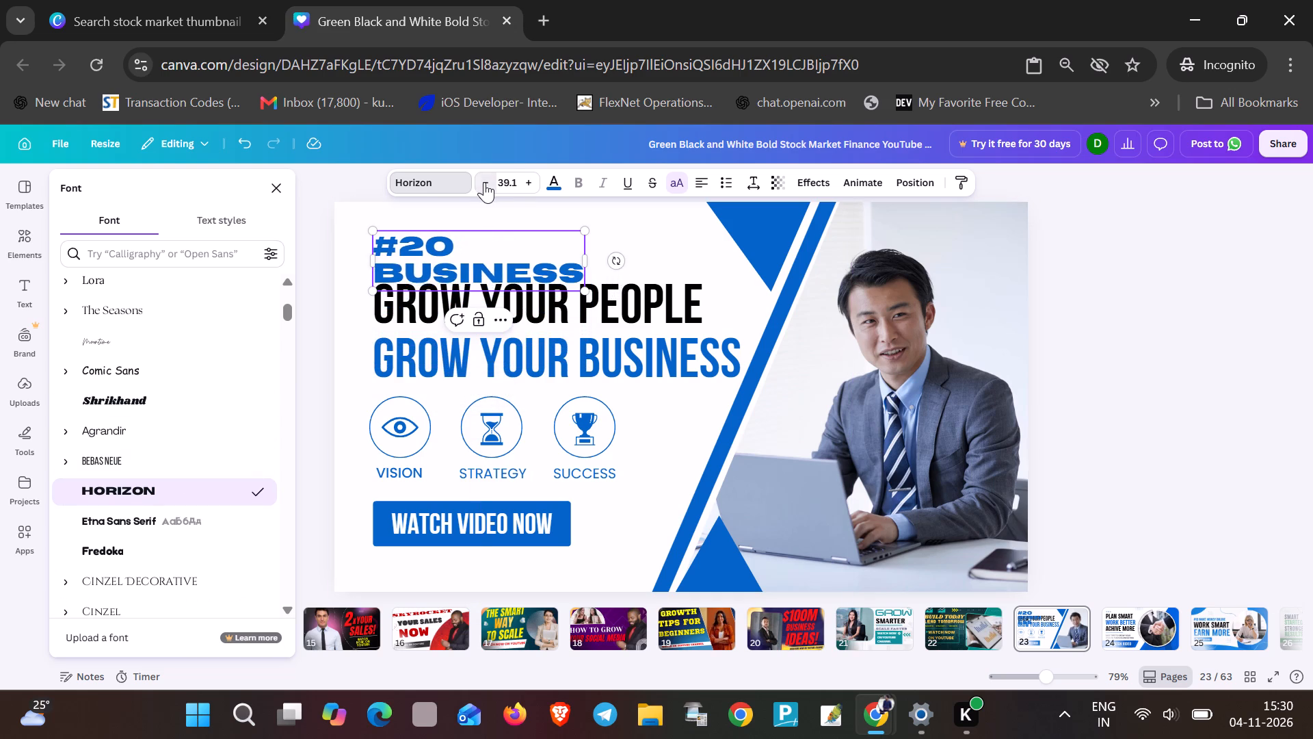
click(484, 182)
double_click(479, 182)
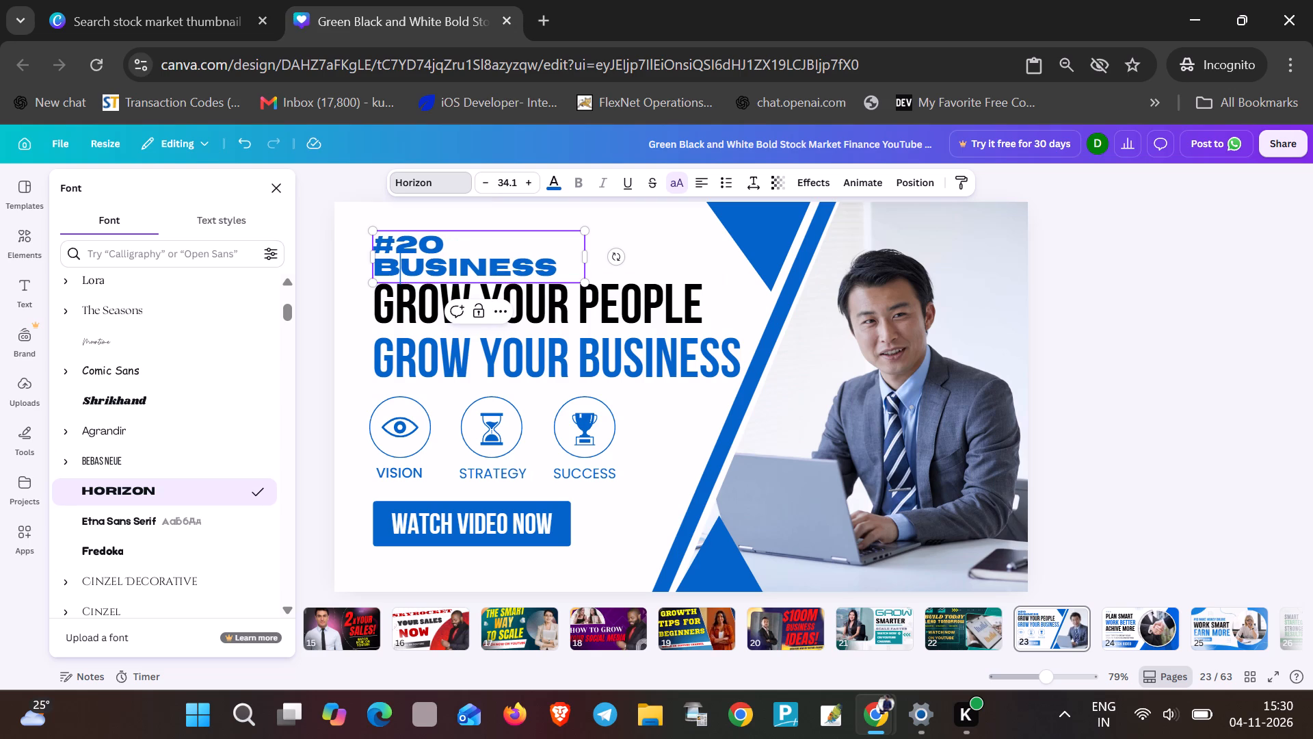
Widen the #20 BUSINESS text box until the headline fits on a single line.
drag(587, 257, 663, 257)
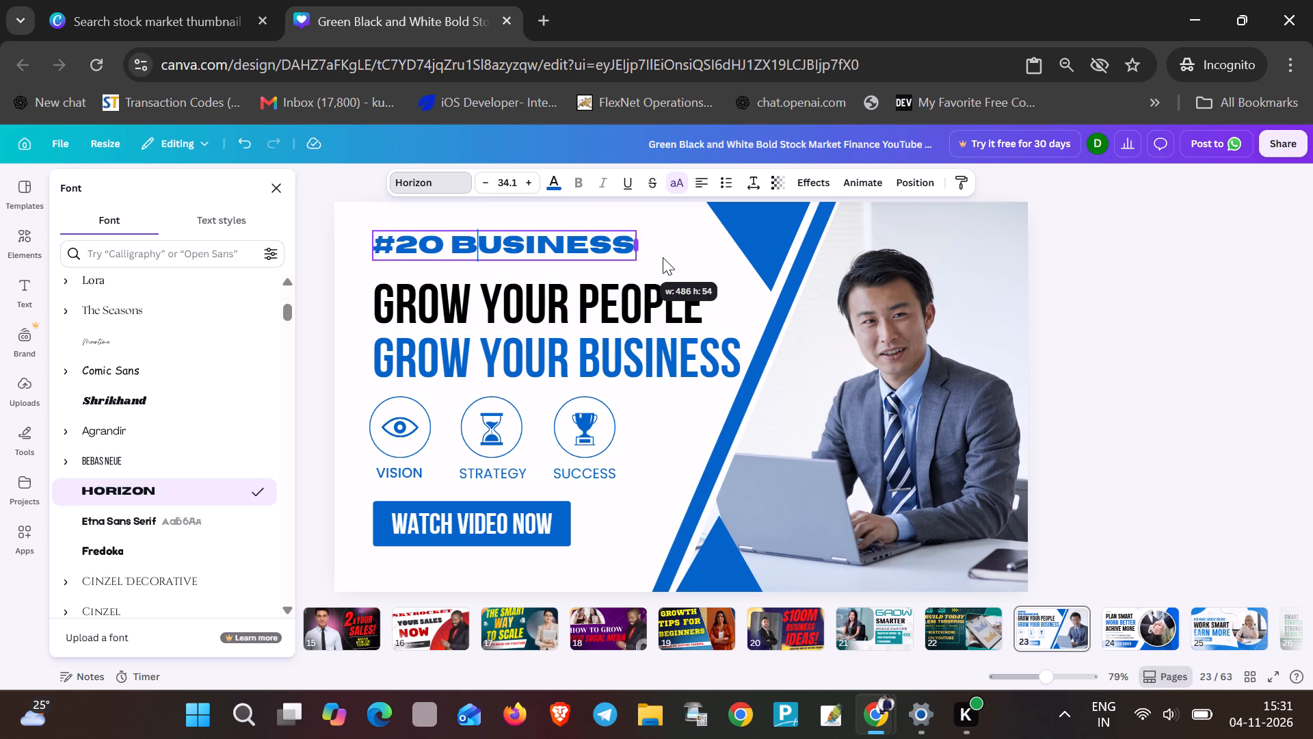
drag(663, 257, 669, 257)
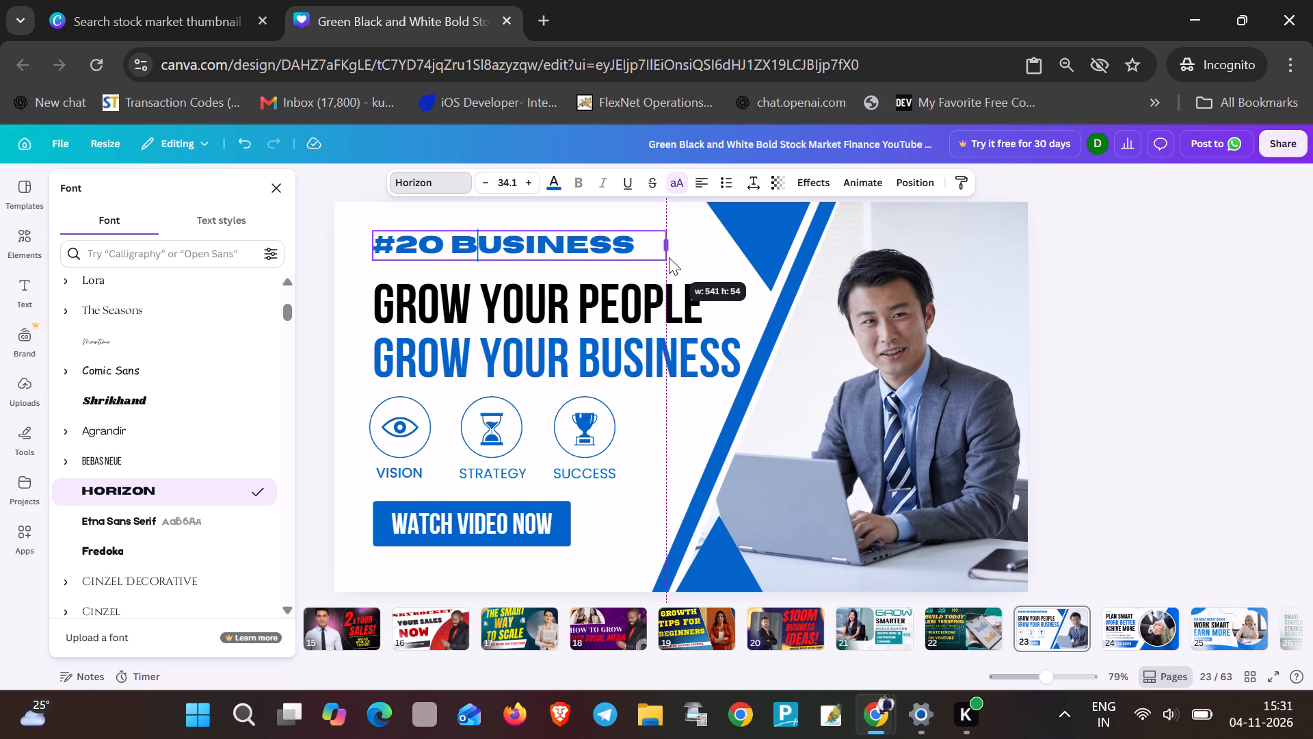
drag(669, 257, 674, 263)
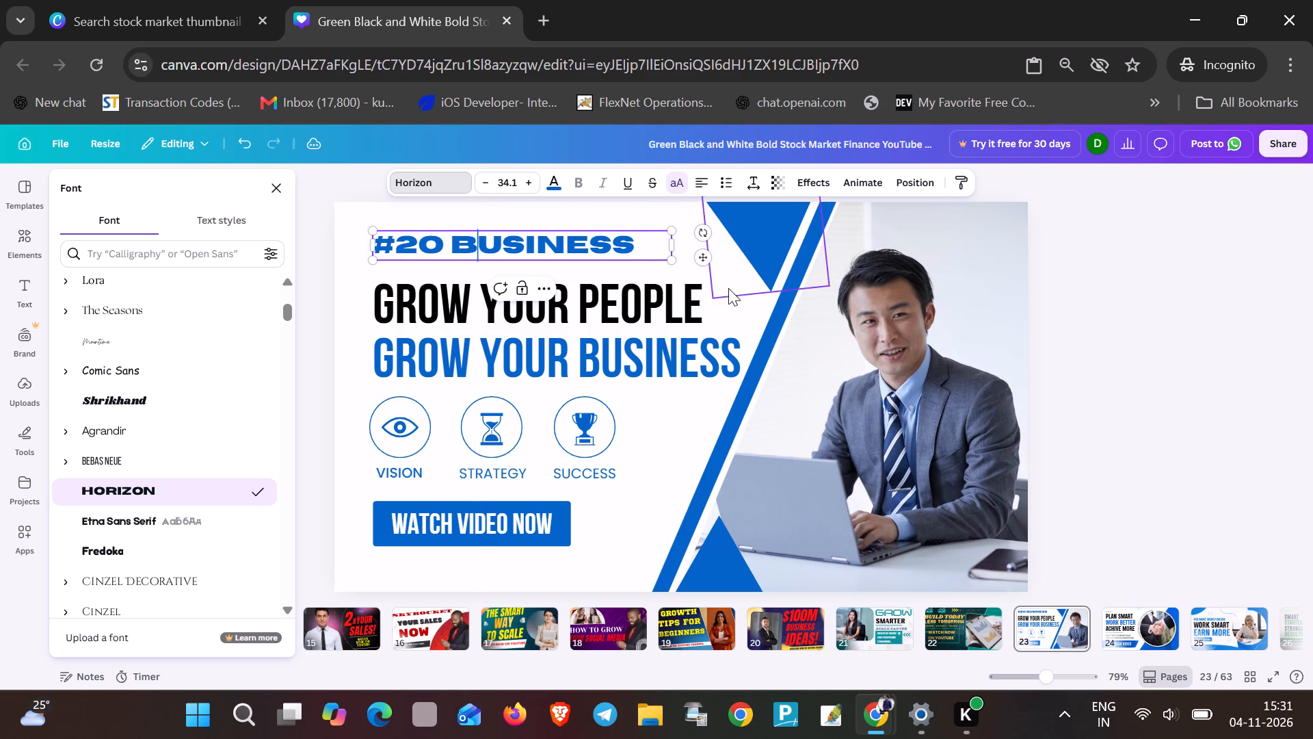
click(732, 313)
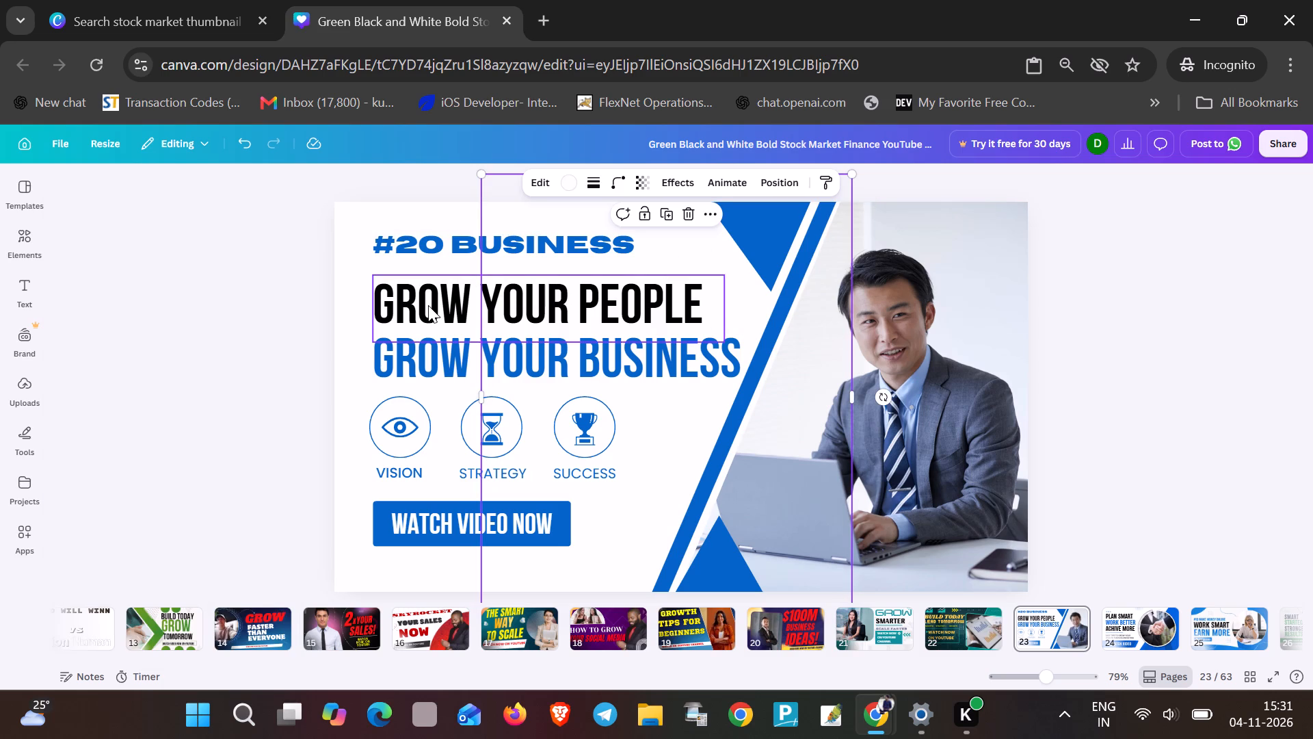
Nudge the black GROW YOUR PEOPLE line up in small increments until it sits just under #20 BUSINESS.
click(427, 307)
key(Up)
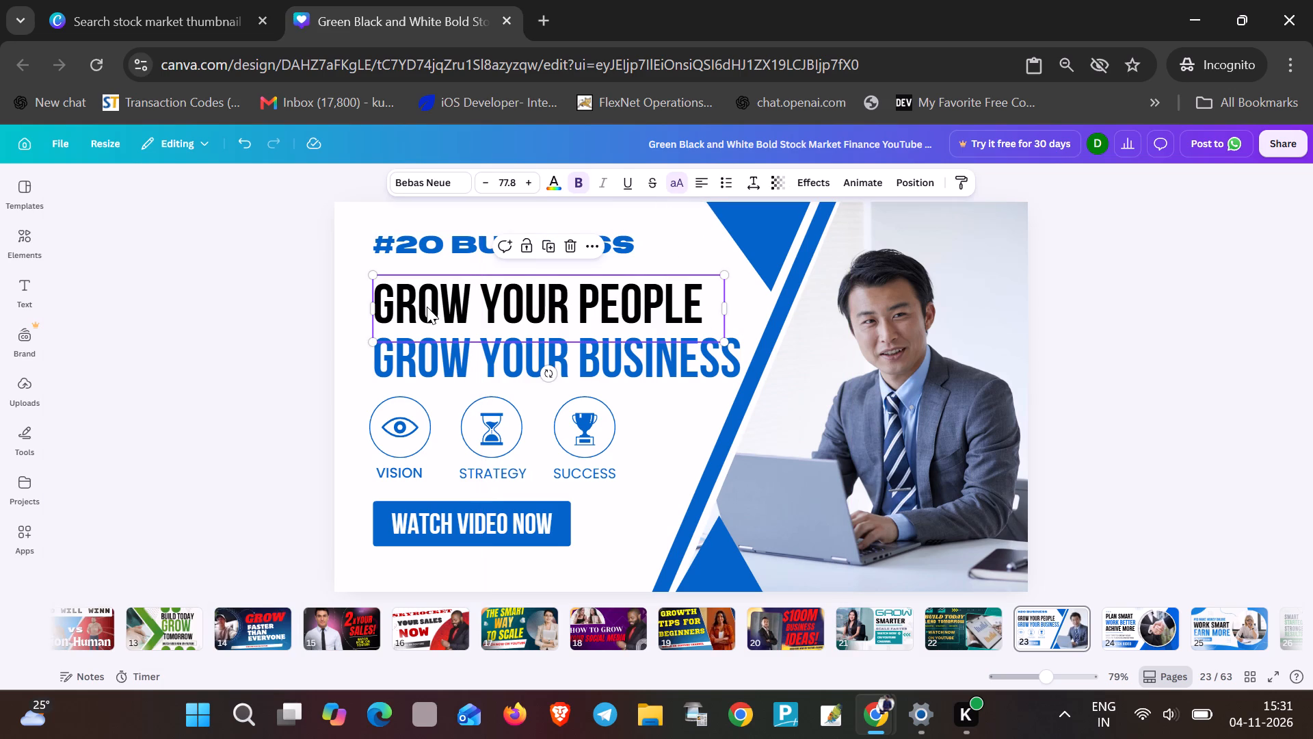
key(Up)
key(Up)
key(Up)
key(Up)
key(Up)
key(Up)
key(Up)
key(Up)
key(Up)
key(Up)
key(Up)
key(Up)
key(Up)
key(Up)
key(Up)
key(Up)
key(Up)
key(Up)
key(Up)
key(Up)
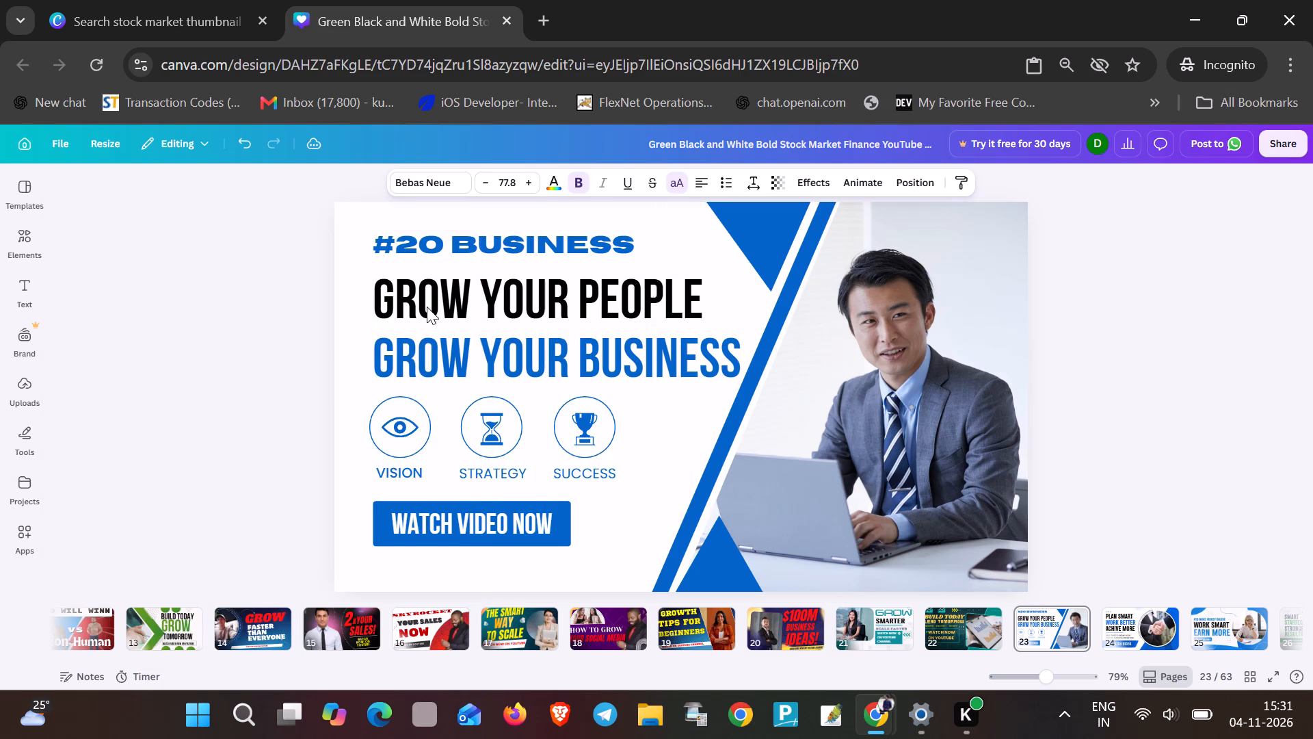
key(Up)
key(Up)
key(Up)
key(Up)
key(Up)
key(Up)
key(Up)
key(Up)
key(Up)
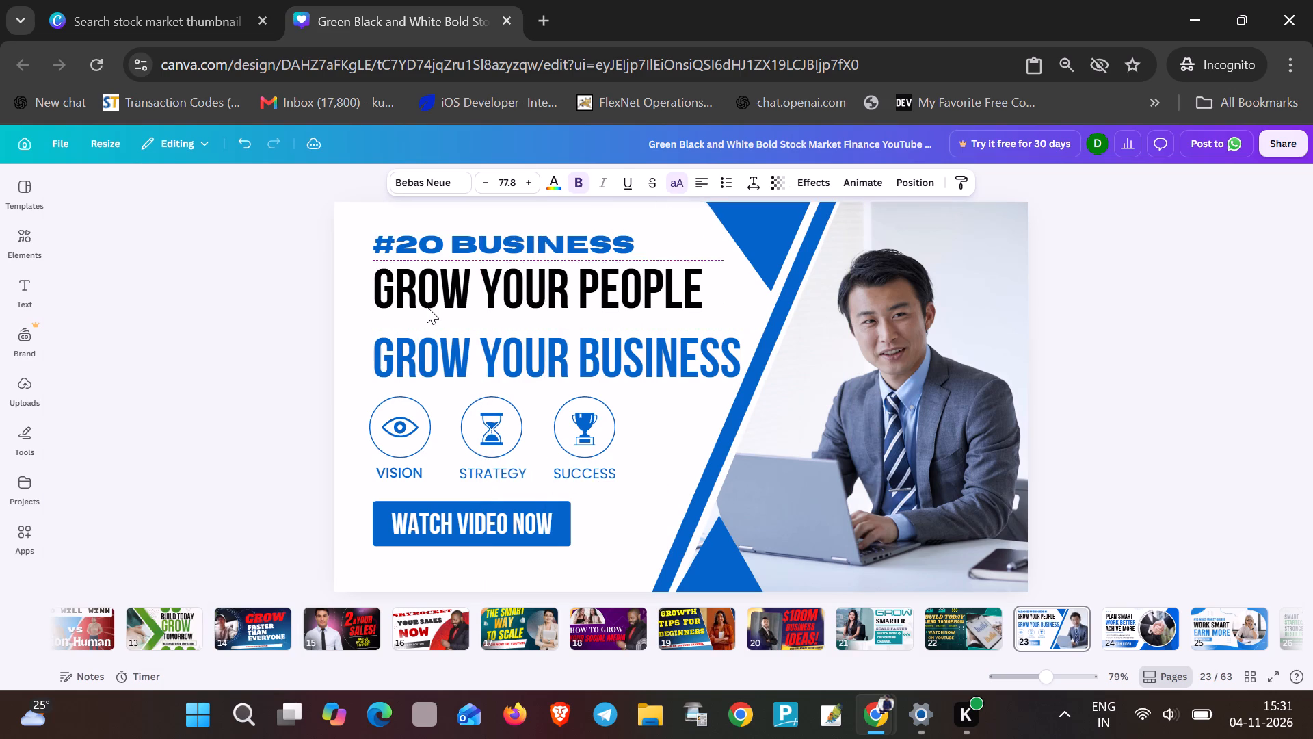
key(Up)
key(Up)
key(Up)
key(Up)
Nudge the blue GROW YOUR BUSINESS line up in small increments, closing the gap below GROW YOUR PEOPLE.
click(440, 359)
key(Up)
key(Up)
key(Up)
key(Up)
key(Up)
key(Up)
key(Up)
key(Up)
key(Up)
key(Up)
key(Up)
key(Up)
key(Up)
key(Up)
key(Up)
key(Up)
key(Up)
key(Up)
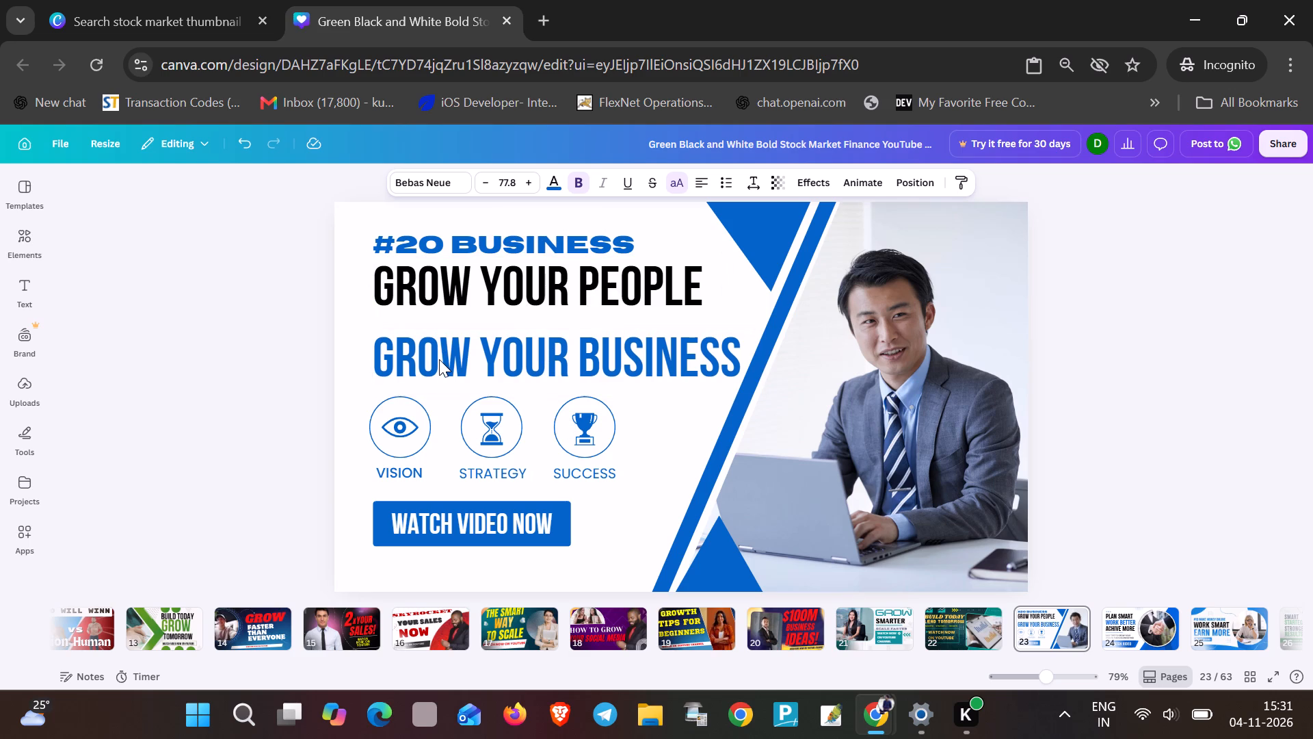
key(Up)
key(Up)
key(Up)
key(Up)
key(Up)
key(Up)
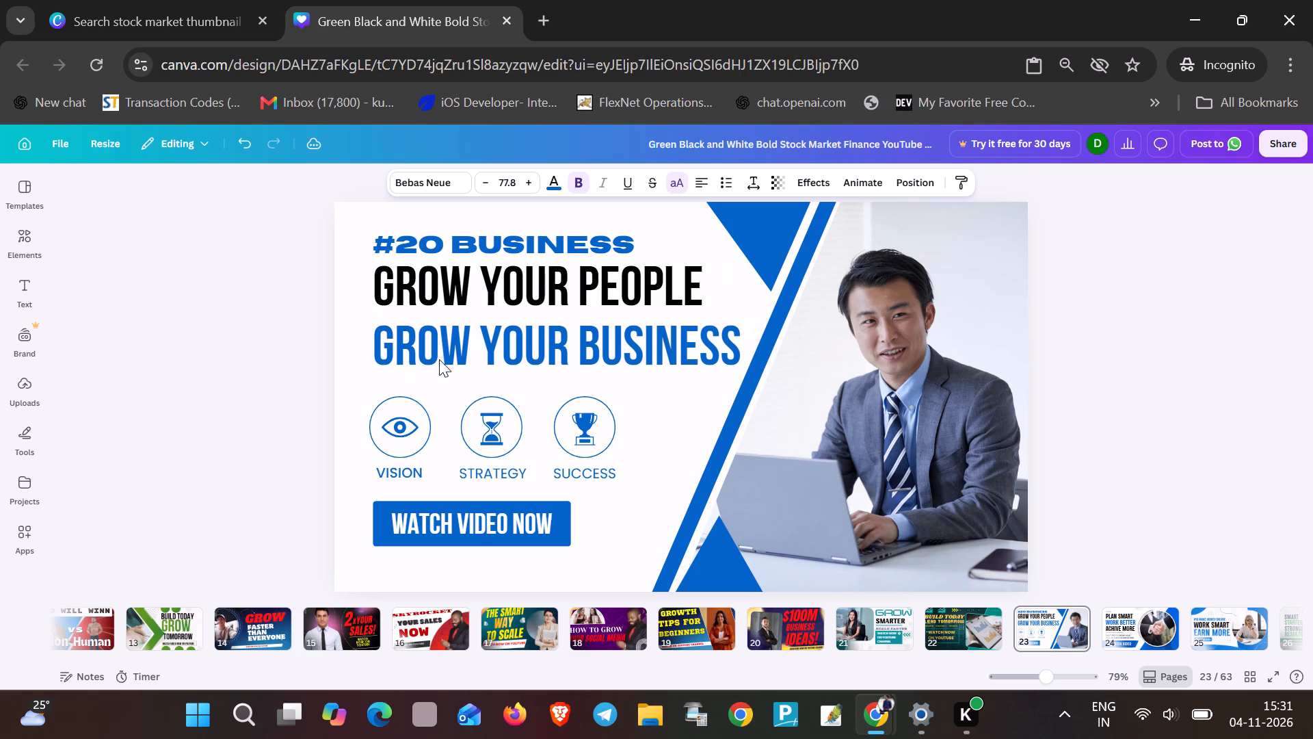
key(Up)
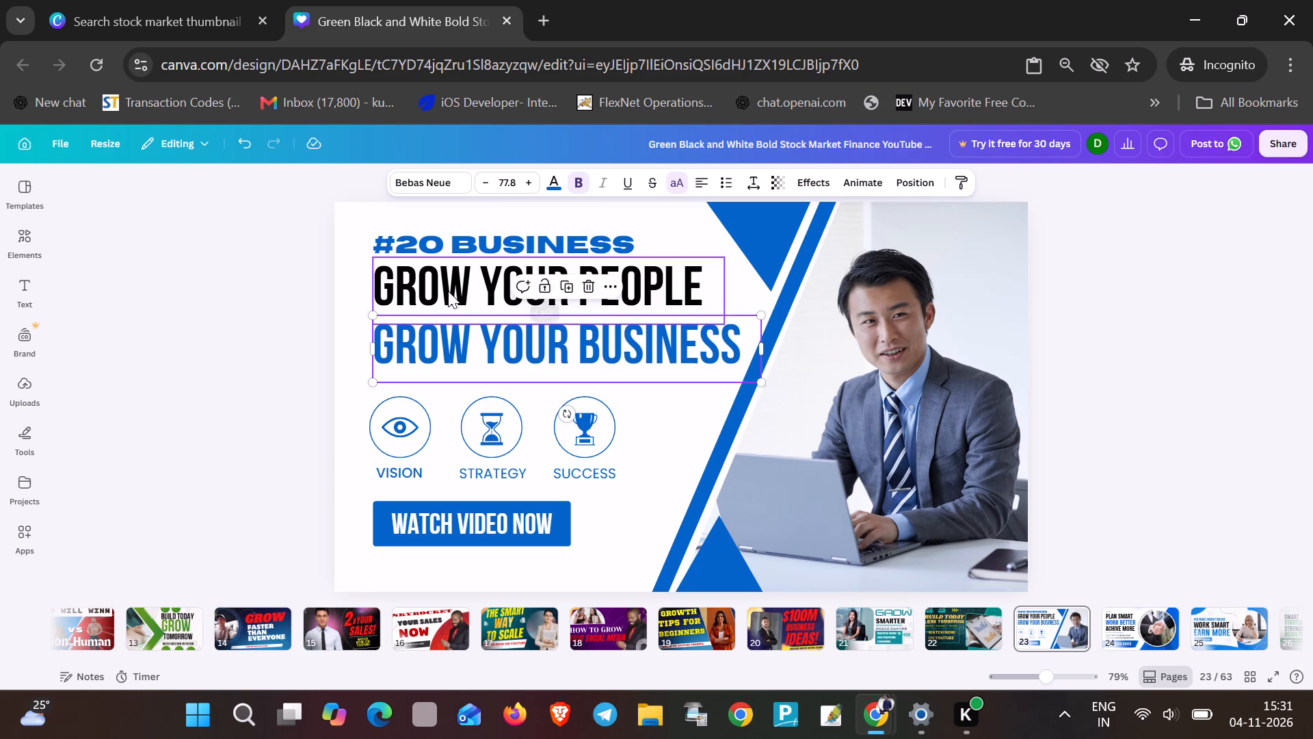
Retype the black second headline line as grow your people.
triple_click(448, 291)
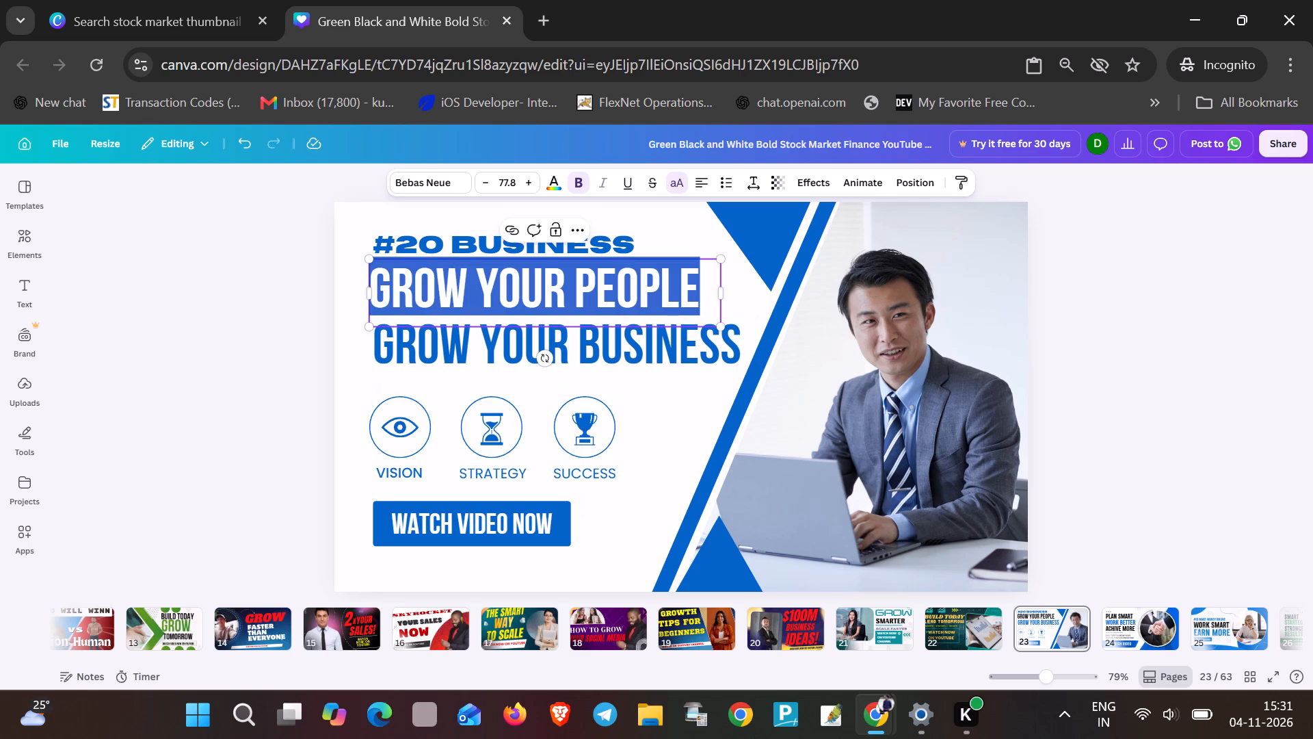
key(g)
text(row your people)
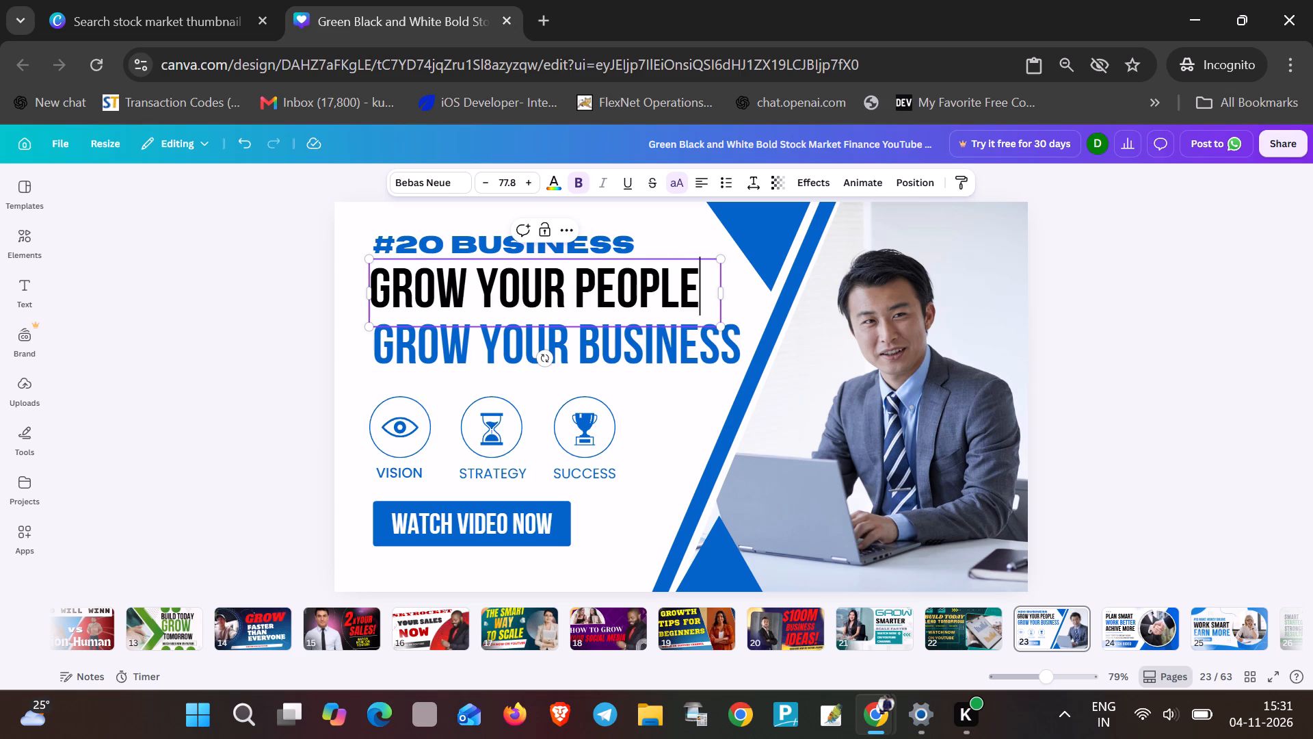
Retype the blue third headline line as grow your business.
triple_click(427, 343)
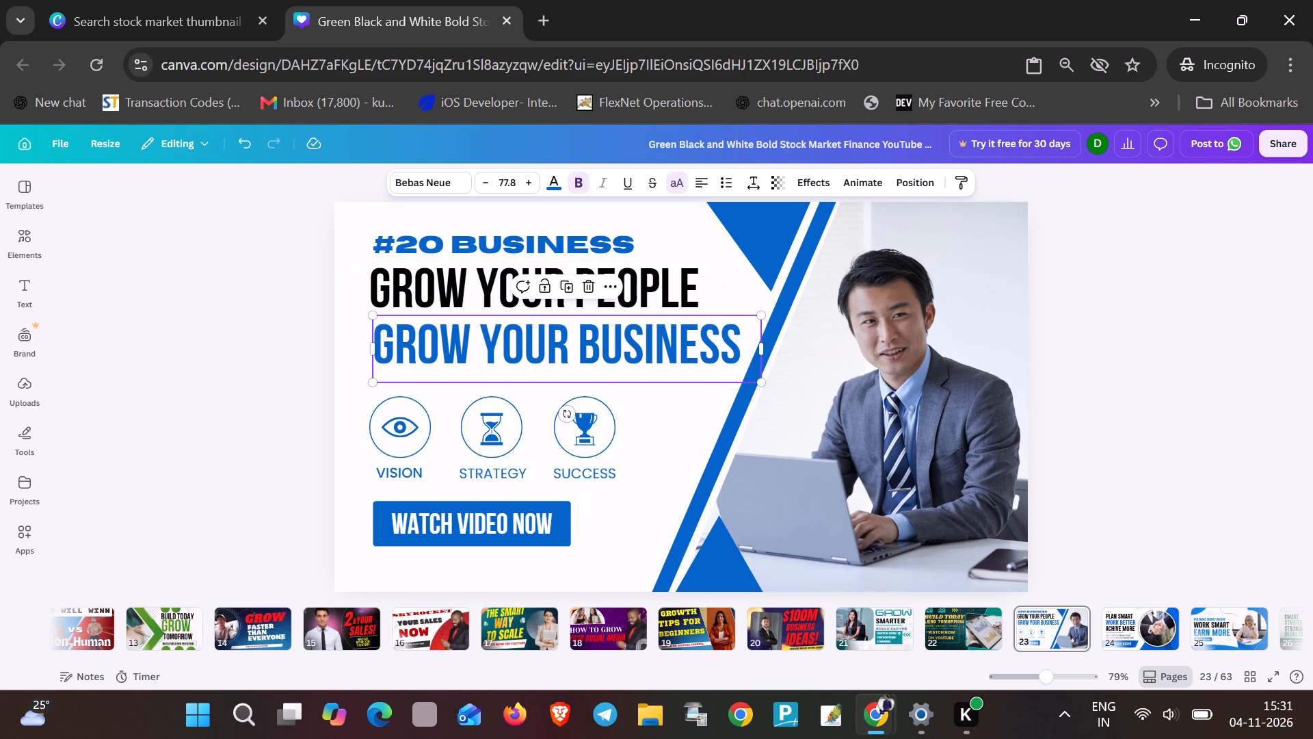
text(grow your business)
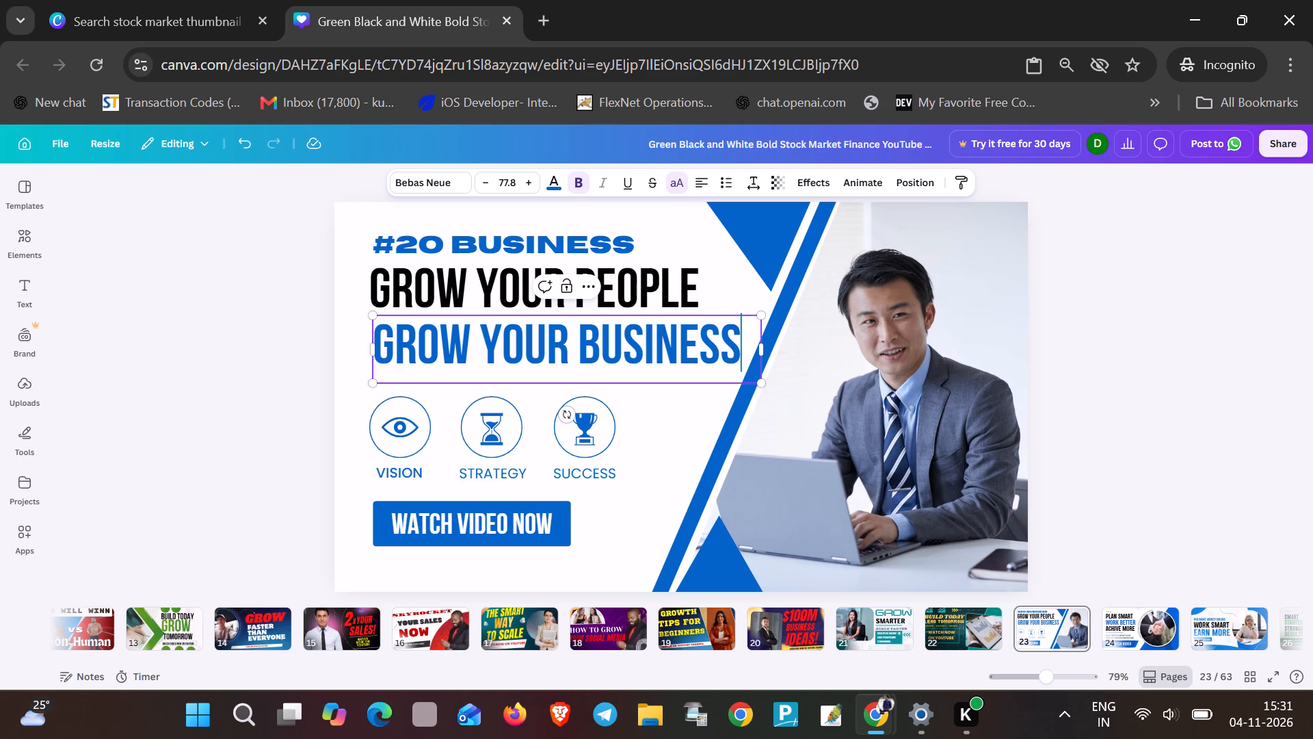
click(356, 396)
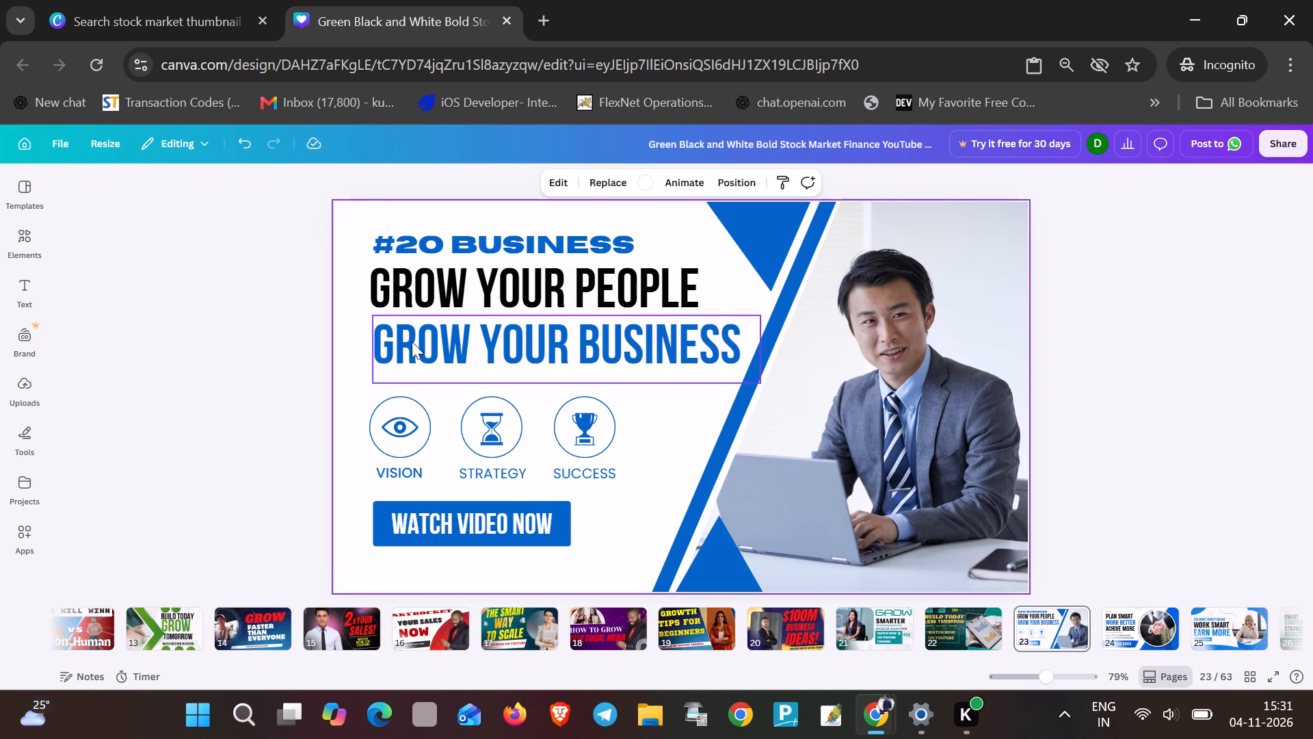
Change the font of the entire GROW YOUR PEOPLE line to Alfa Slab One.
triple_click(419, 293)
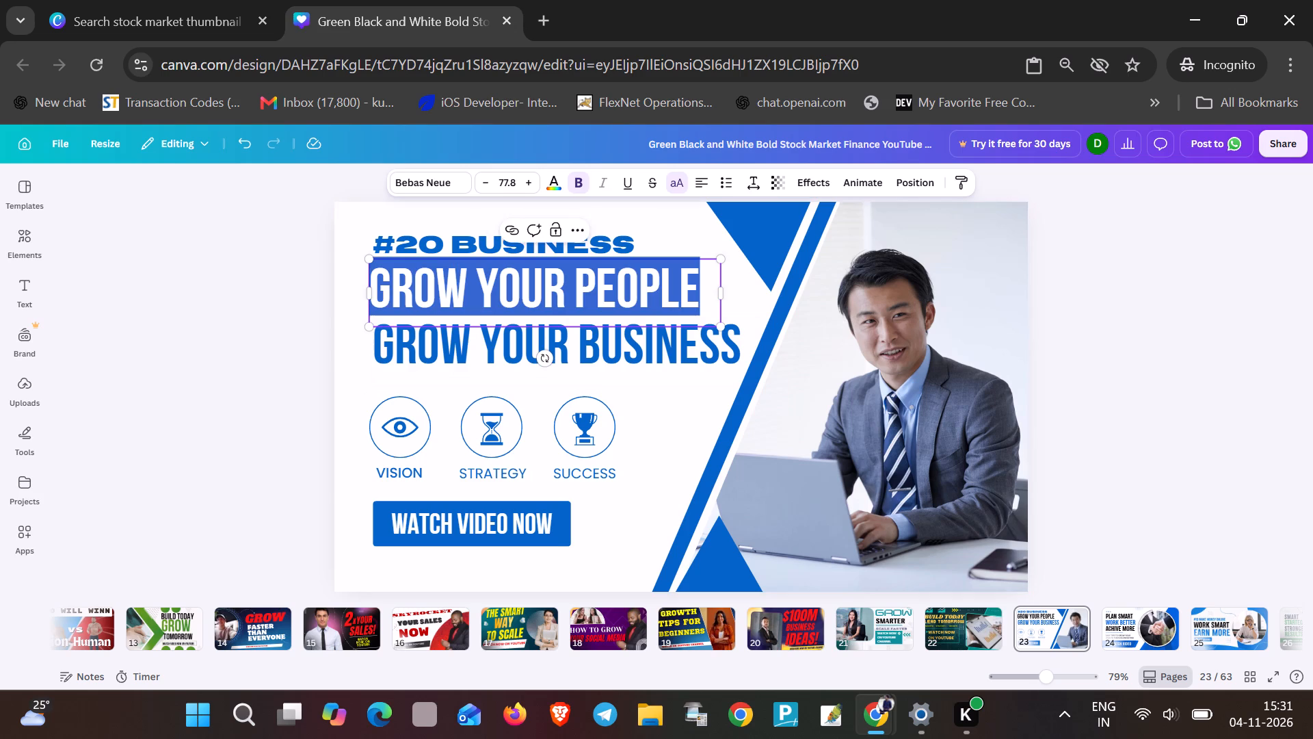
click(436, 174)
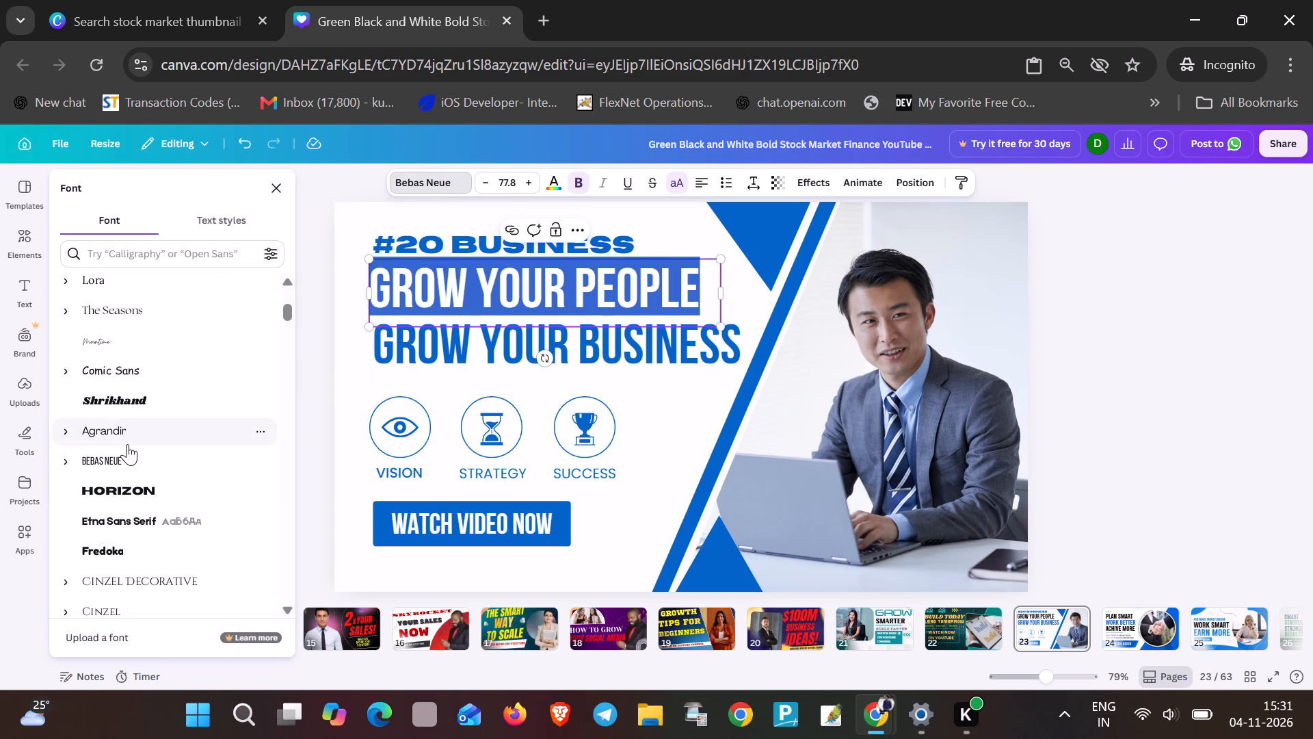
scroll(127, 444, down, 12)
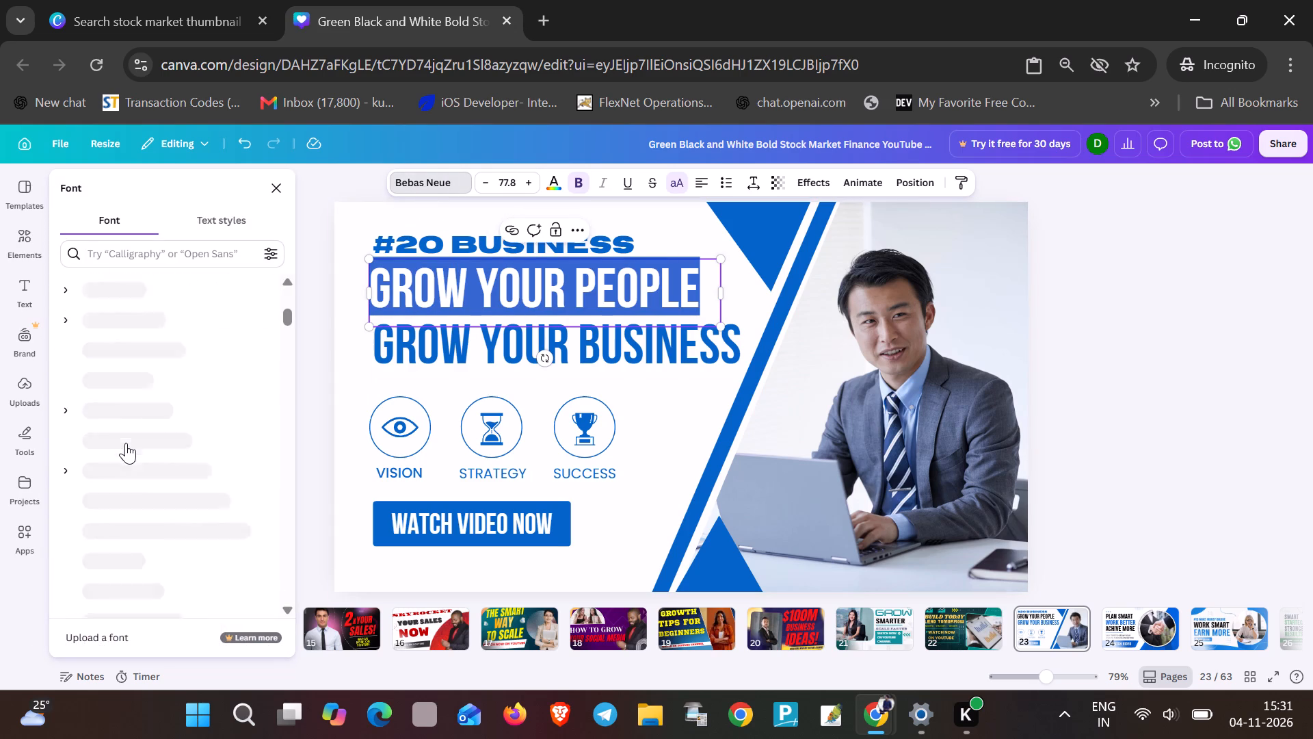
scroll(128, 443, down, 4)
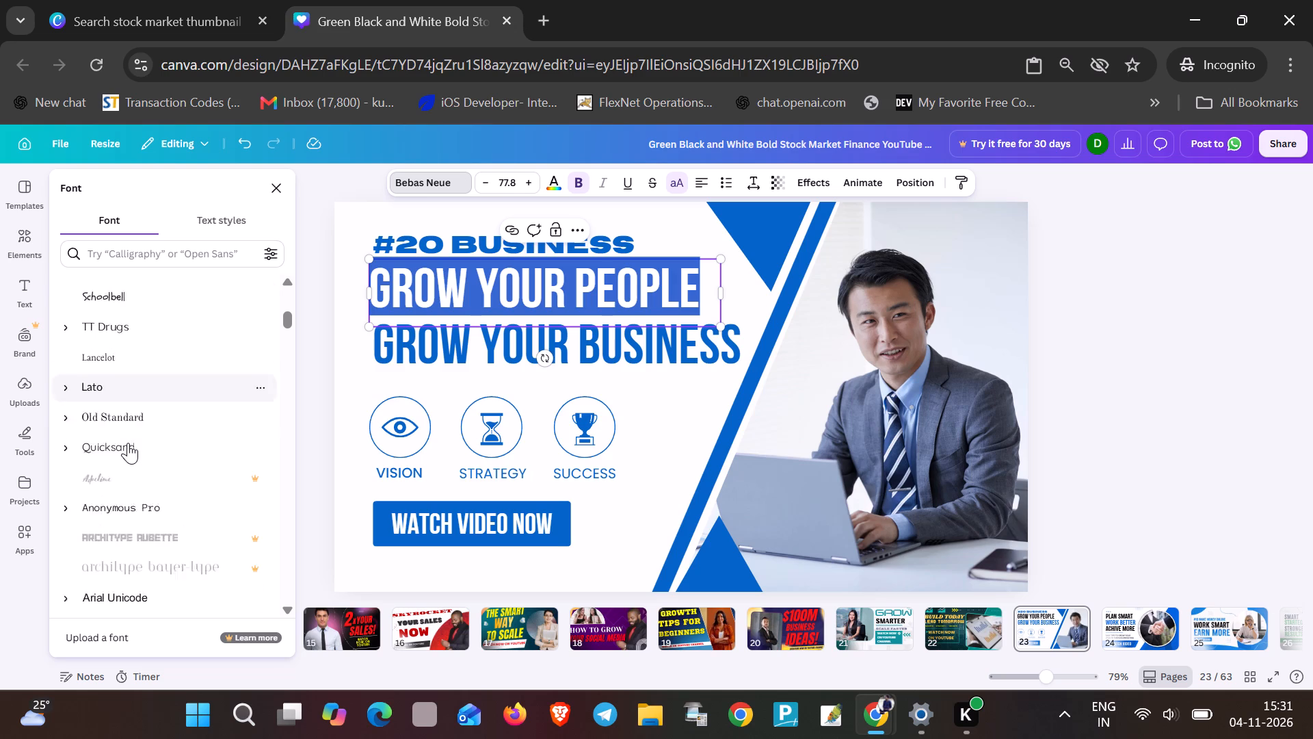
scroll(128, 443, down, 7)
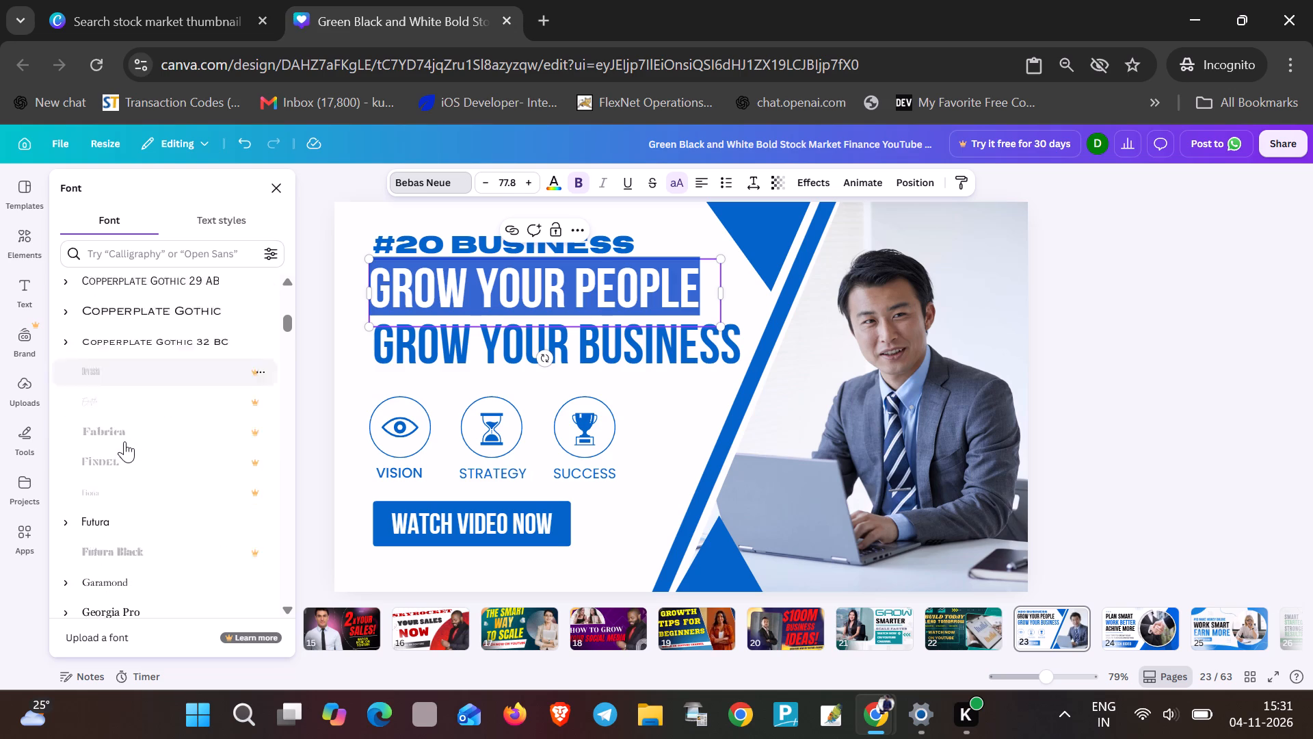
scroll(124, 441, down, 3)
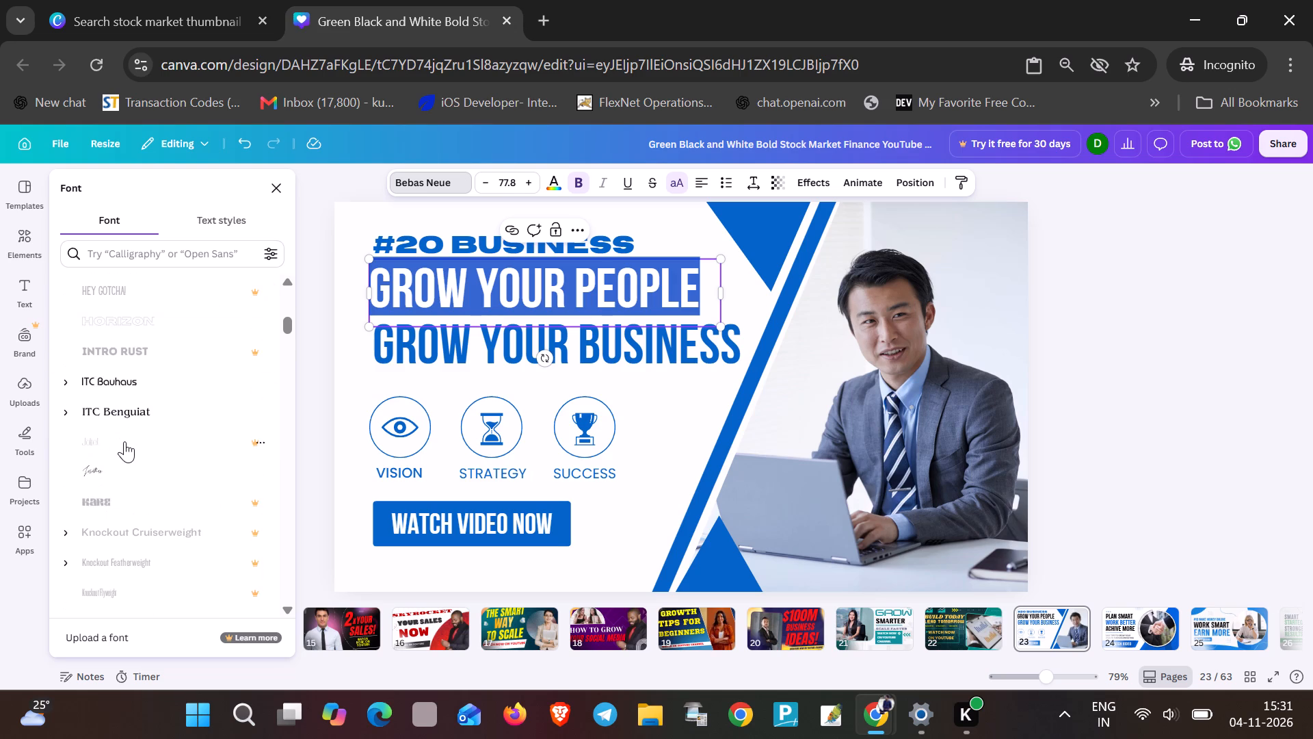
scroll(124, 441, down, 4)
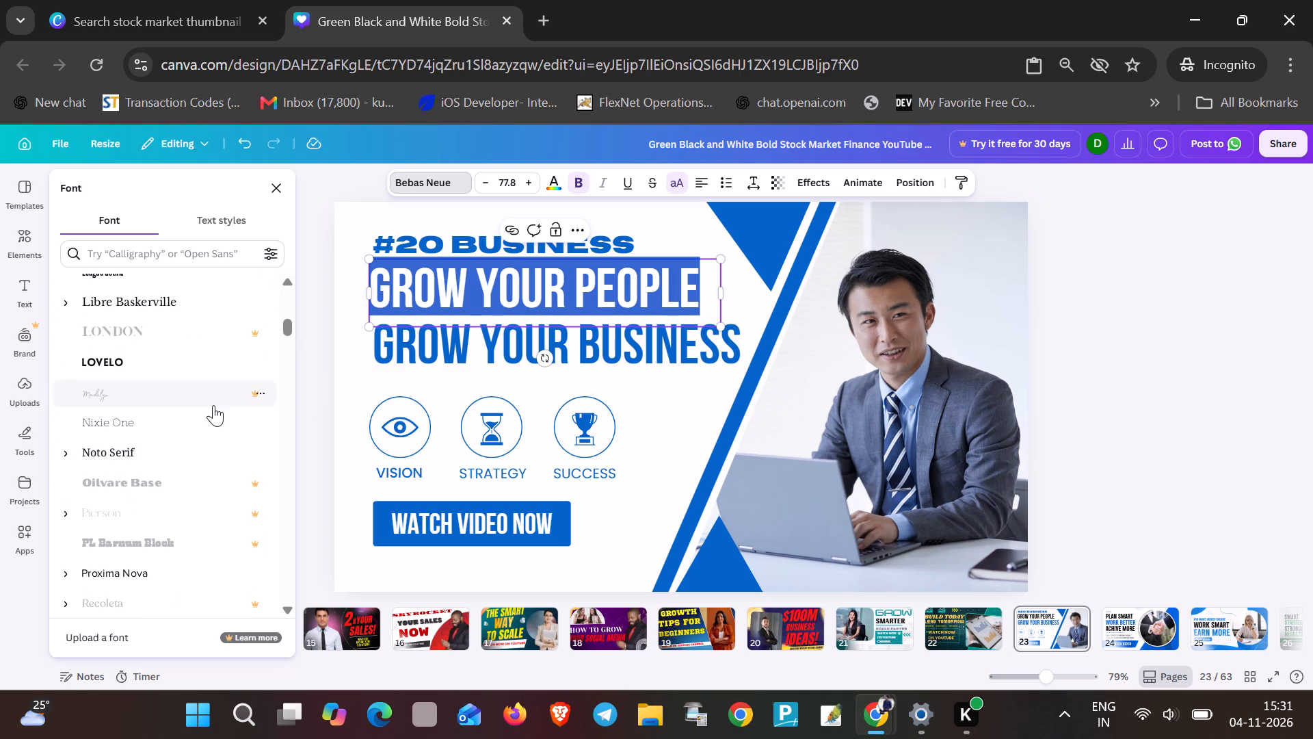
scroll(212, 406, down, 2)
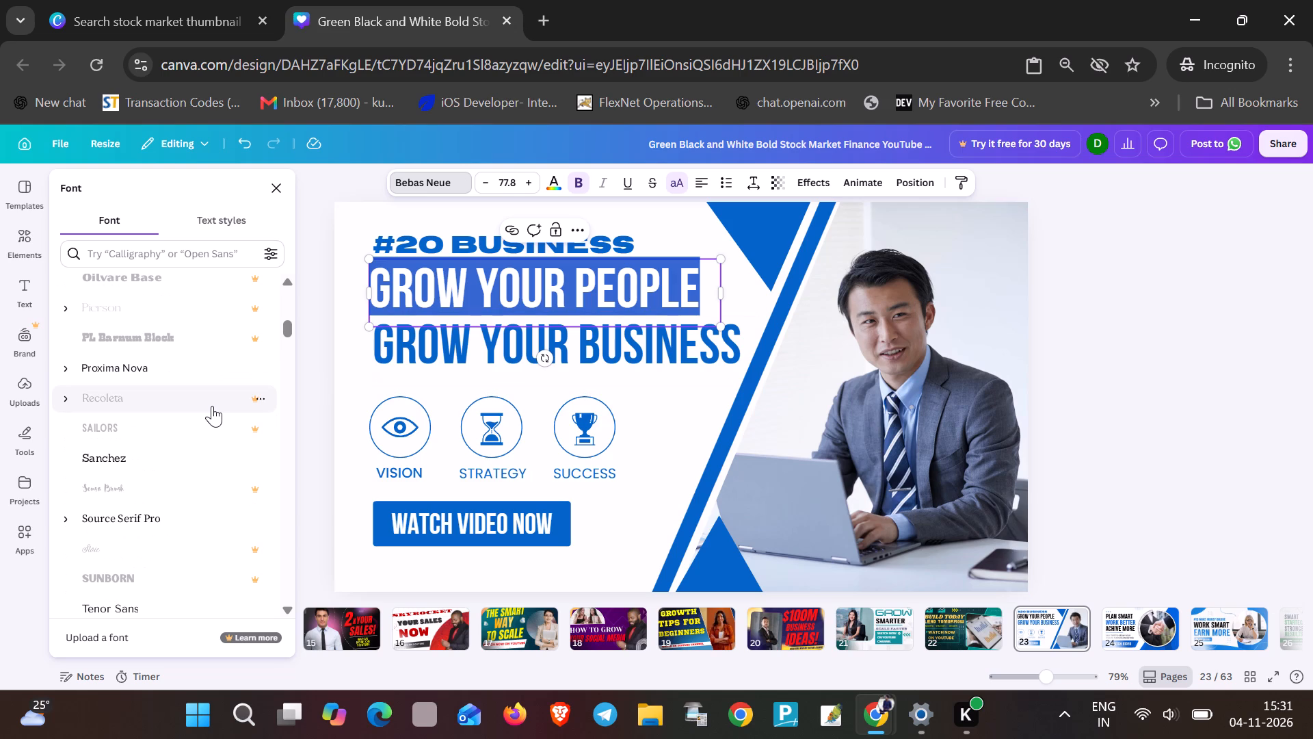
scroll(212, 406, down, 2)
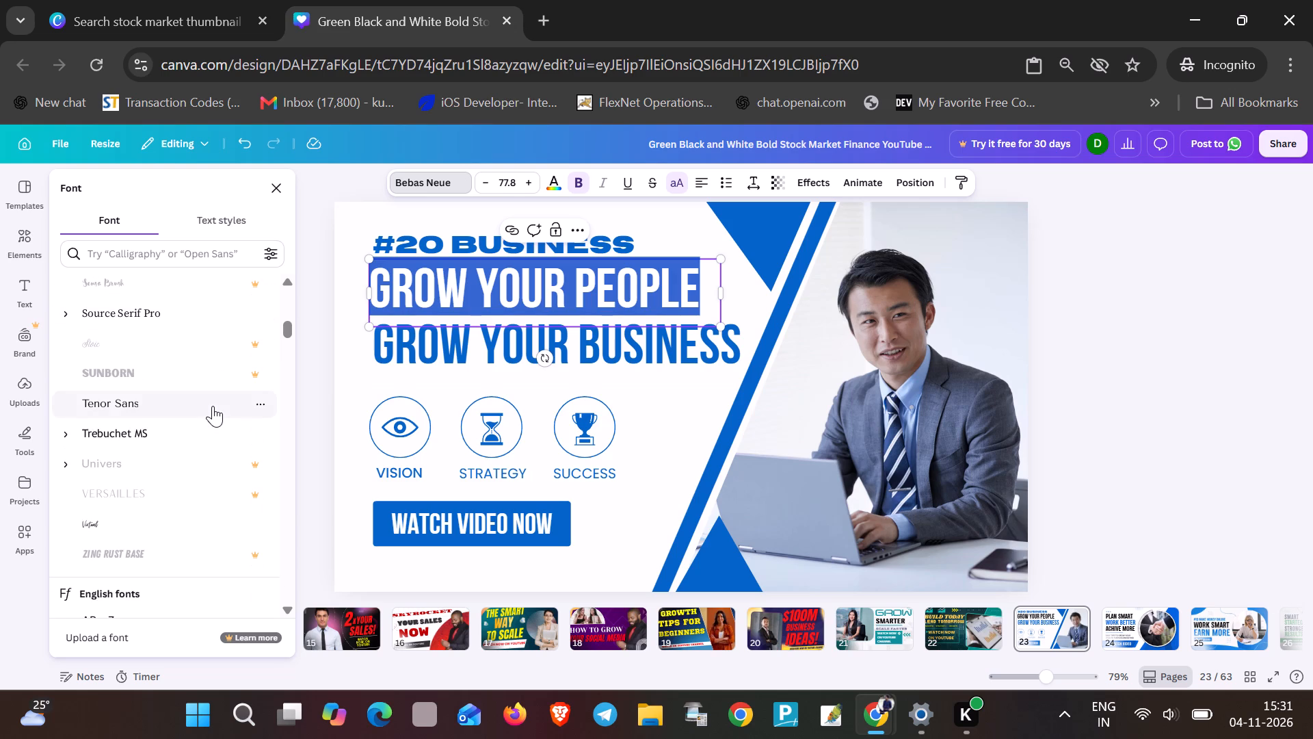
scroll(213, 406, down, 1)
scroll(152, 453, down, 3)
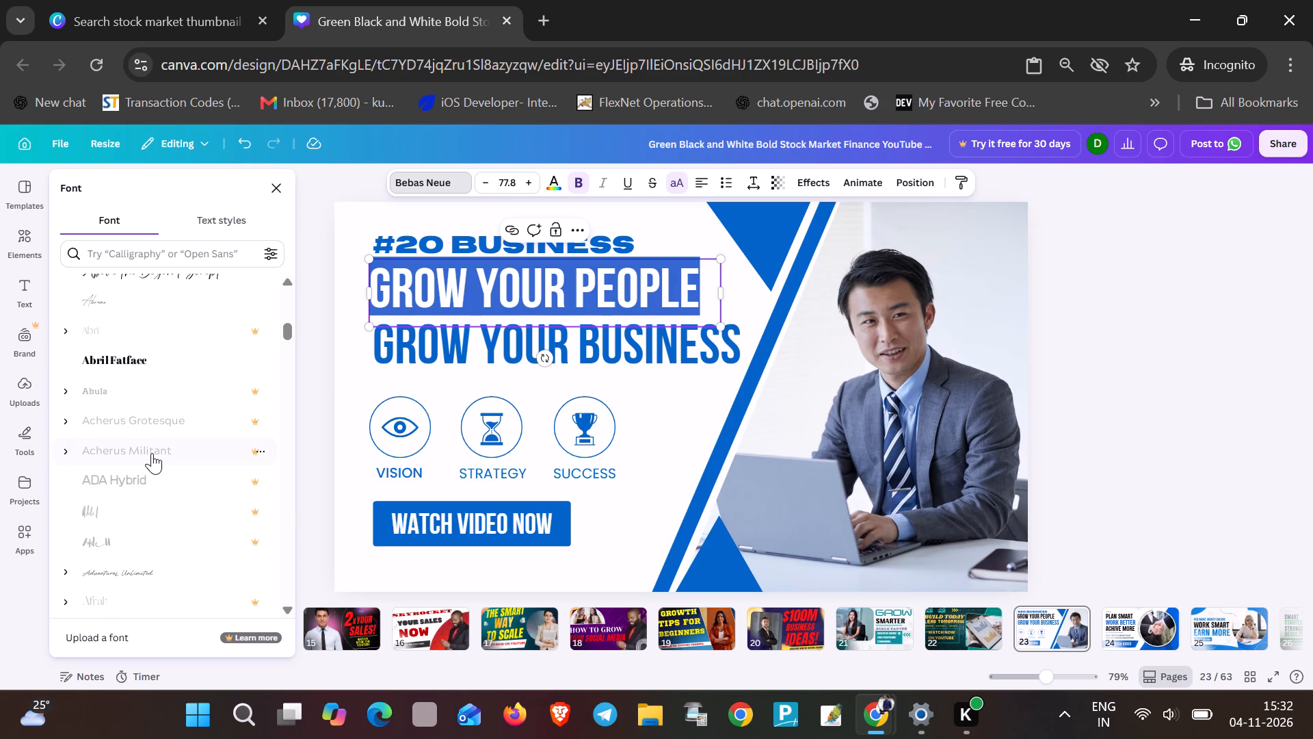
scroll(152, 453, down, 3)
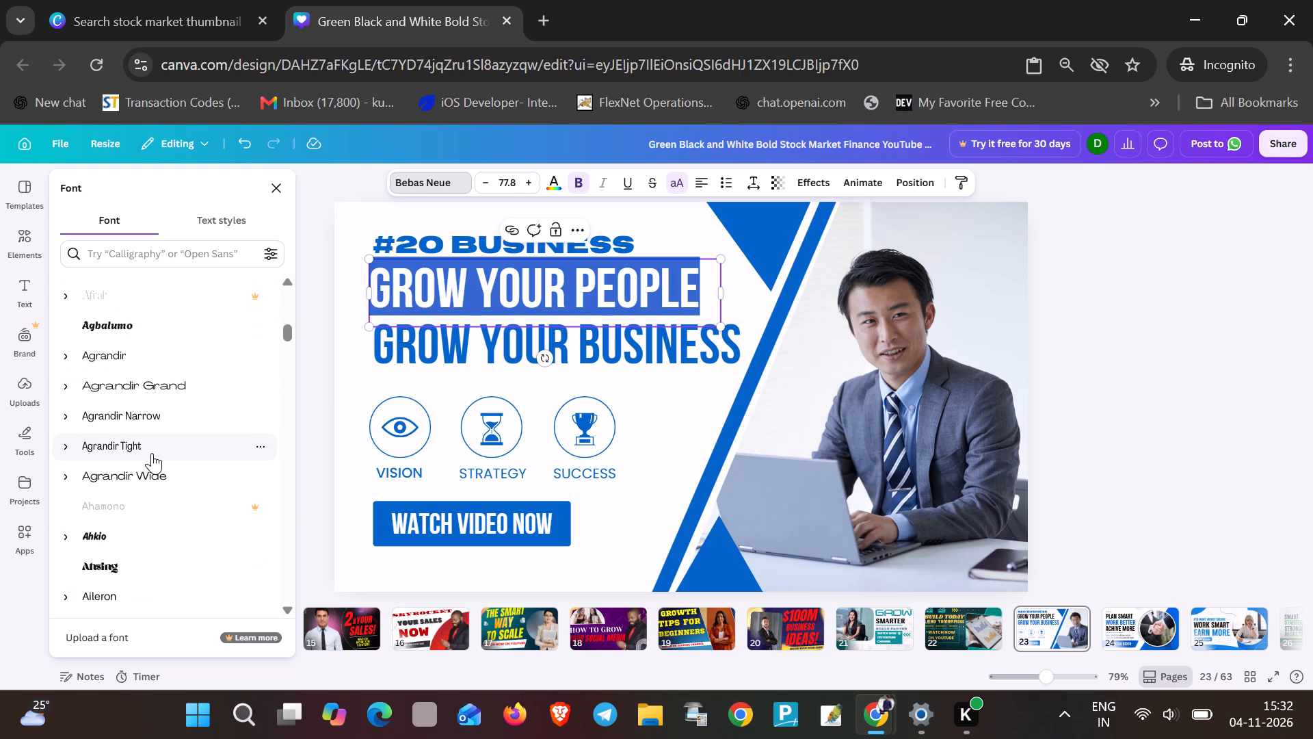
scroll(141, 436, down, 8)
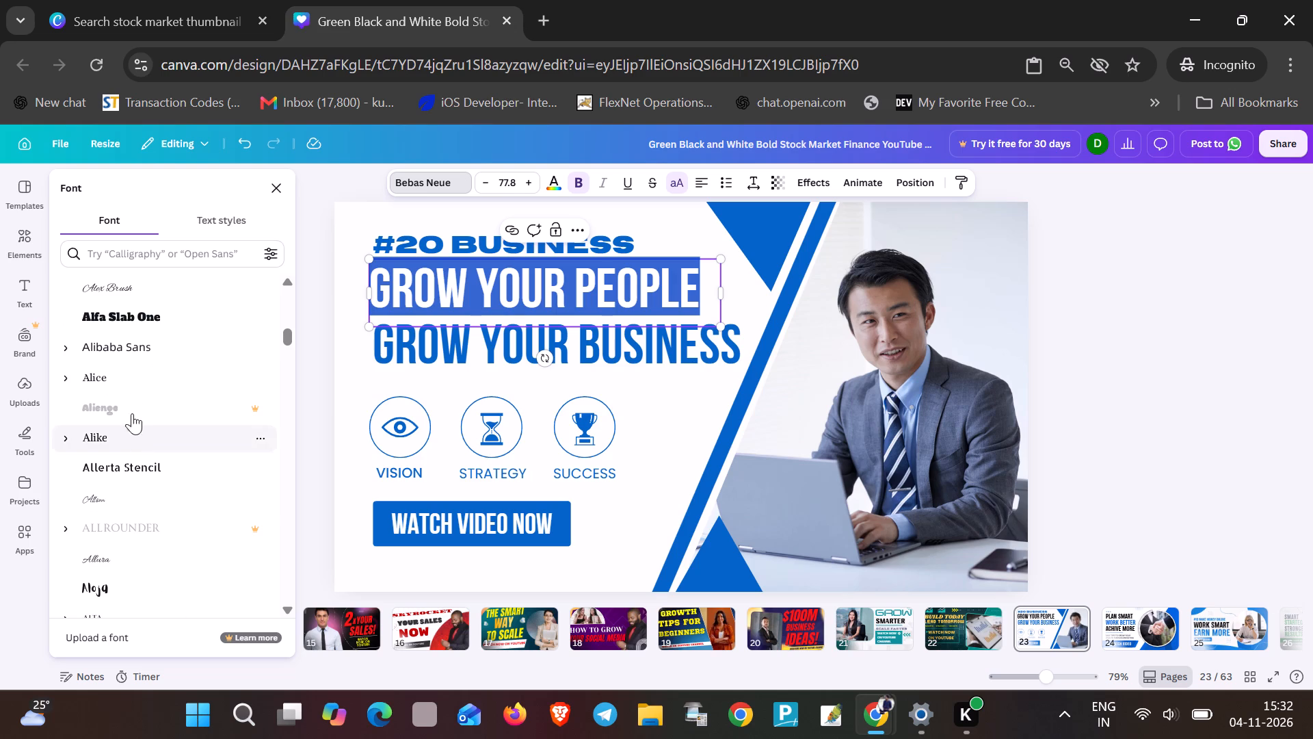
click(138, 310)
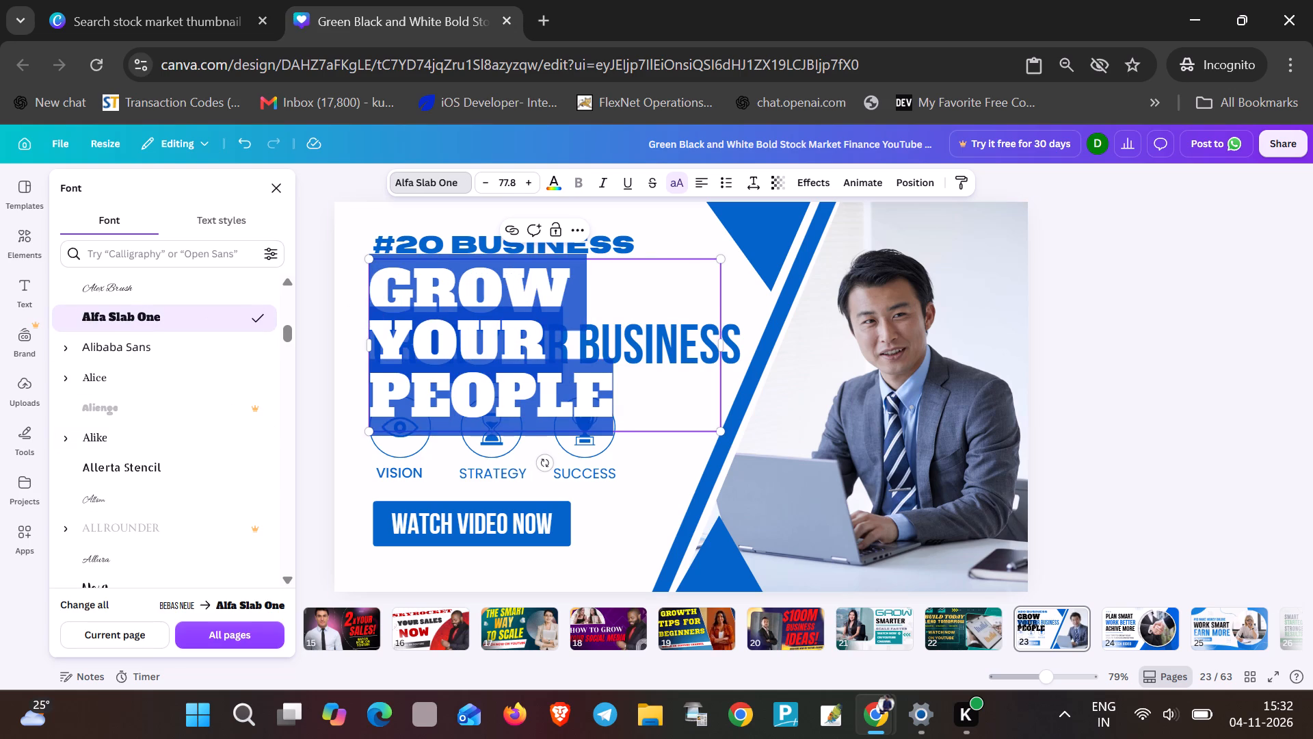
Reduce the black GROW YOUR PEOPLE text to font size 37.8 so it fits on one line.
click(458, 315)
triple_click(483, 180)
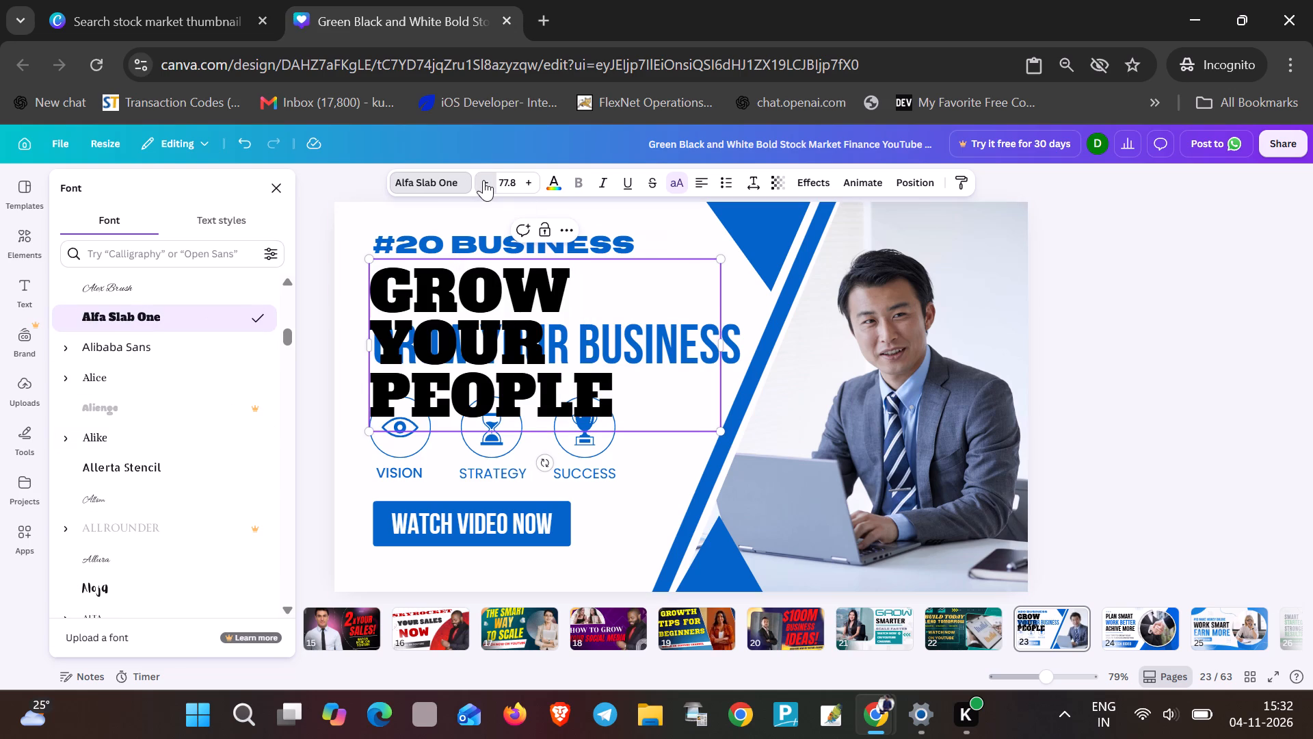
triple_click(483, 180)
triple_click(483, 180)
double_click(482, 180)
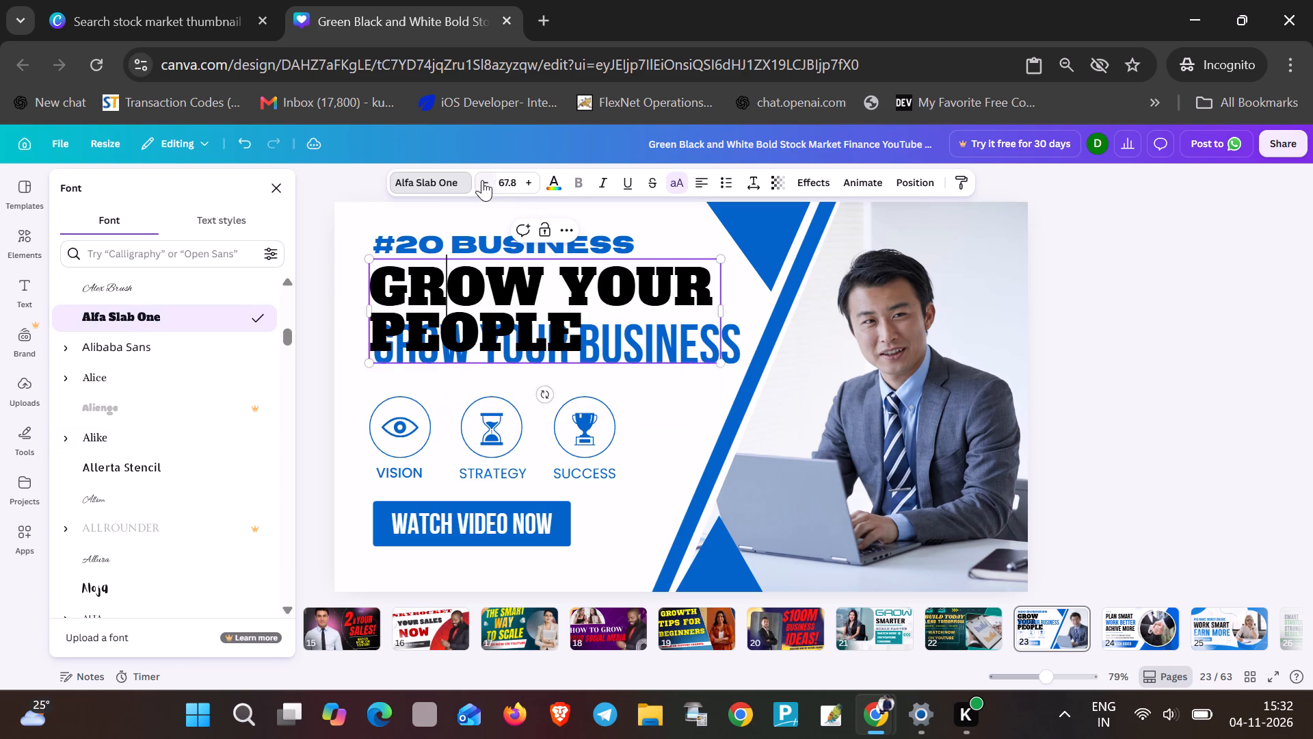
triple_click(482, 180)
triple_click(482, 180)
triple_click(482, 180)
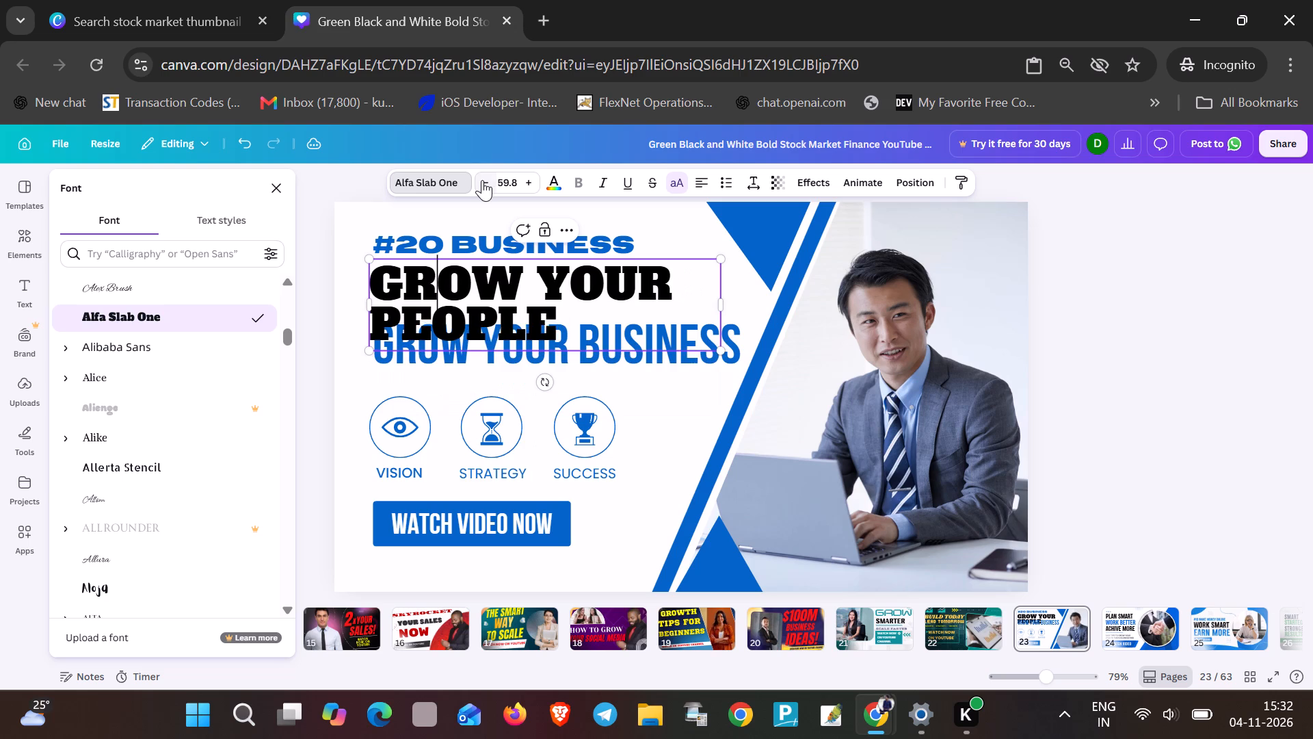
triple_click(482, 180)
triple_click(482, 180)
triple_click(481, 180)
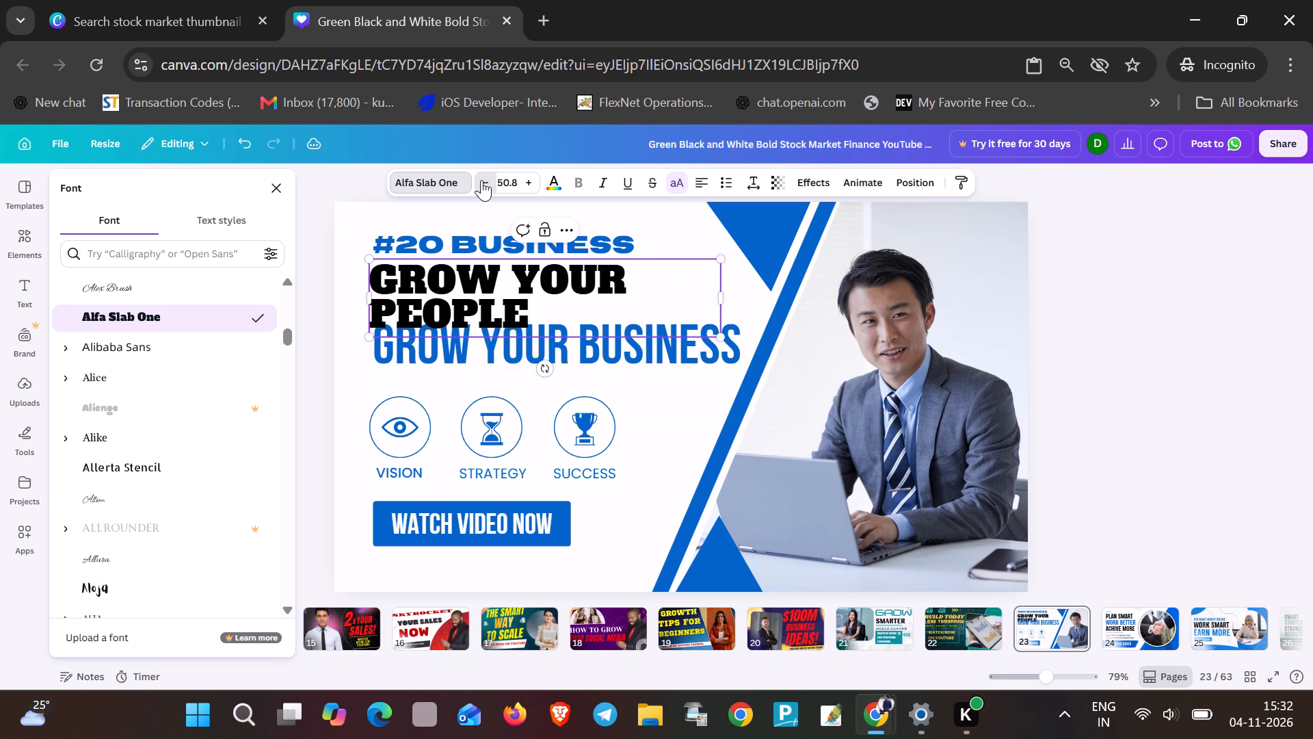
triple_click(481, 180)
click(481, 180)
click(481, 180)
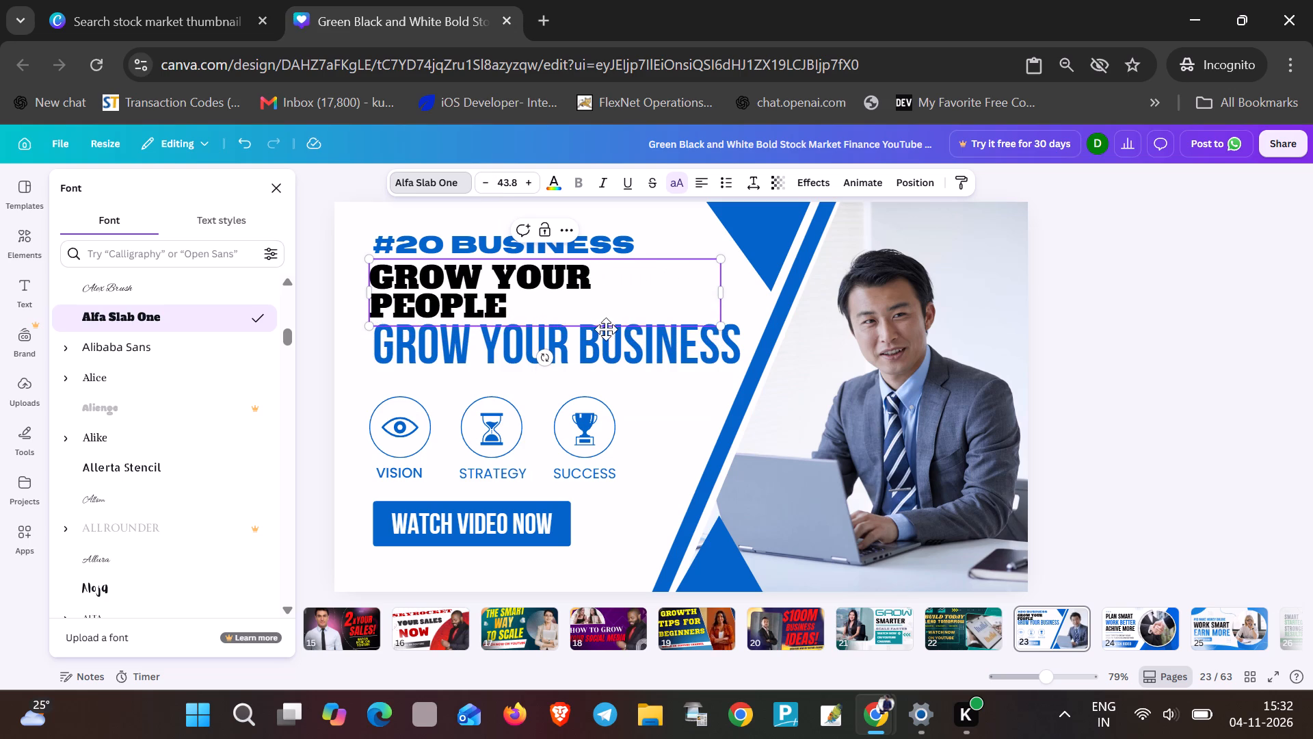
triple_click(482, 183)
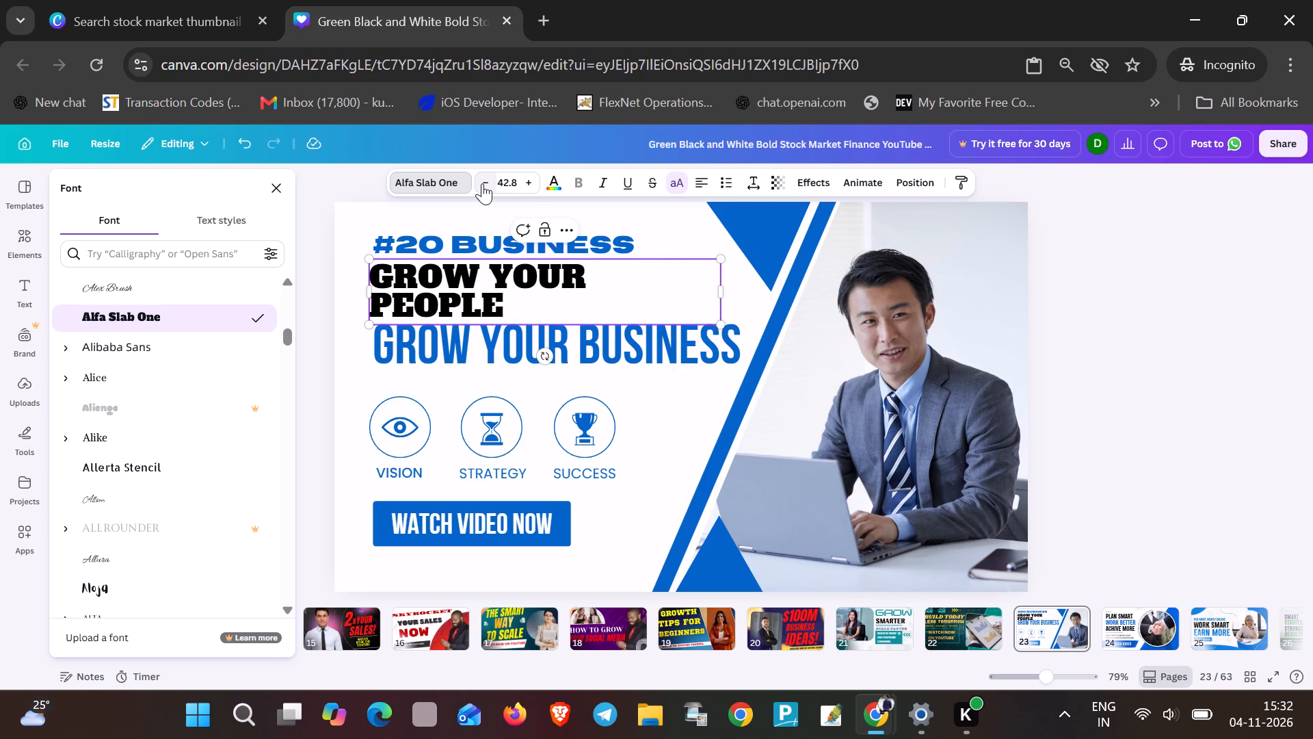
triple_click(482, 183)
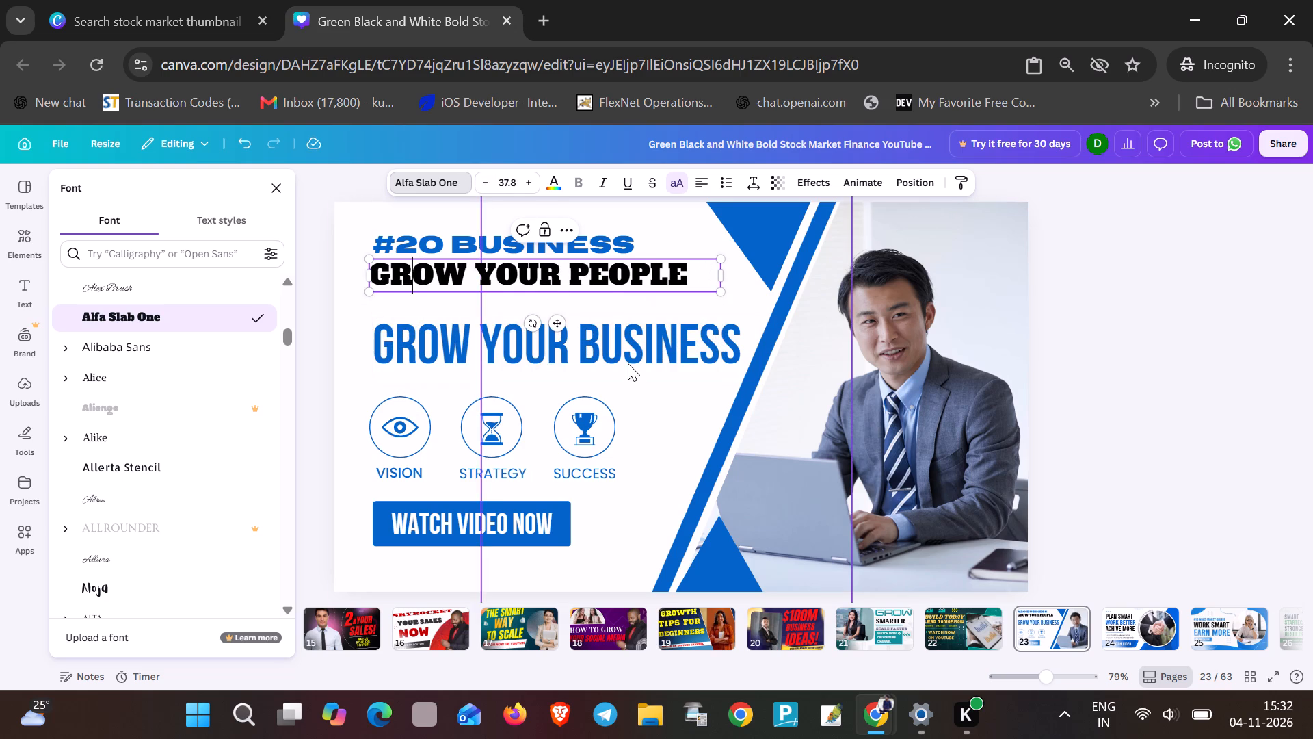
Move the blue GROW YOUR BUSINESS line up directly beneath GROW YOUR PEOPLE, roughly aligned with its left edge.
drag(613, 348, 595, 321)
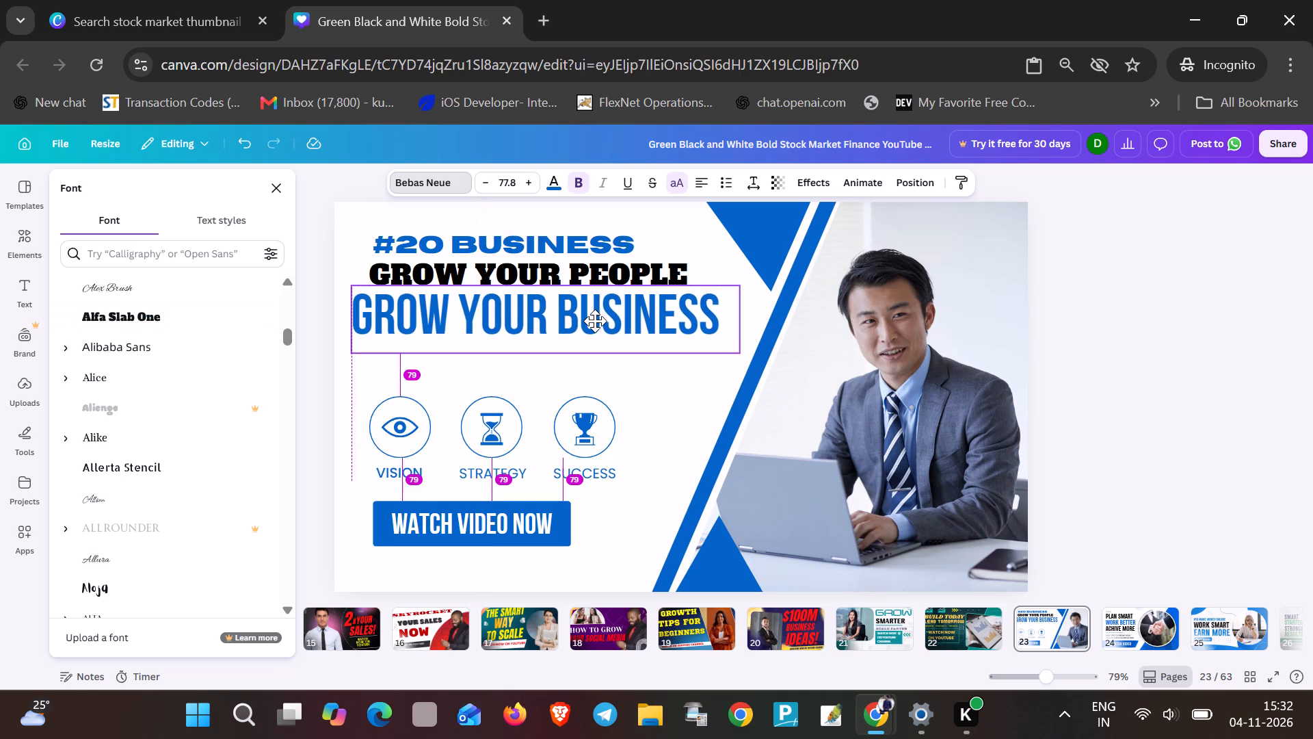
drag(595, 321, 611, 317)
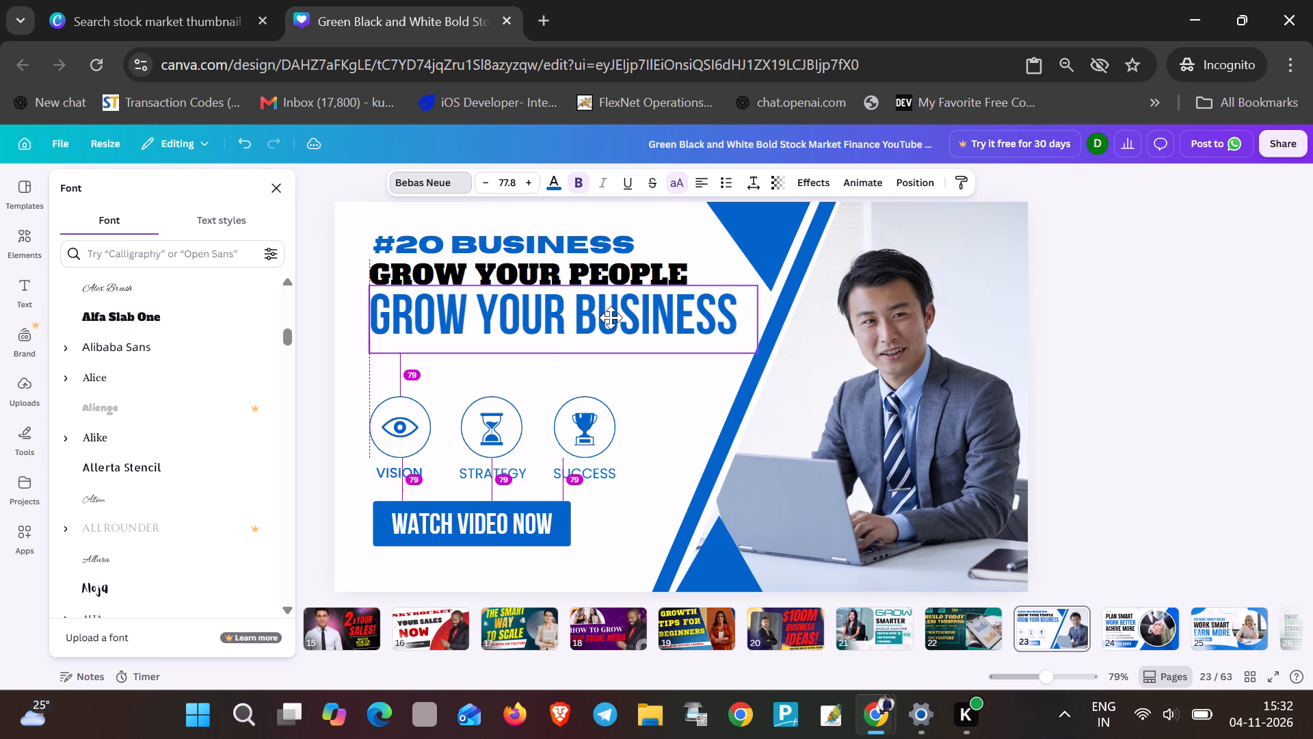
drag(611, 317, 612, 317)
Change the font of the entire blue GROW YOUR BUSINESS line to Anton SC.
triple_click(544, 311)
click(542, 311)
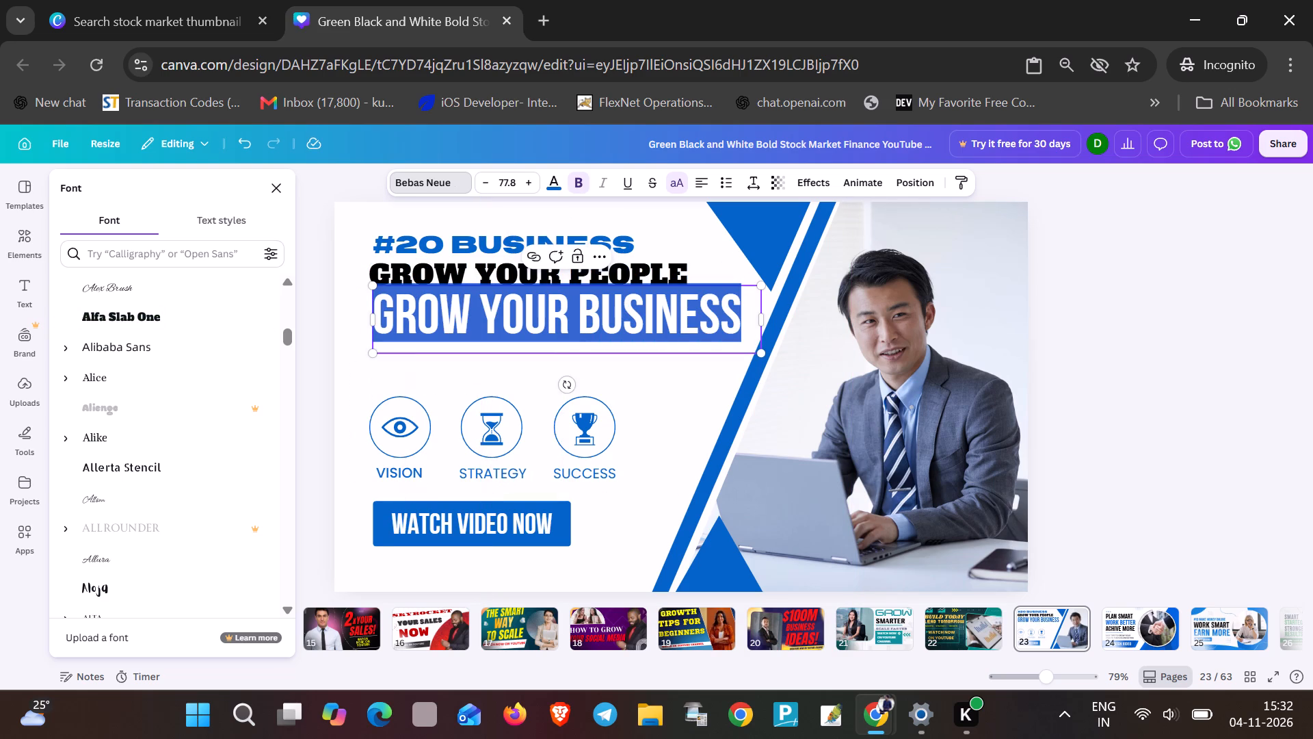
drag(750, 317, 375, 305)
scroll(196, 417, down, 7)
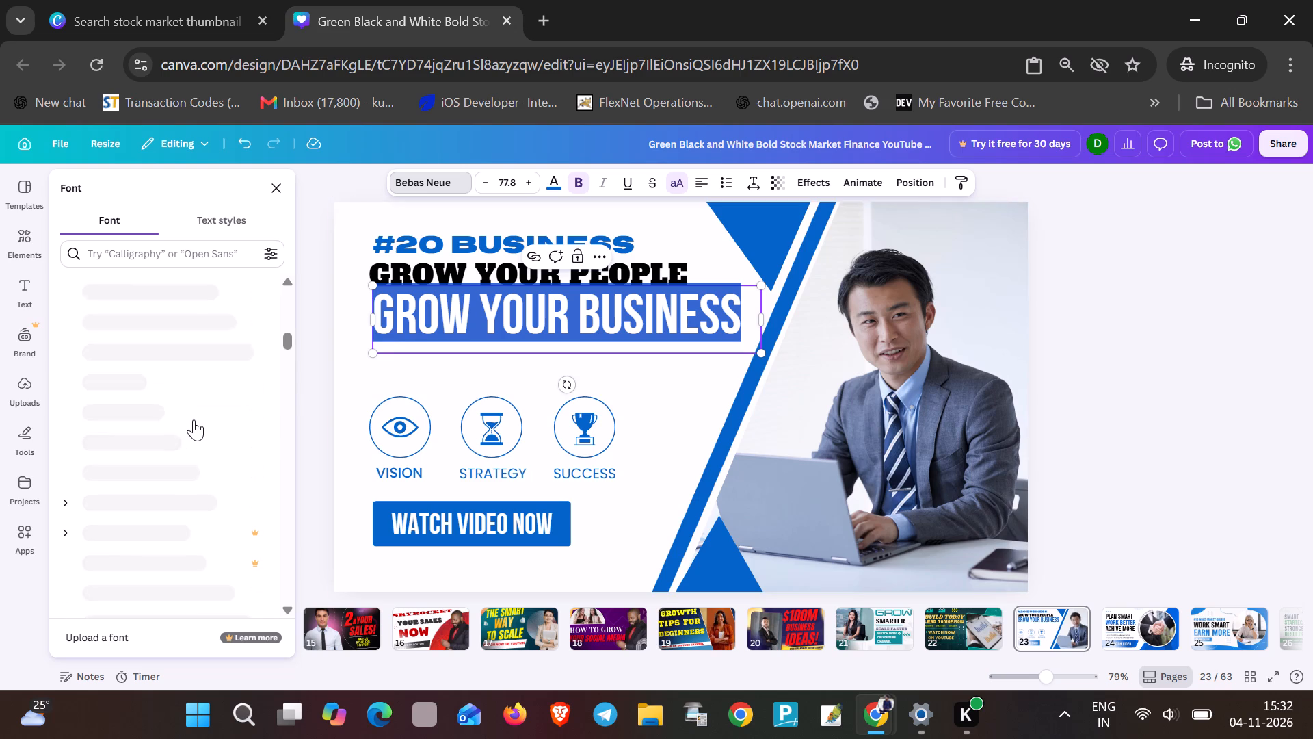
scroll(194, 421, down, 3)
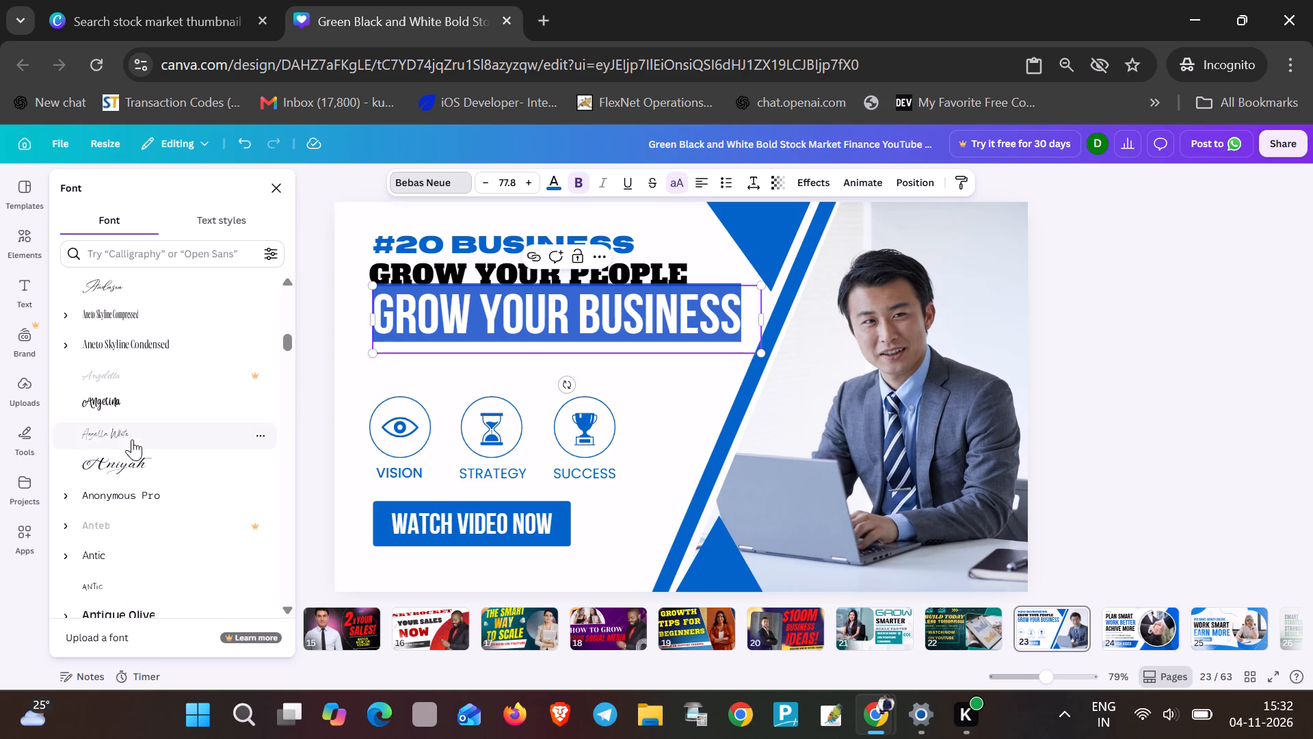
scroll(127, 440, down, 4)
scroll(108, 450, up, 1)
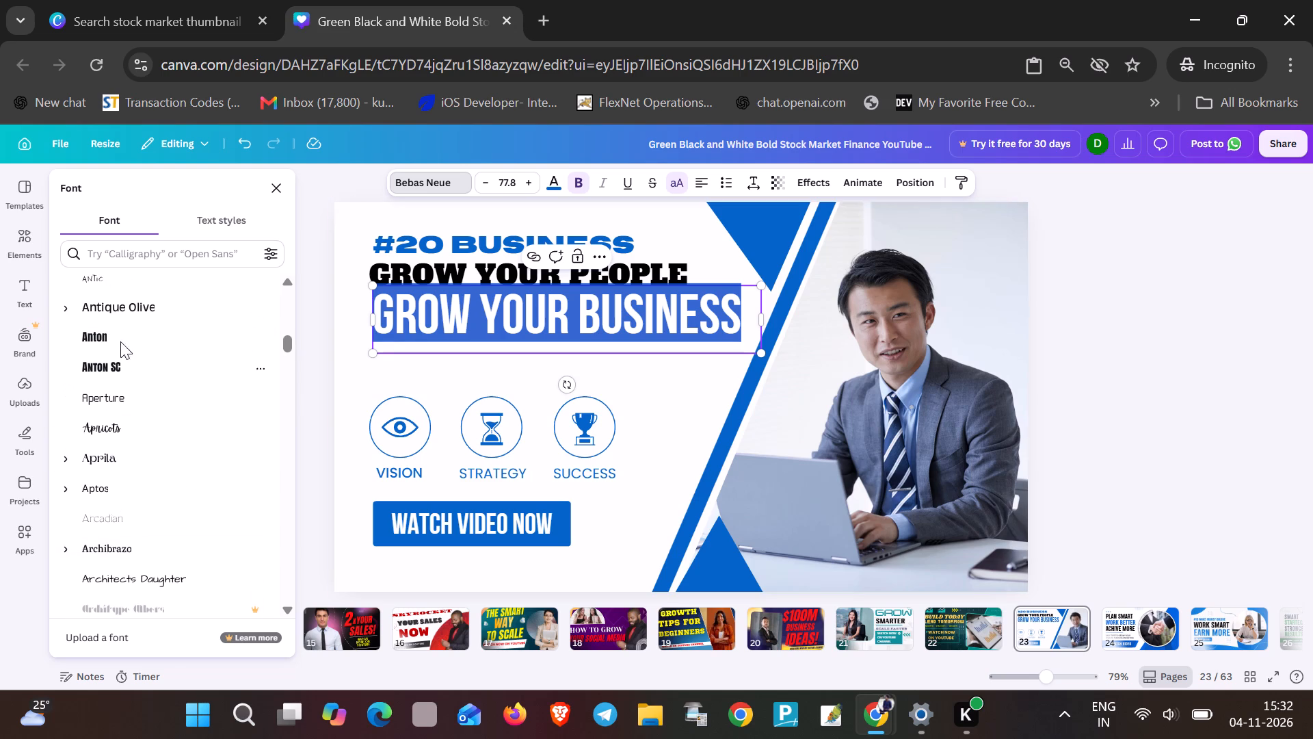
click(110, 365)
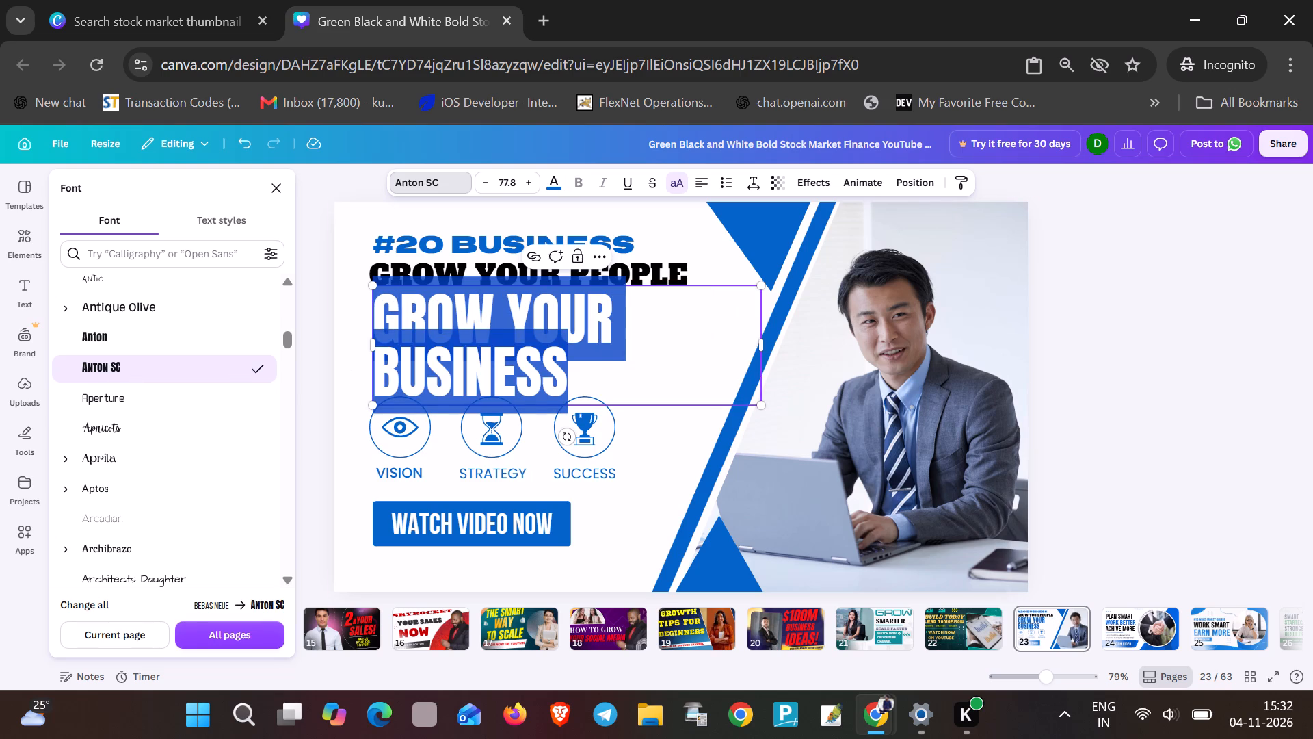
Scale the blue GROW YOUR BUSINESS text box slightly wider, and bring its font size down to 74.2.
click(472, 344)
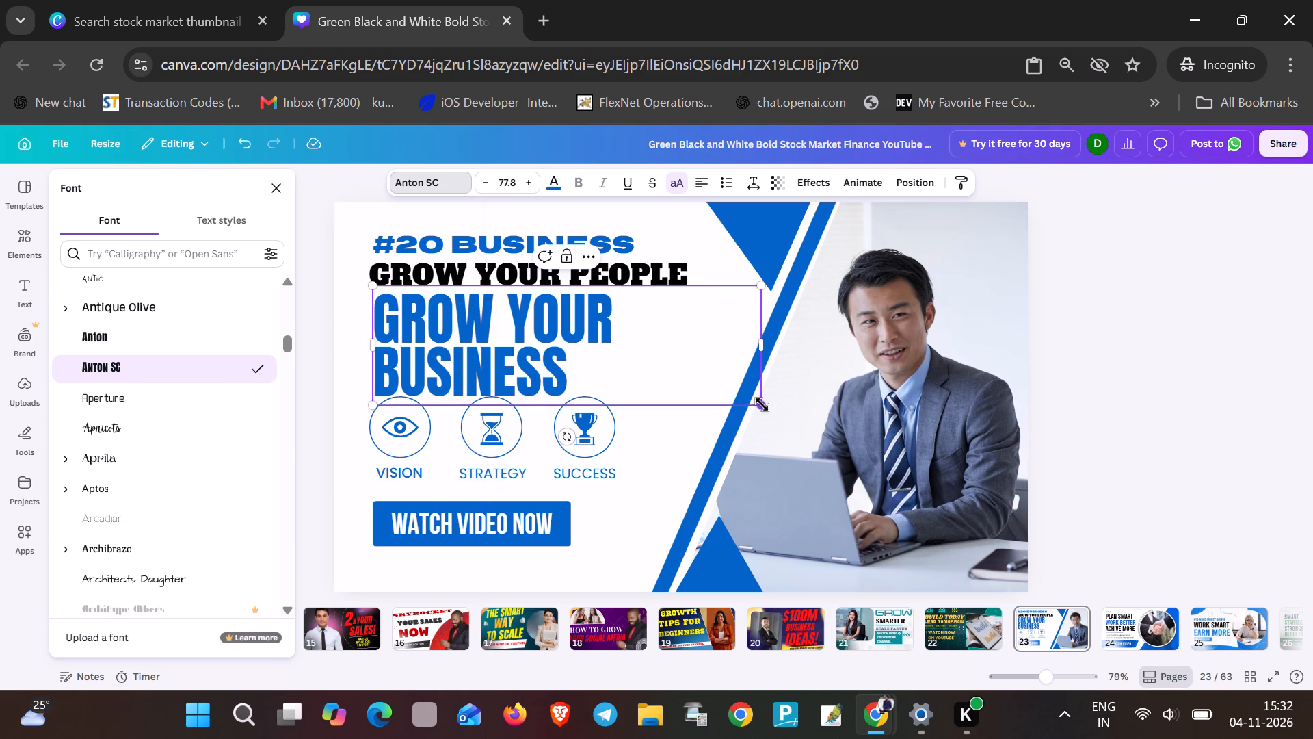
drag(761, 403, 791, 409)
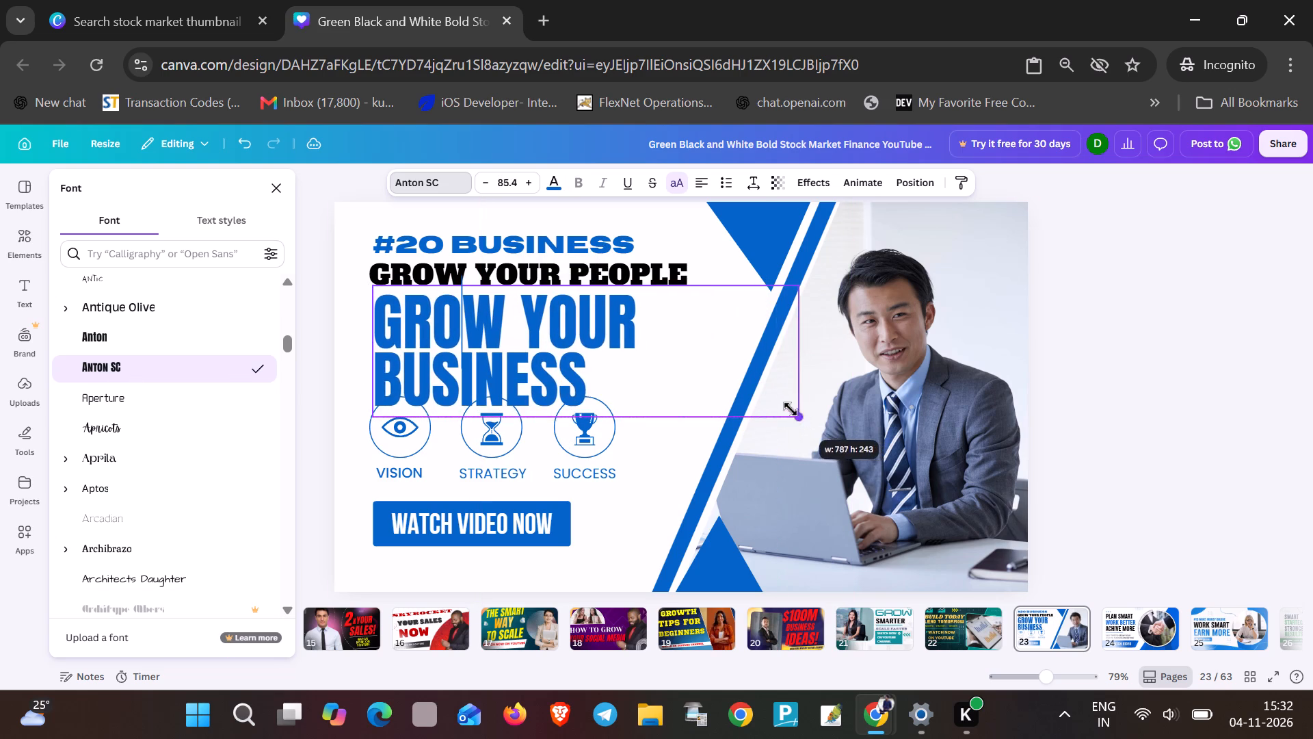
drag(791, 409, 784, 401)
click(484, 181)
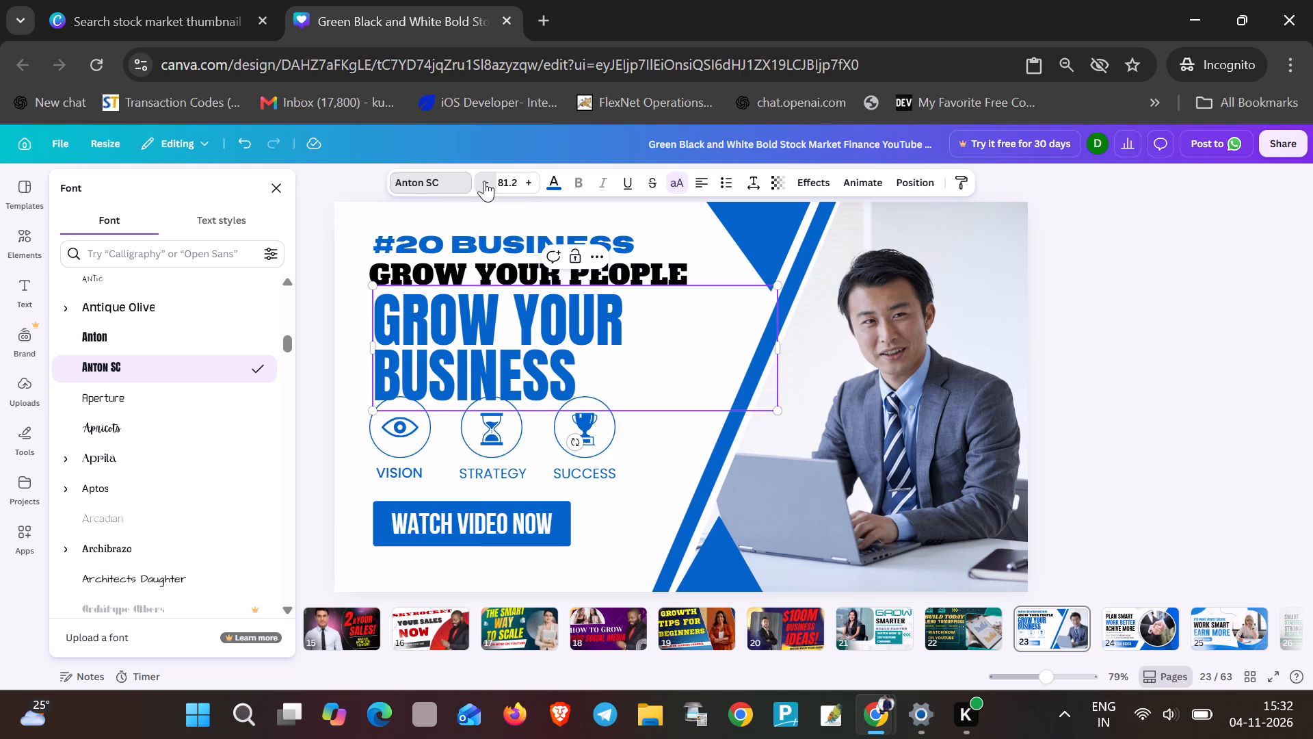
click(484, 181)
double_click(483, 181)
triple_click(479, 181)
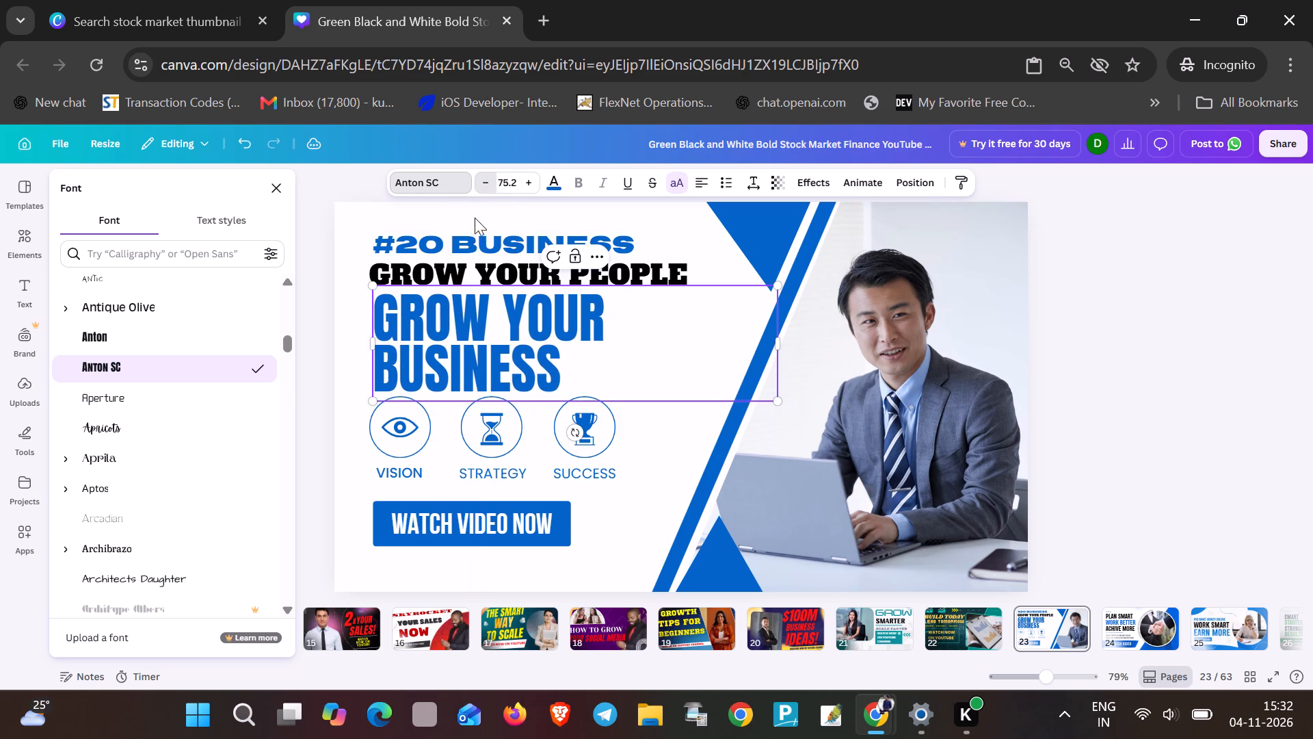
Shift the #20 BUSINESS, GROW YOUR PEOPLE and GROW YOUR BUSINESS lines up toward the design's upper-left corner, keeping them stacked.
drag(473, 241, 451, 229)
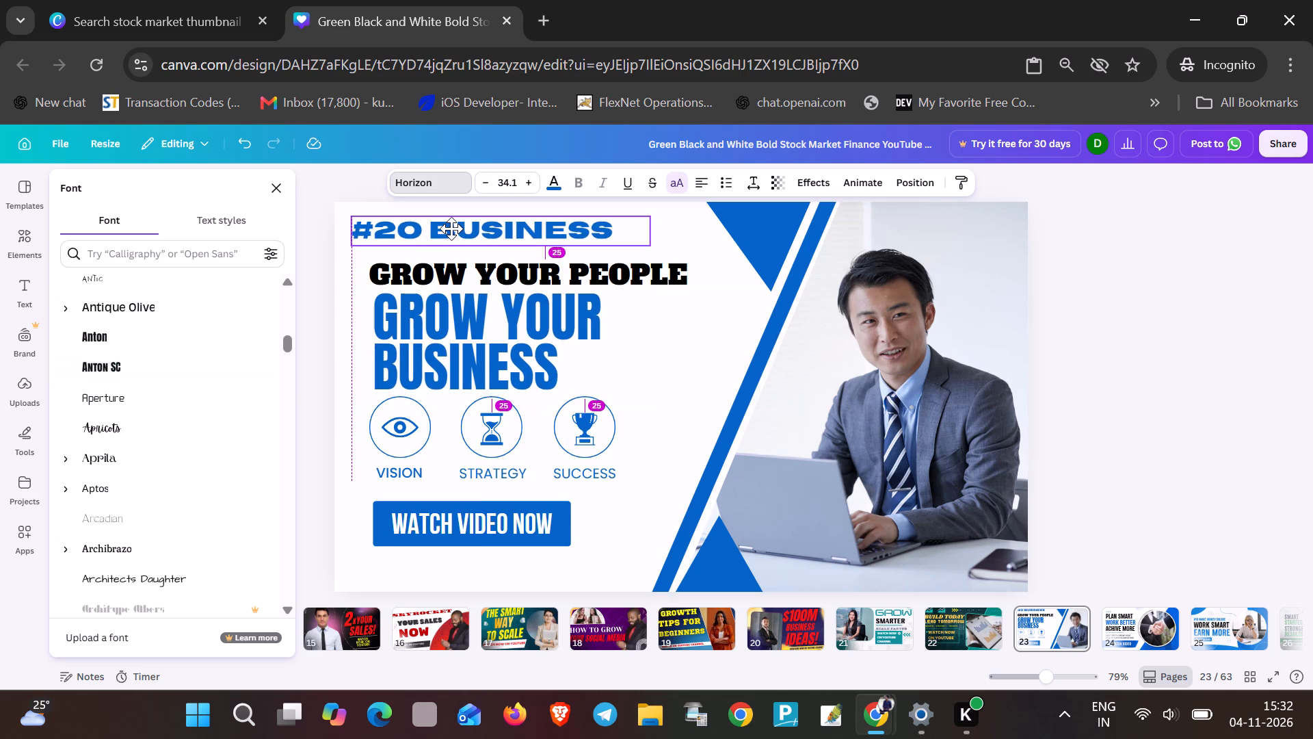
drag(451, 229, 443, 220)
click(635, 276)
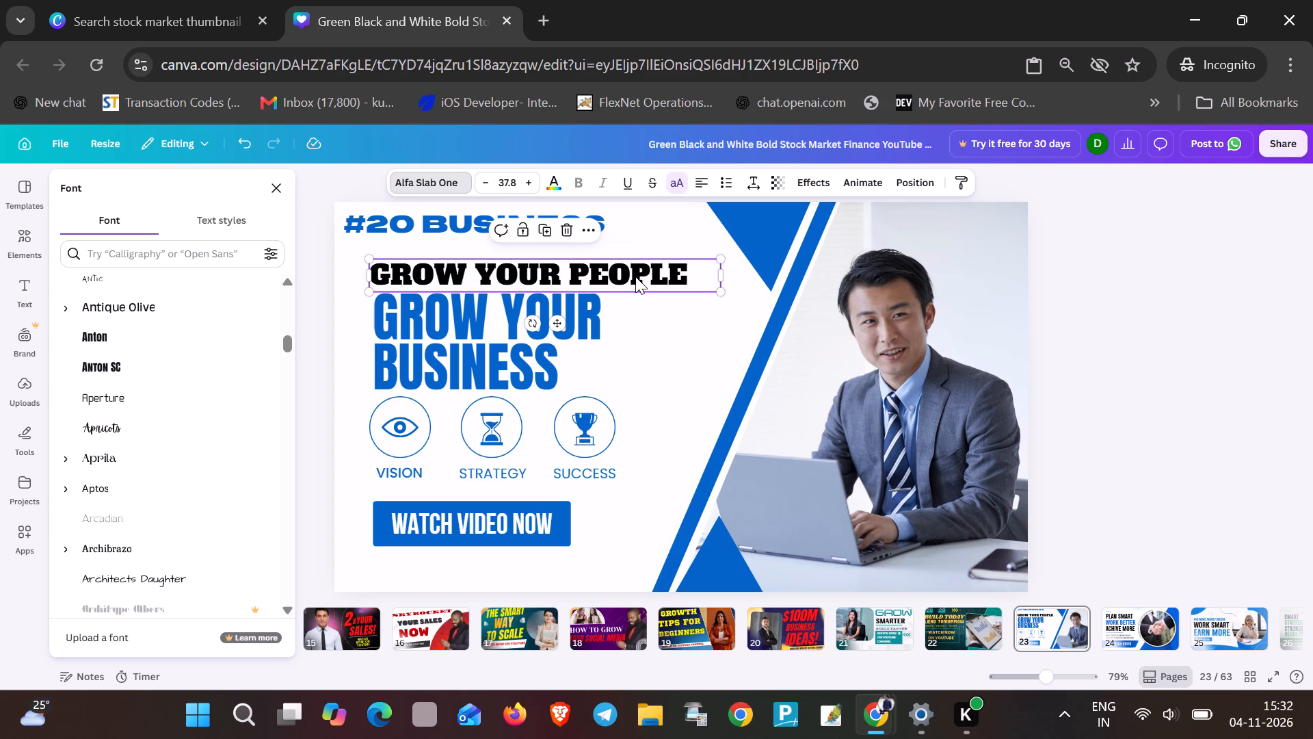
drag(635, 276, 602, 256)
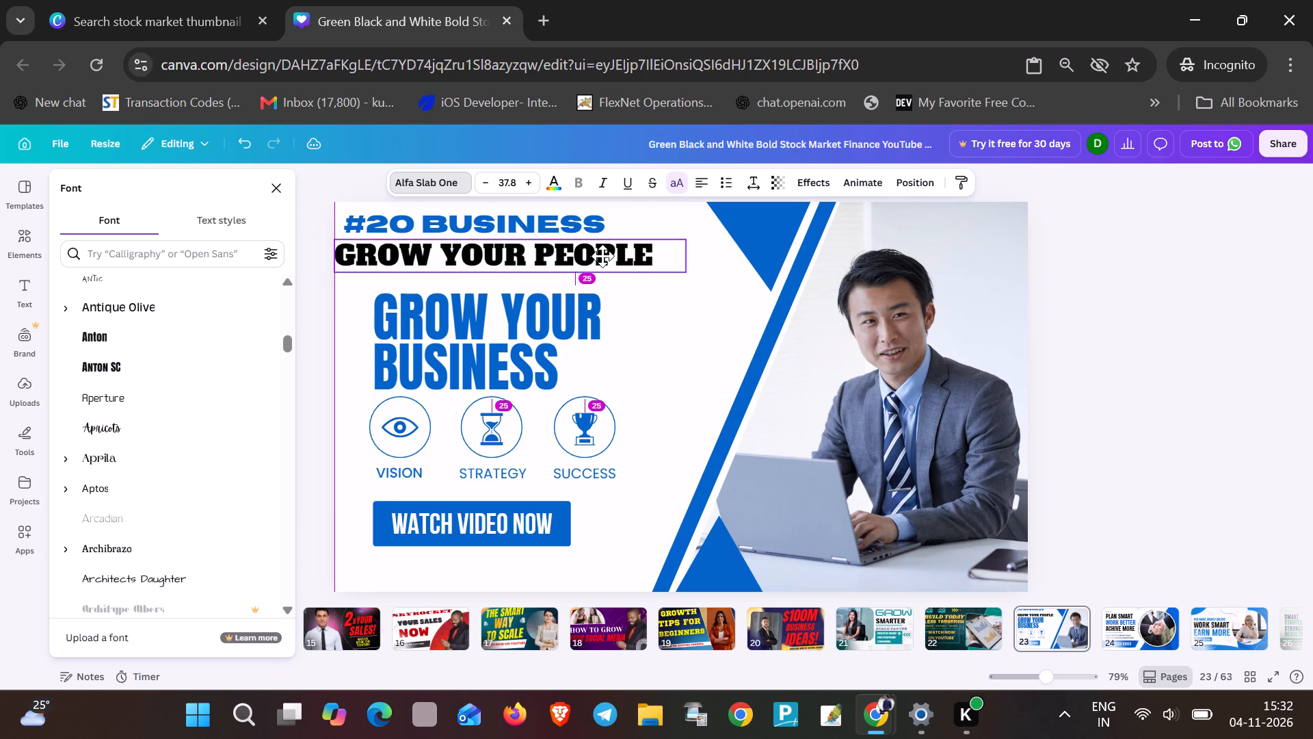
drag(602, 256, 605, 256)
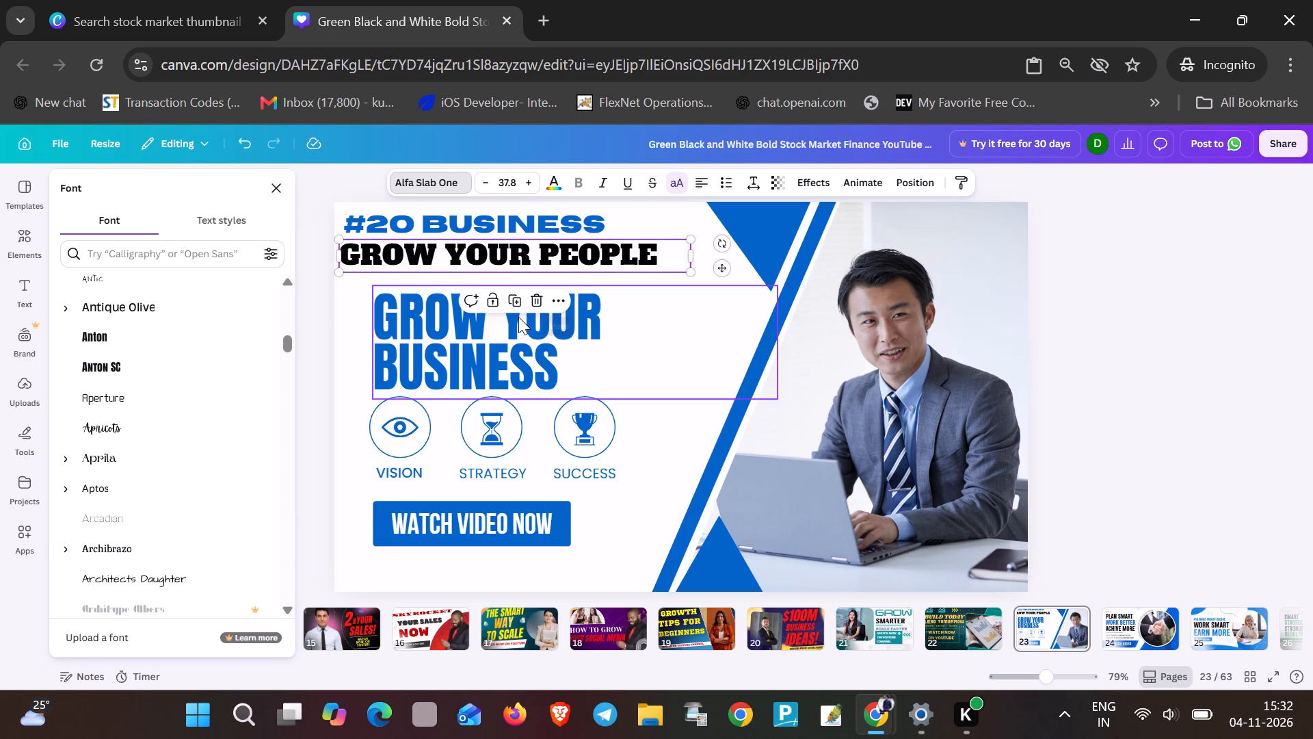
click(518, 317)
drag(517, 317, 491, 307)
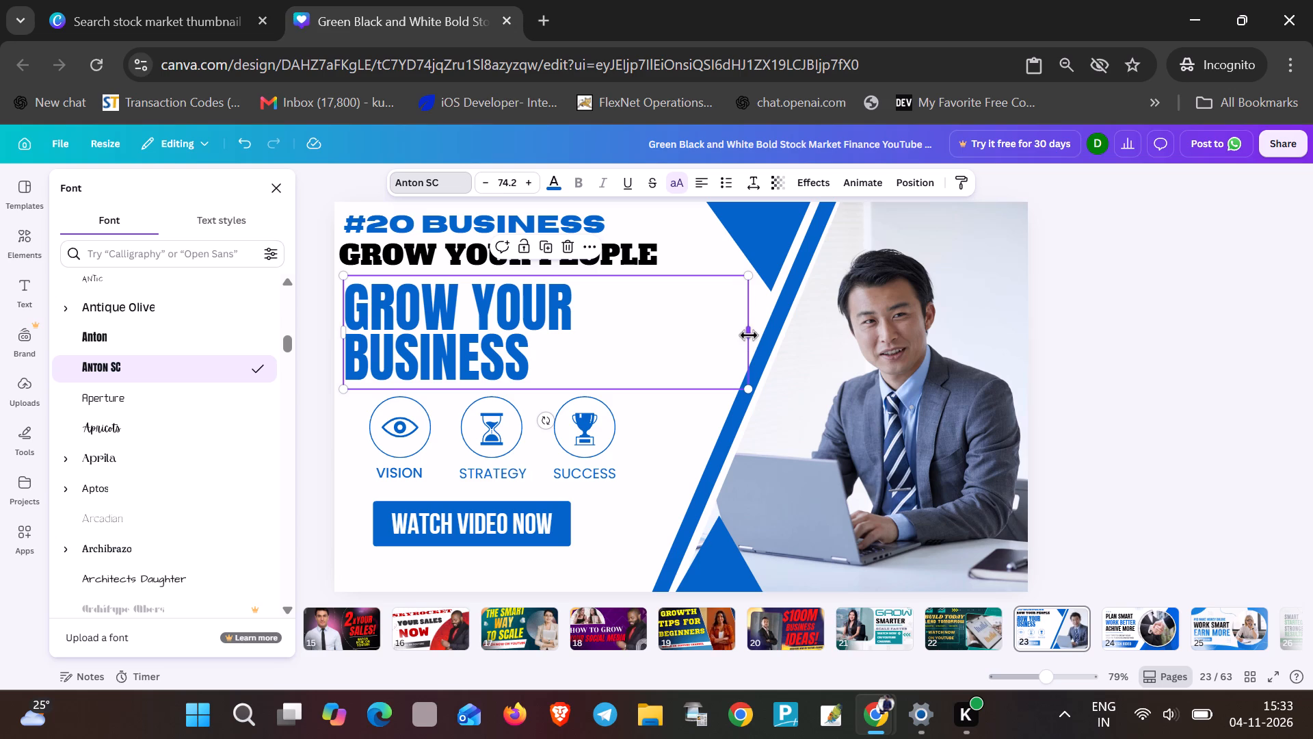
Widen the blue GROW YOUR BUSINESS text box to a single line and reduce its font size to 70.2.
drag(749, 335, 780, 338)
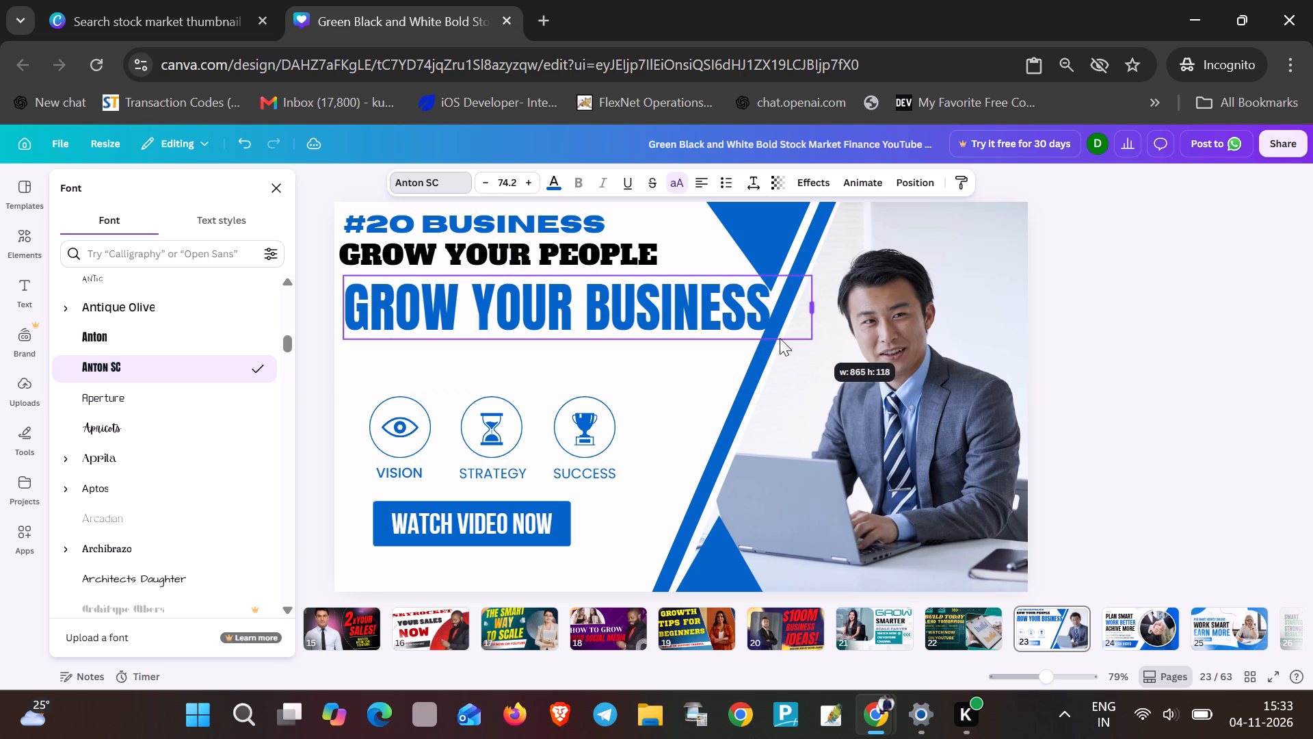
drag(780, 338, 778, 338)
click(486, 185)
click(486, 185)
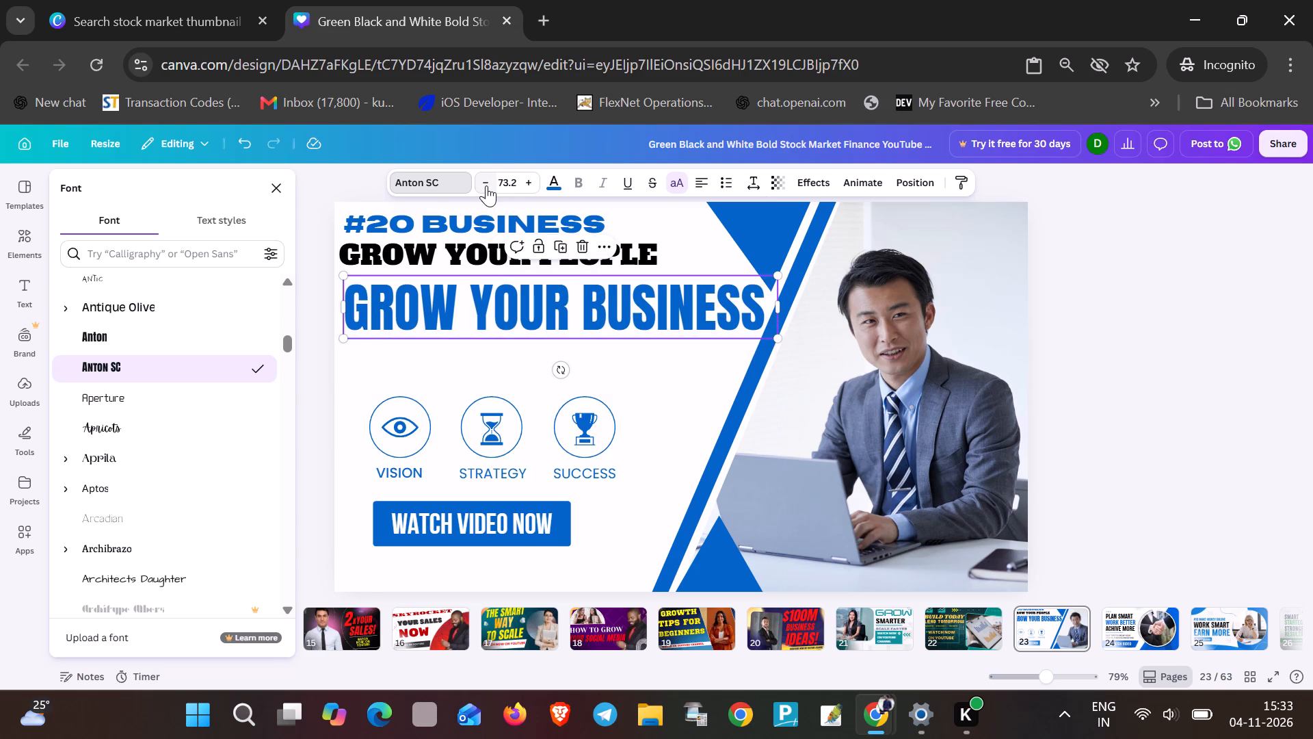
double_click(485, 185)
click(506, 364)
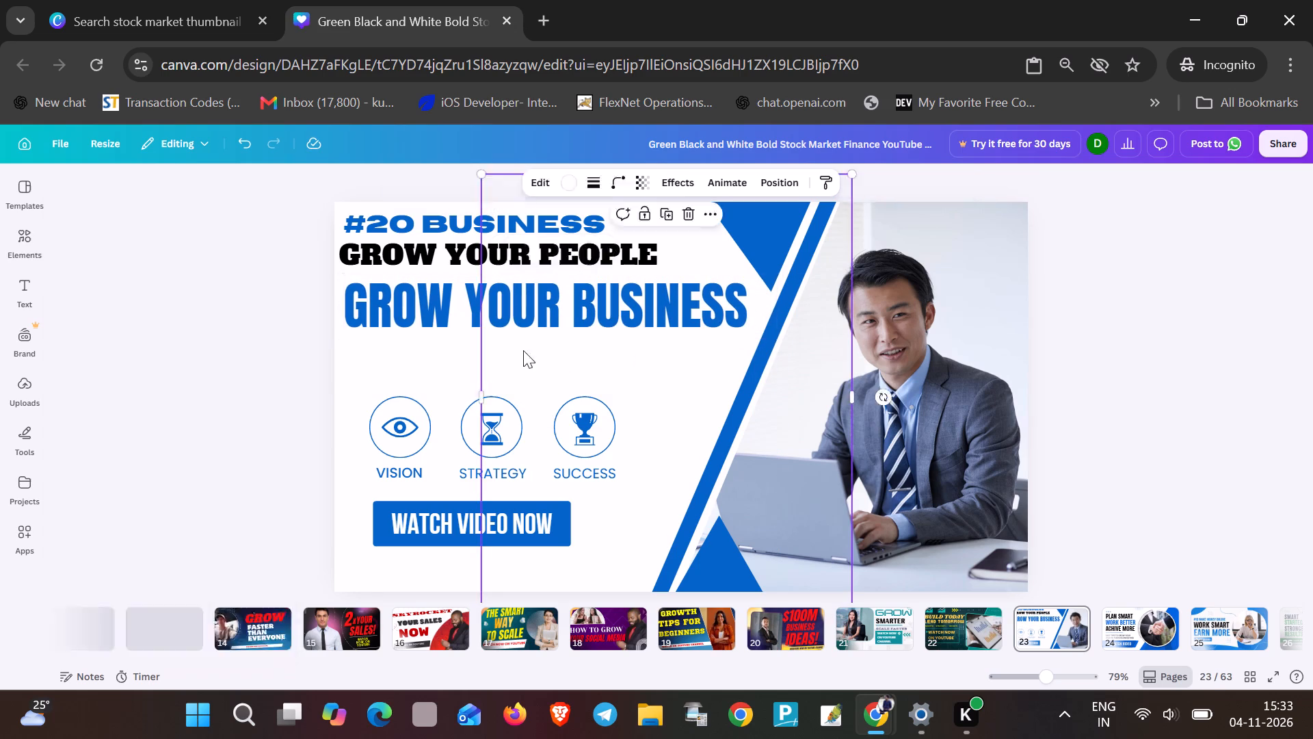
click(650, 307)
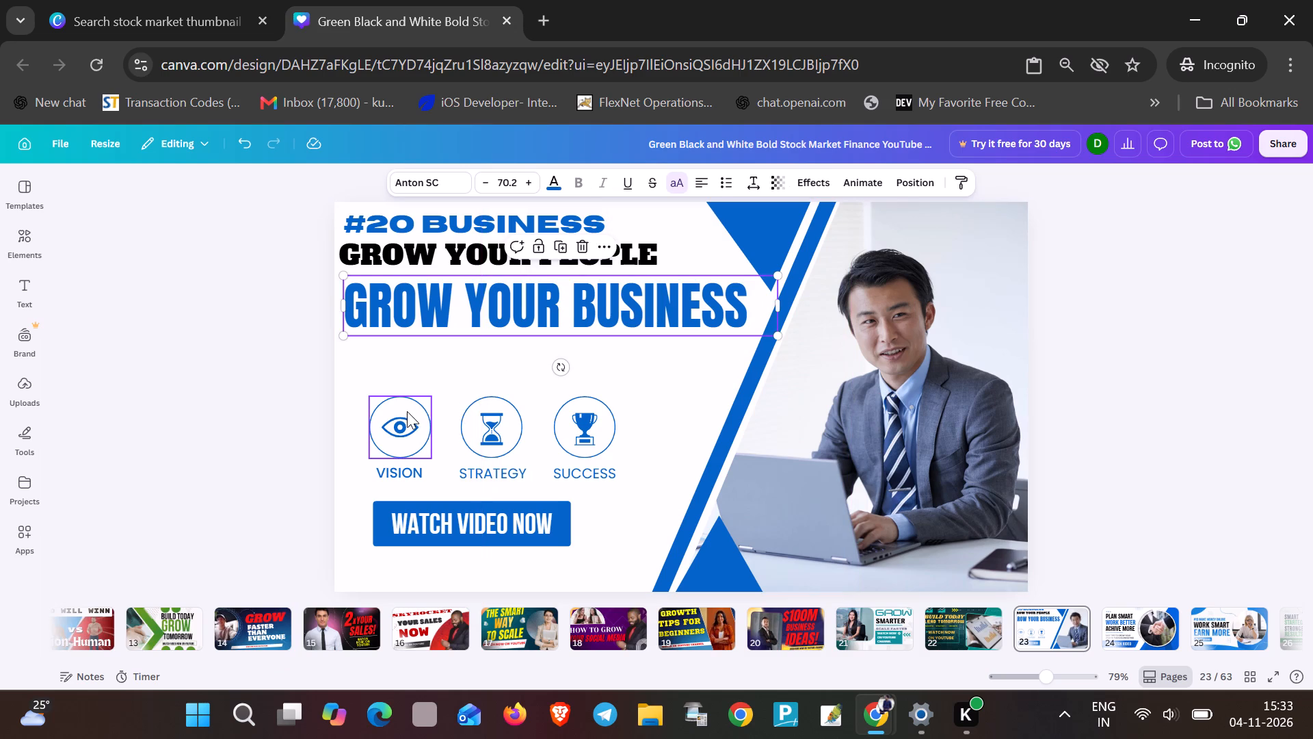
Move the VISION circle, eye icon and label up and left, just below the blue GROW YOUR BUSINESS line.
drag(407, 411, 384, 361)
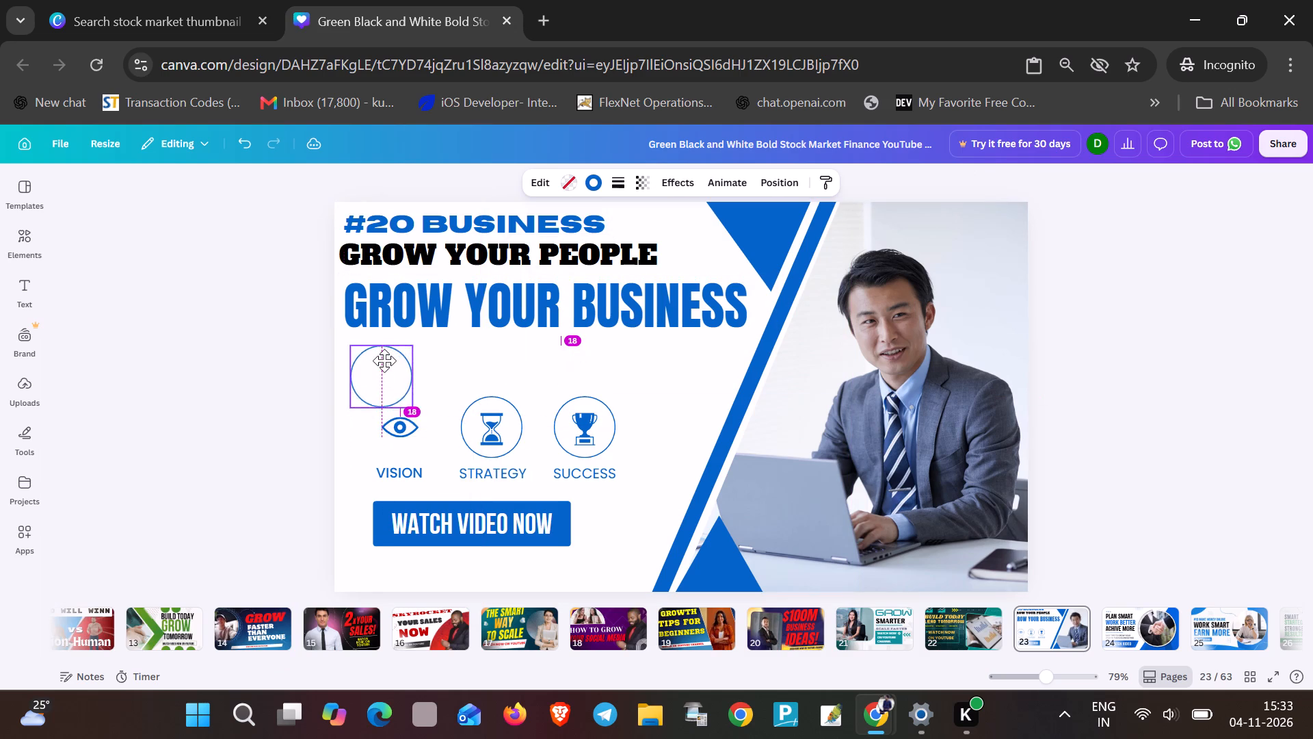
drag(384, 361, 383, 357)
drag(409, 423, 408, 424)
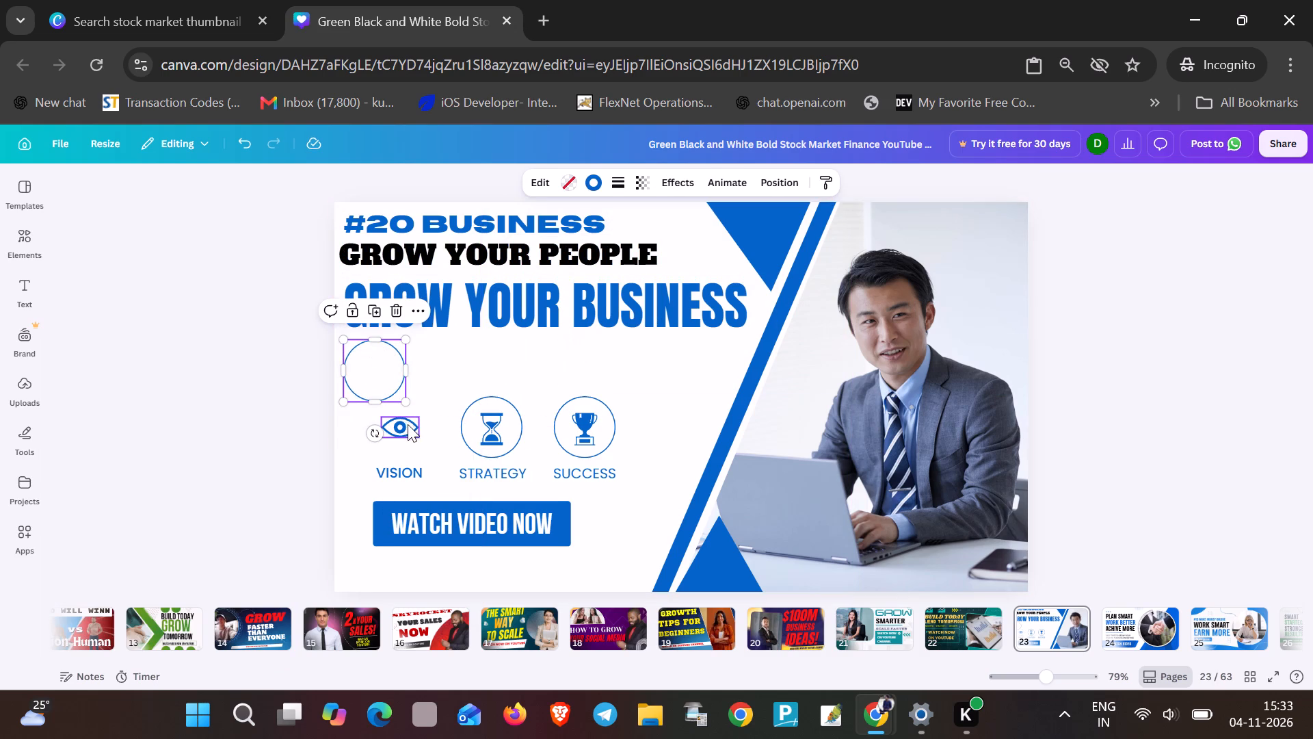
drag(408, 424, 383, 371)
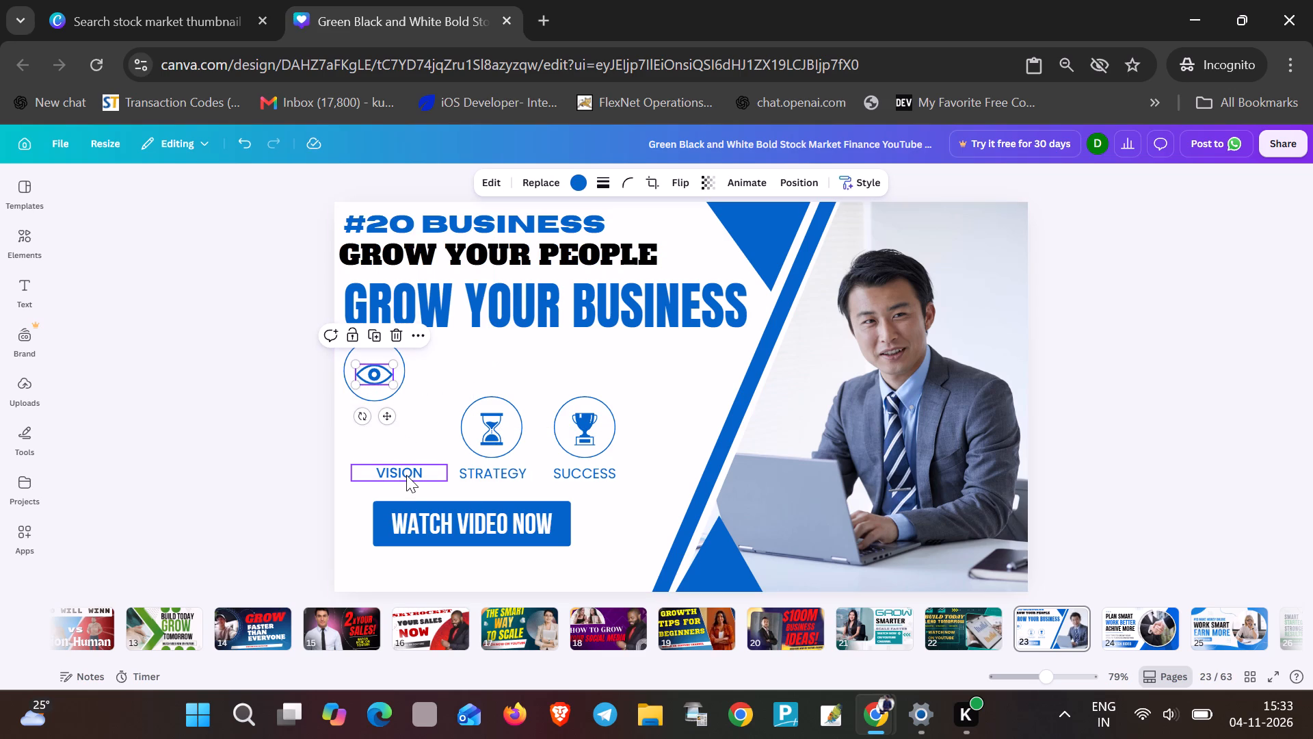
drag(406, 475, 388, 438)
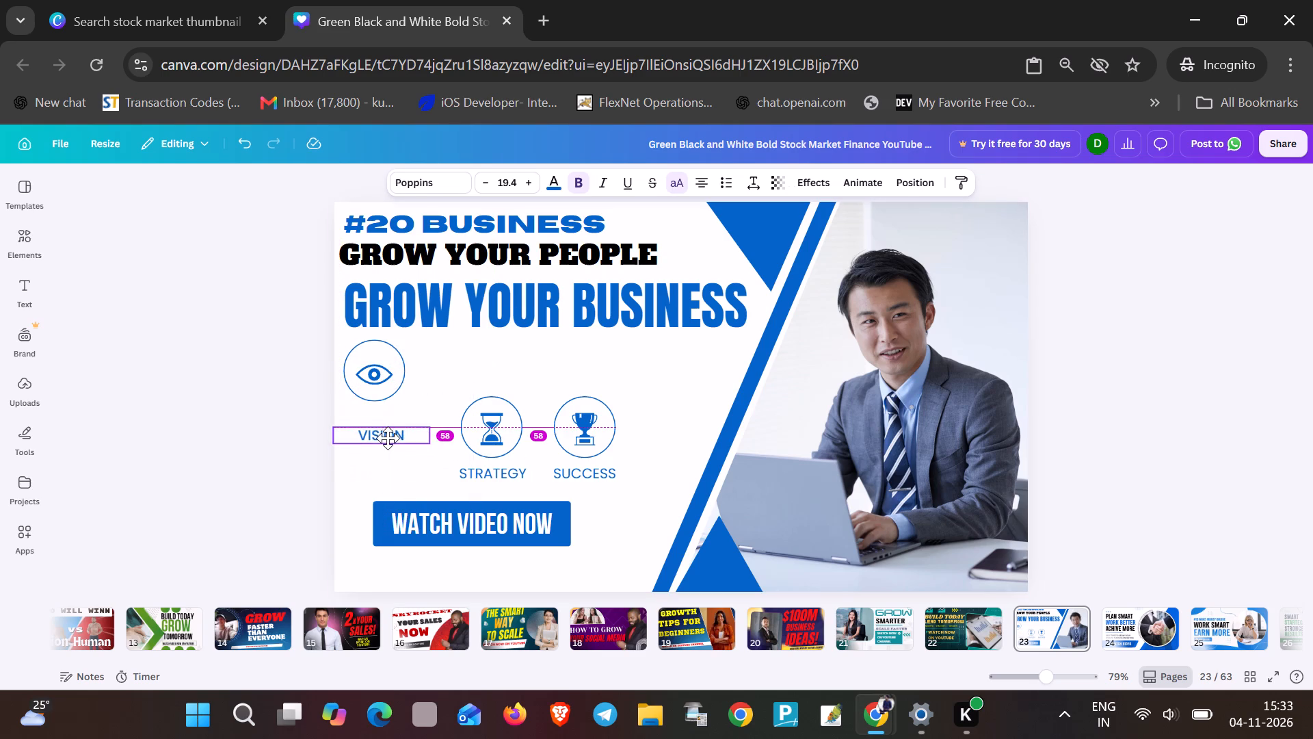
drag(388, 438, 392, 420)
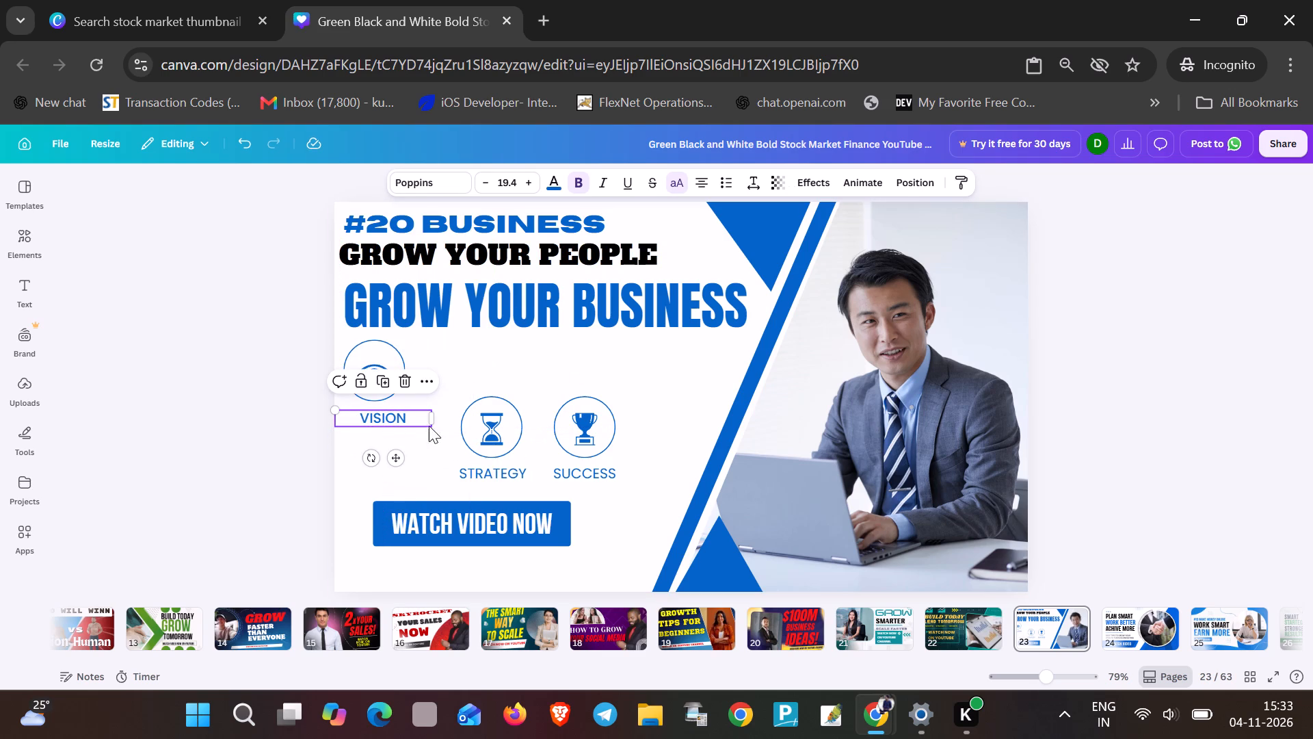
Move the STRATEGY circle, hourglass icon and label up beside the VISION group, with the hourglass centred in its circle.
drag(504, 411, 464, 372)
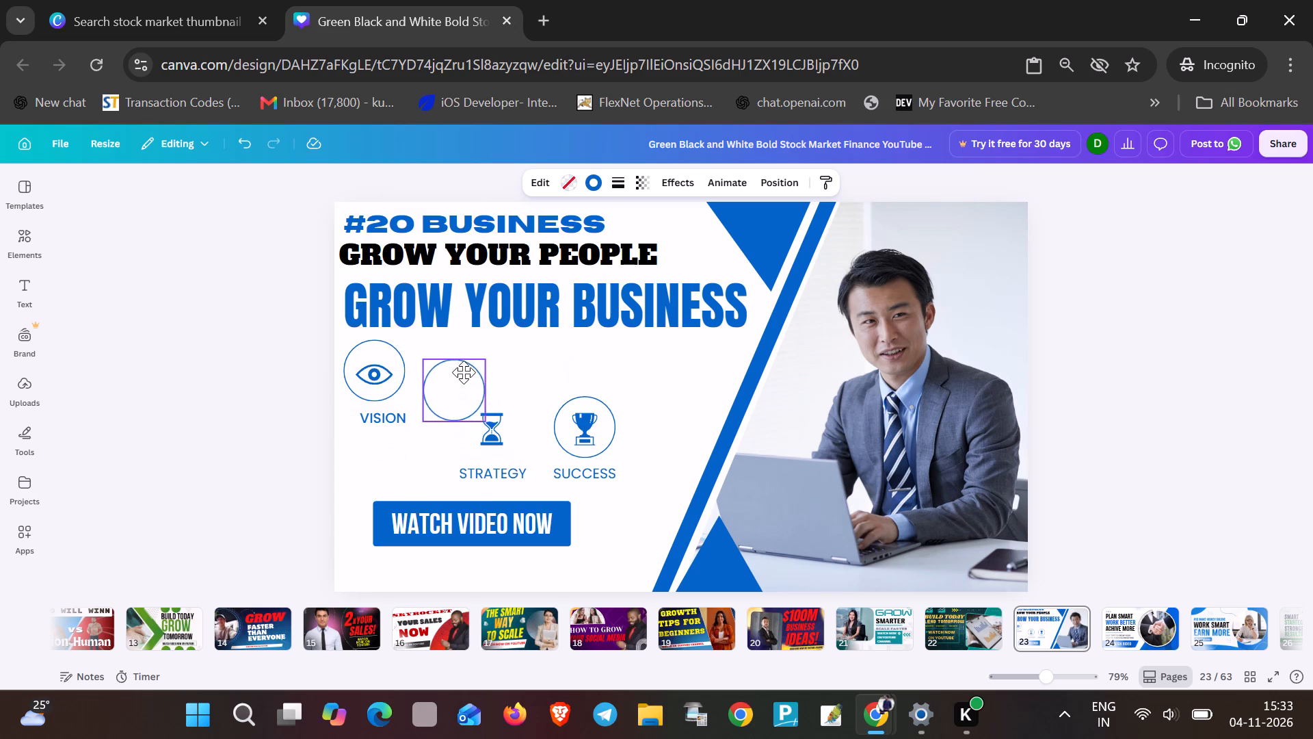
drag(464, 372, 460, 356)
drag(499, 430, 454, 380)
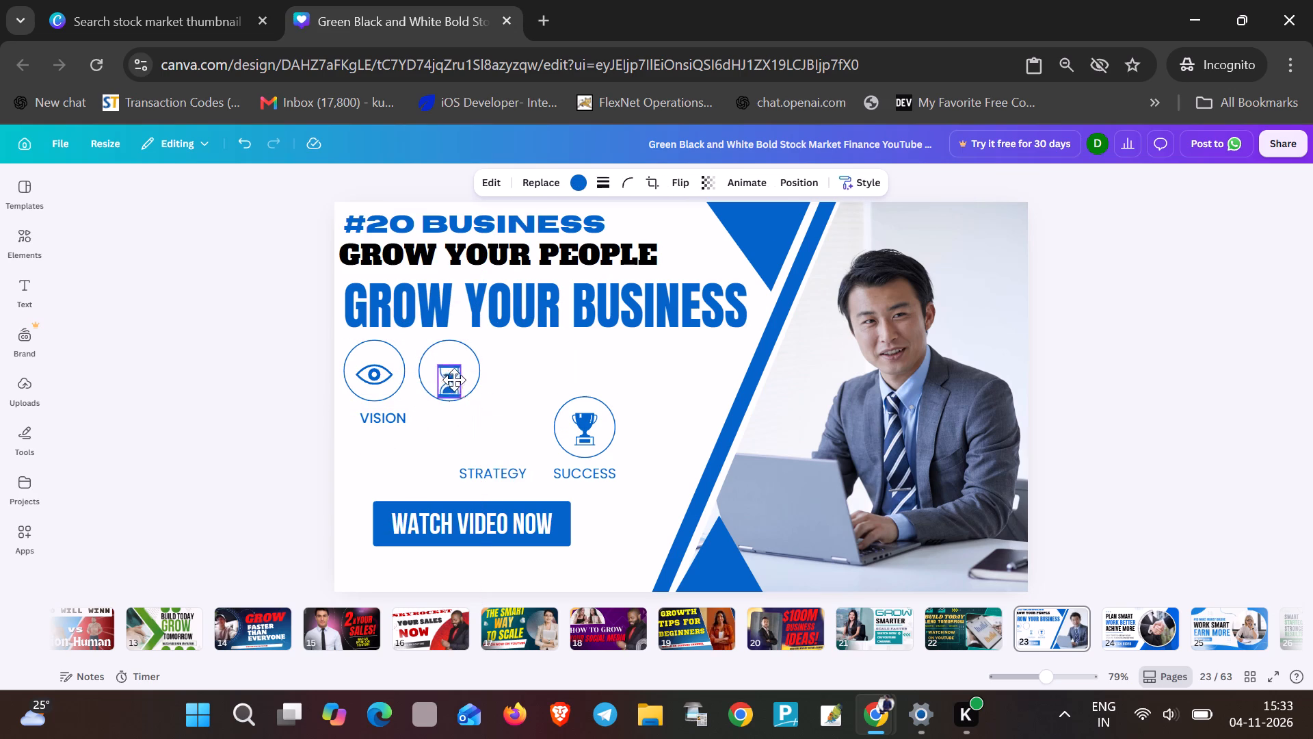
drag(454, 380, 455, 365)
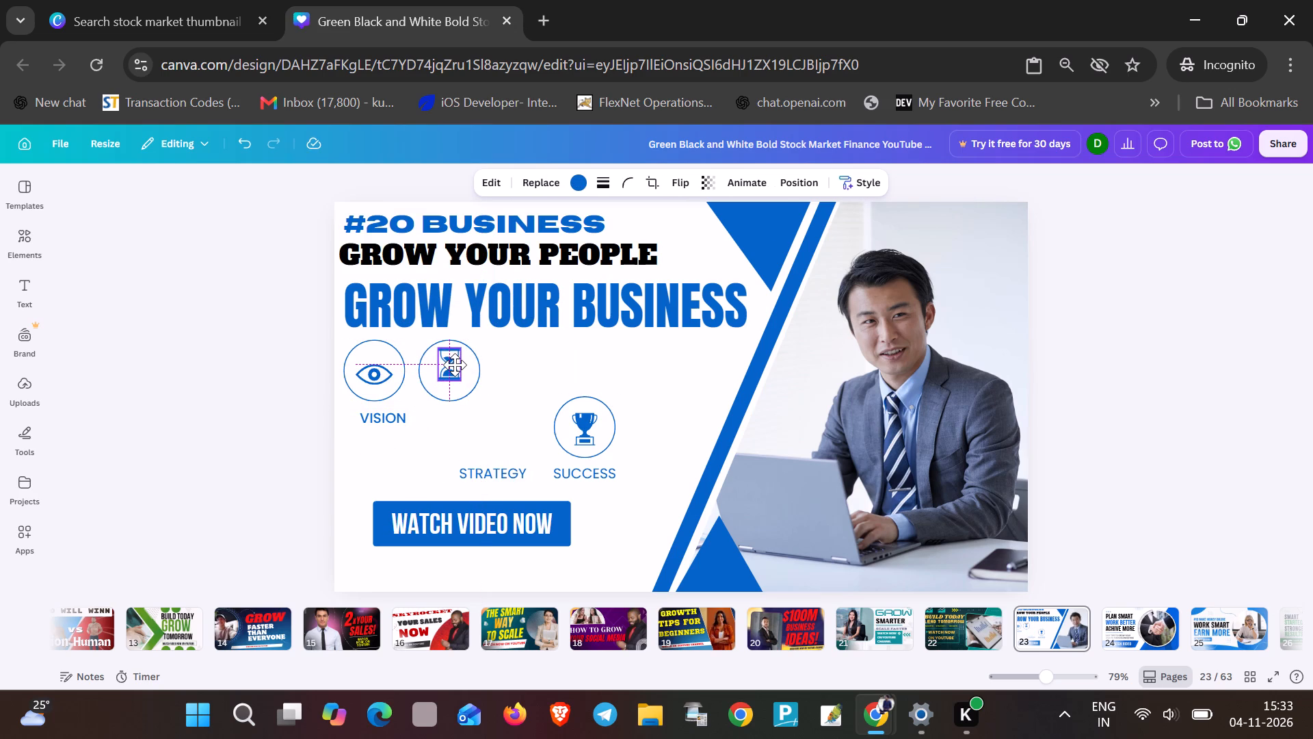
drag(455, 365, 455, 370)
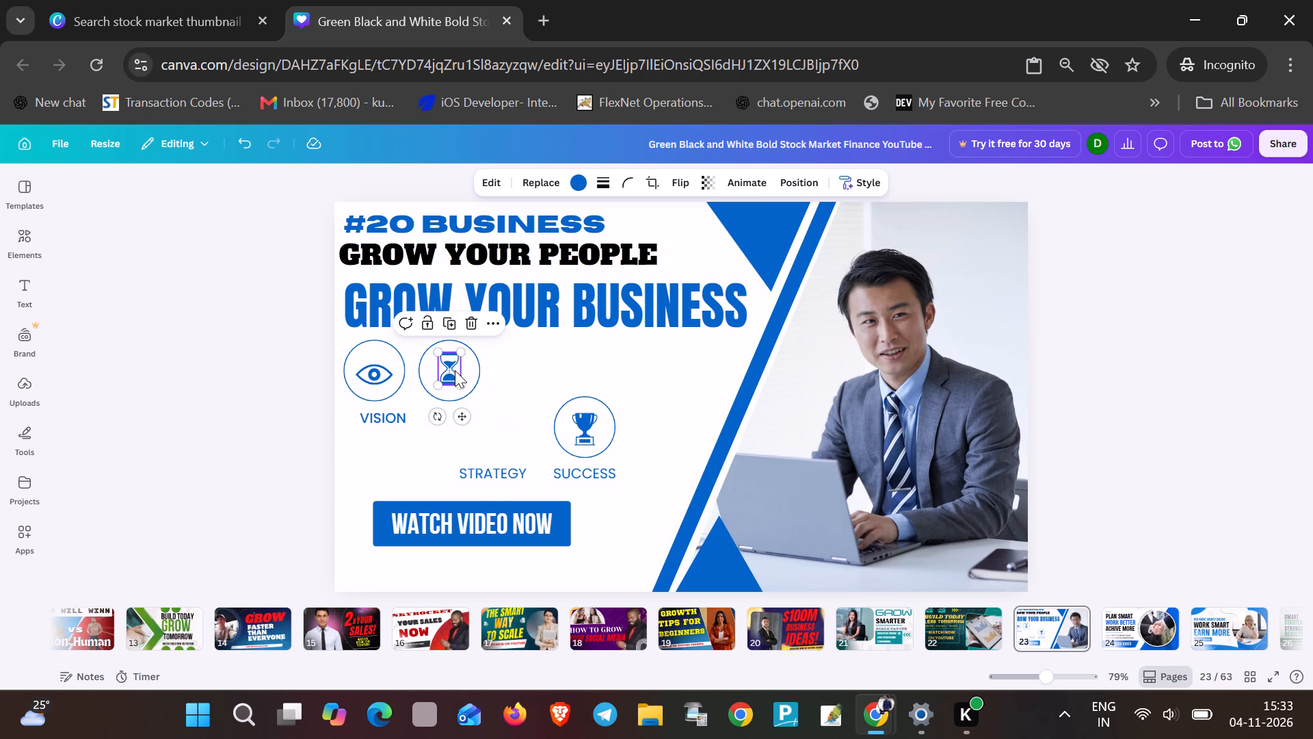
drag(496, 475, 466, 420)
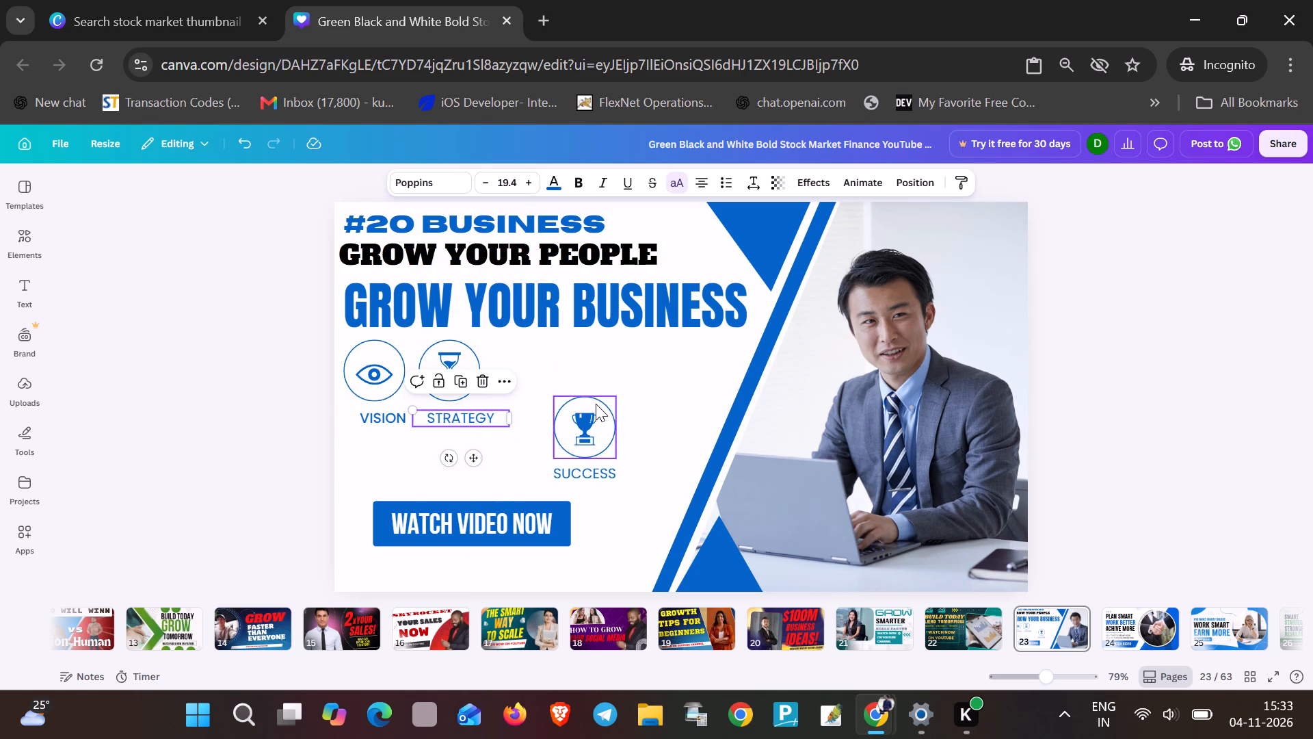
Move the SUCCESS circle up into the row beside the STRATEGY circle.
drag(596, 404, 554, 352)
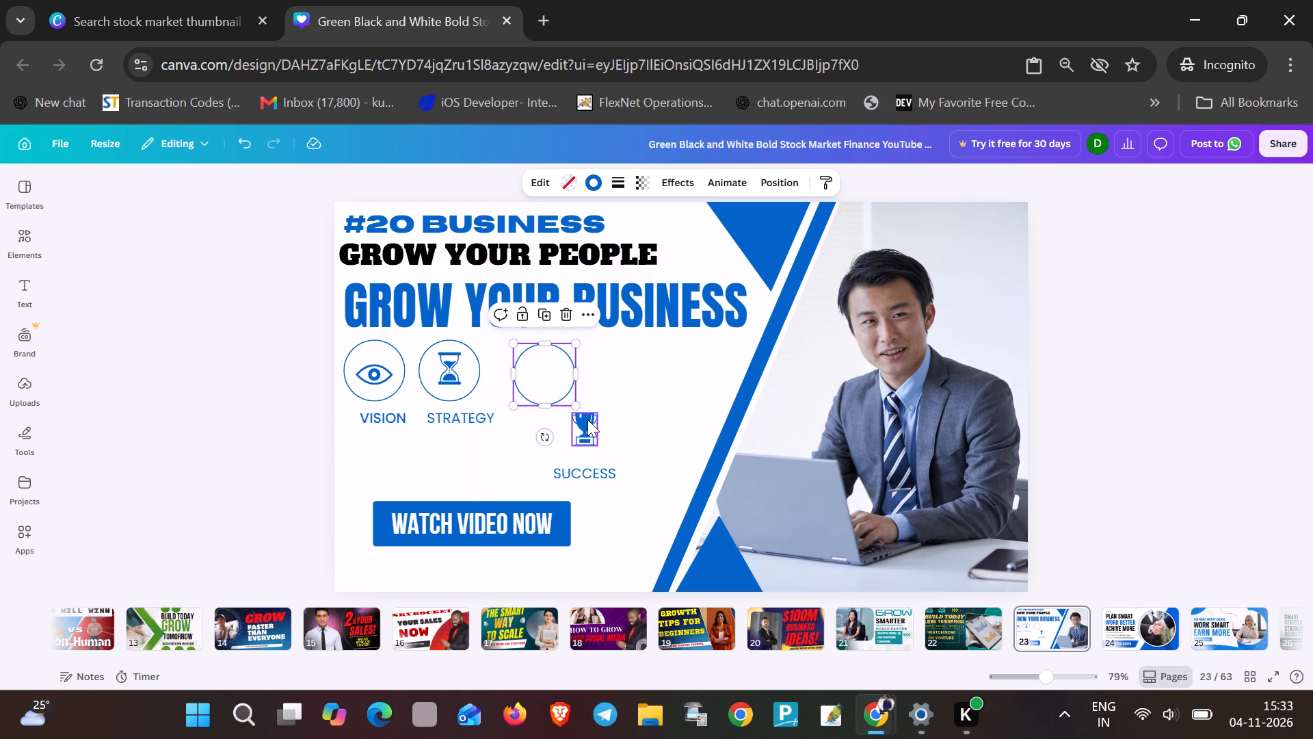
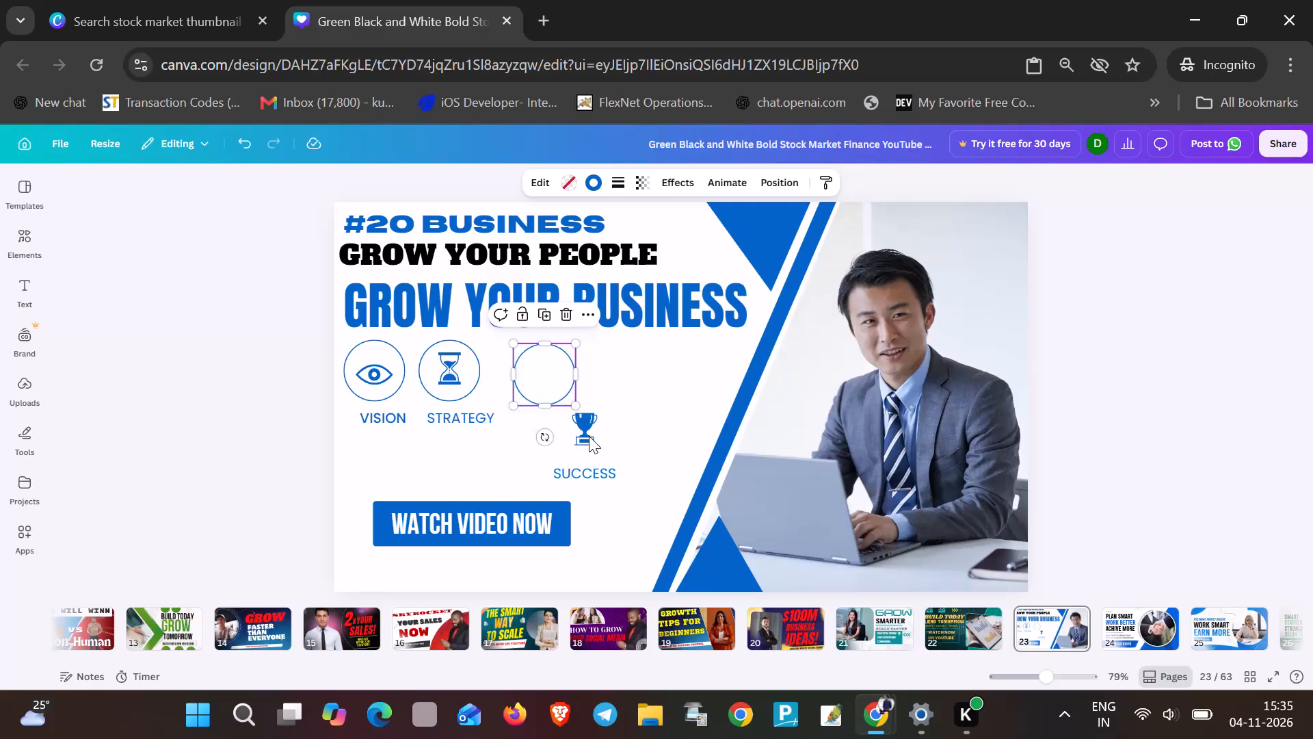
Move the trophy icon up into the SUCCESS circle beside the STRATEGY group.
drag(591, 437, 544, 377)
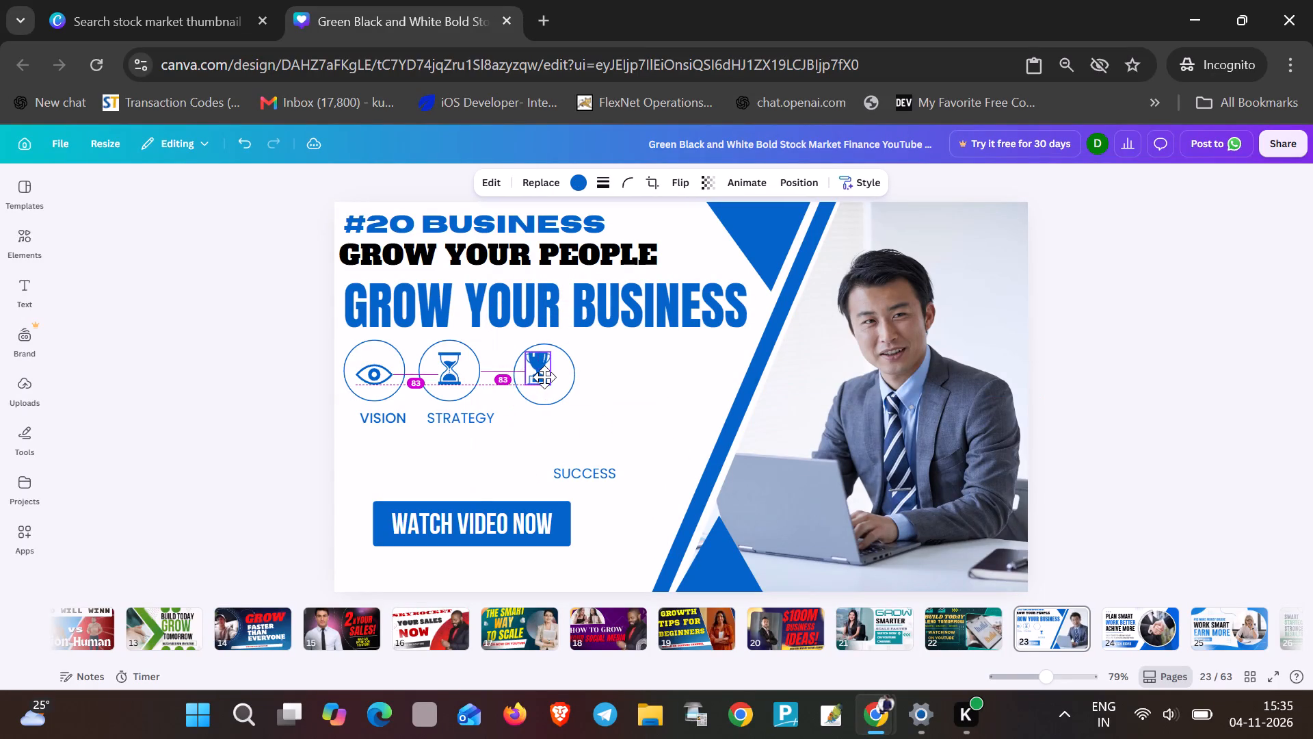
drag(544, 377, 547, 380)
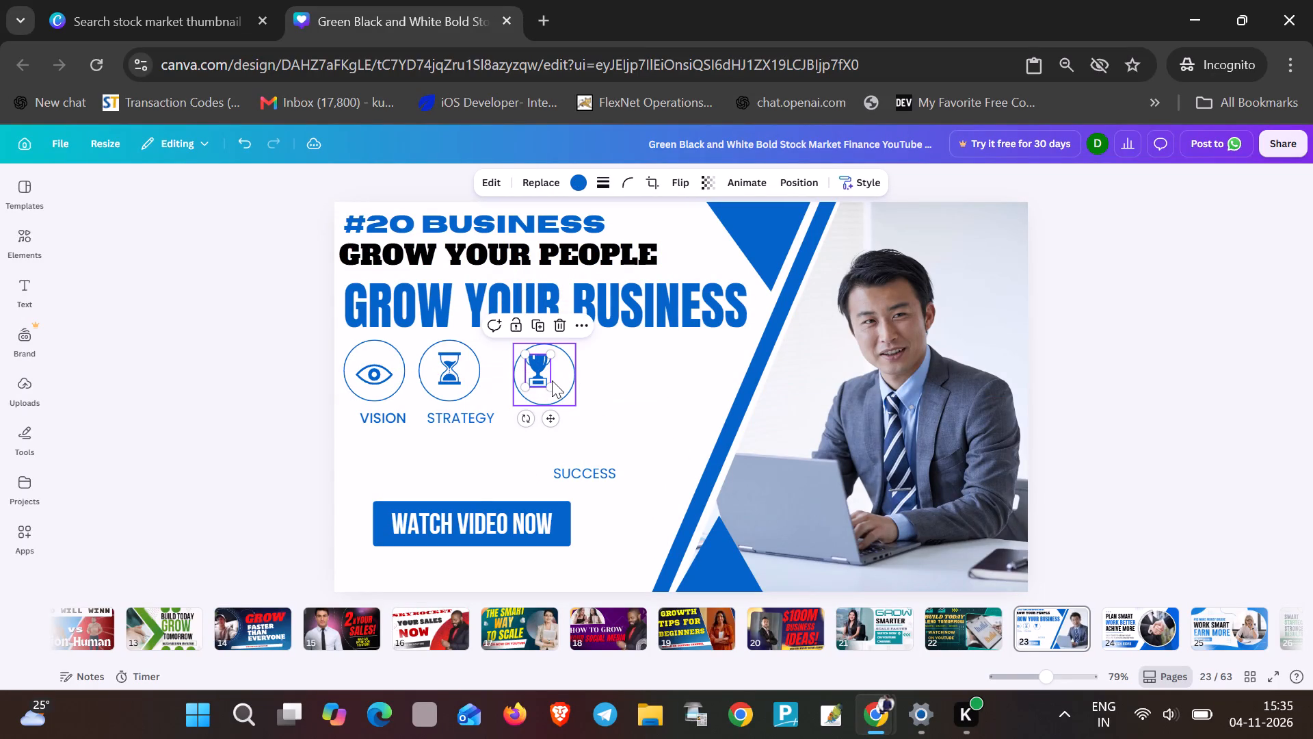
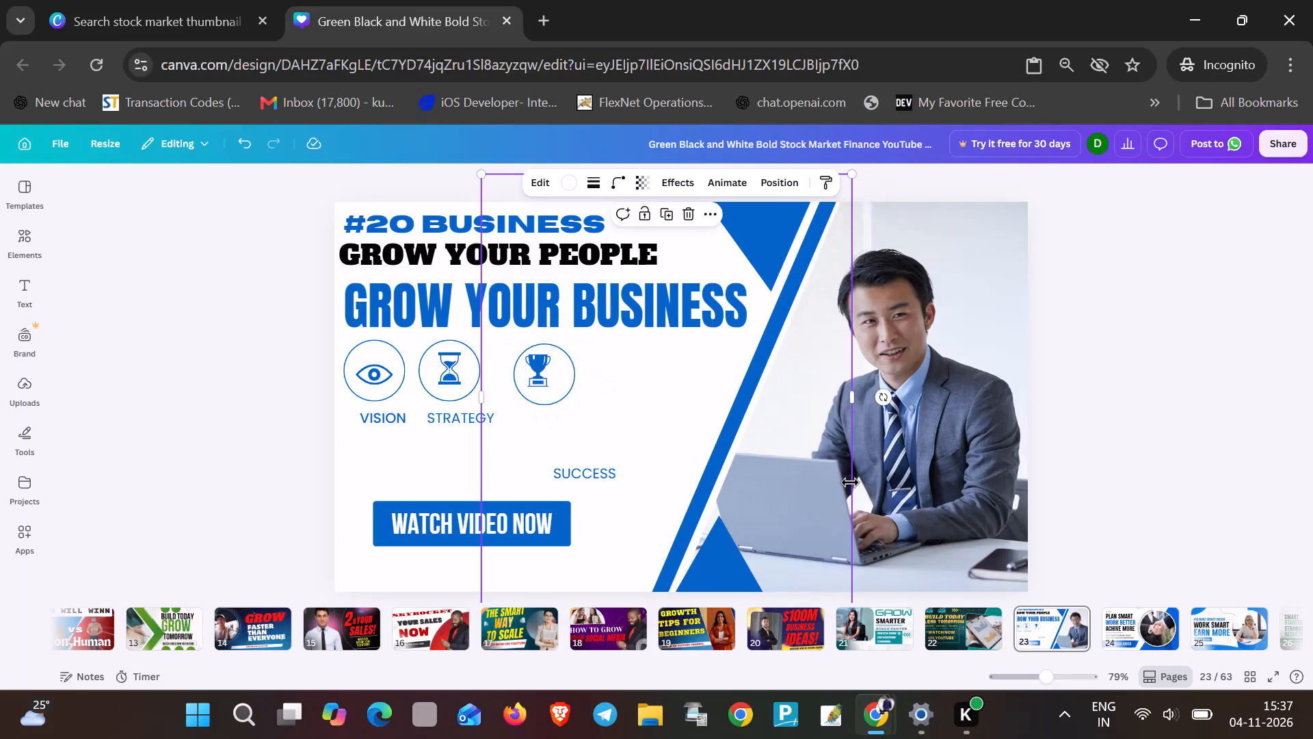
Nudge the third circle up so it is centred around the trophy icon.
click(850, 482)
click(553, 363)
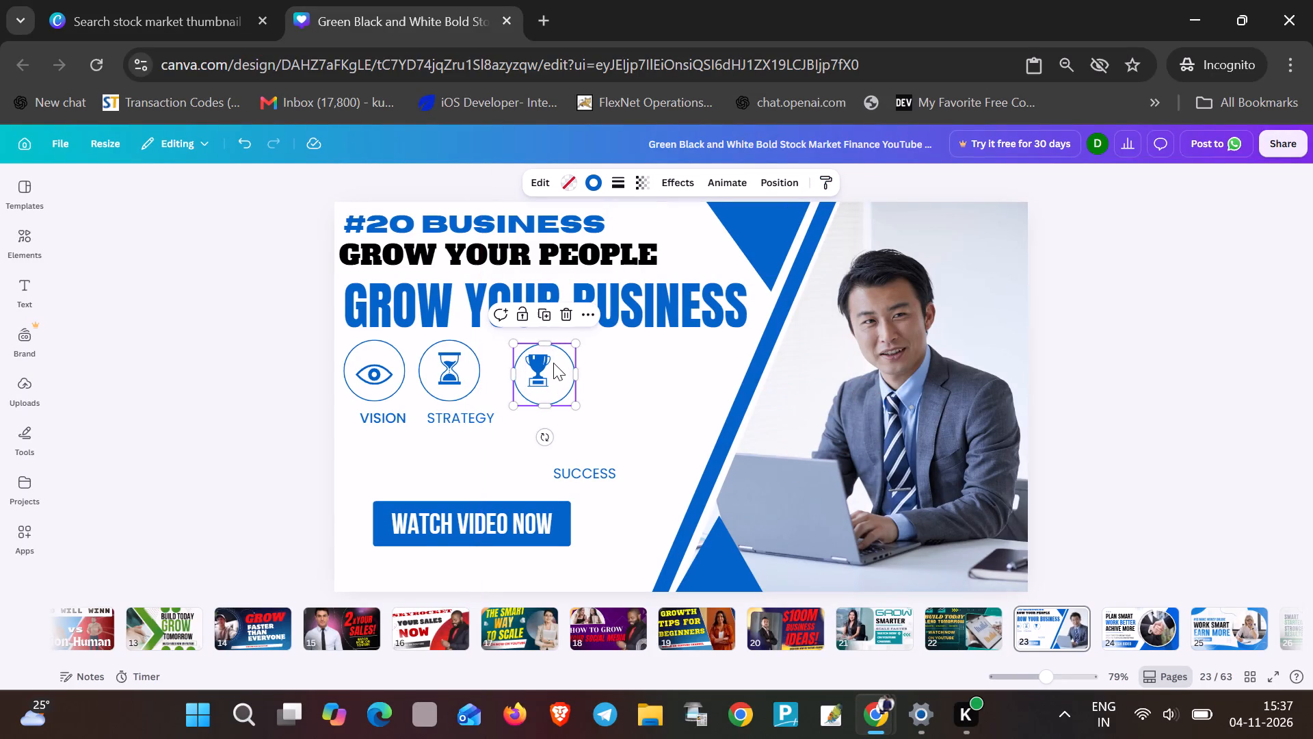
click(611, 400)
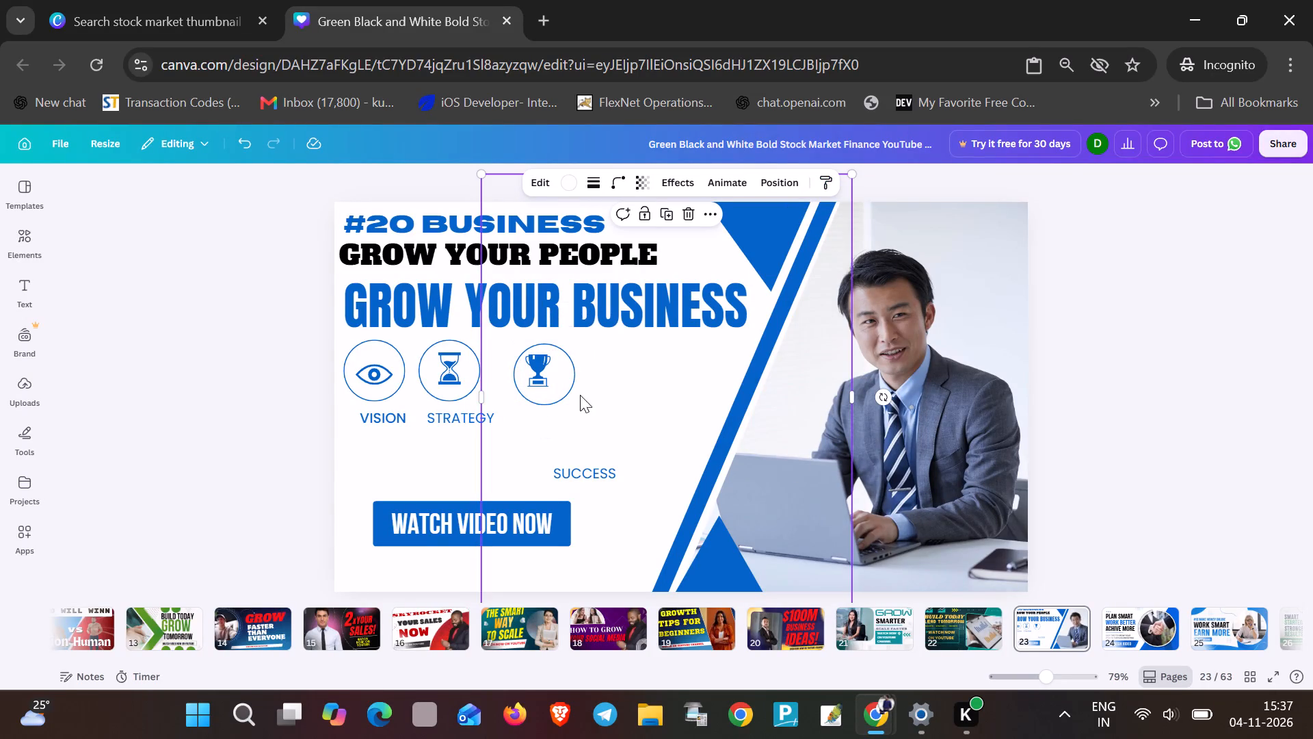
drag(563, 393, 559, 387)
Move the SUCCESS label up beneath the trophy circle, level with the VISION and STRATEGY labels.
drag(595, 476, 567, 452)
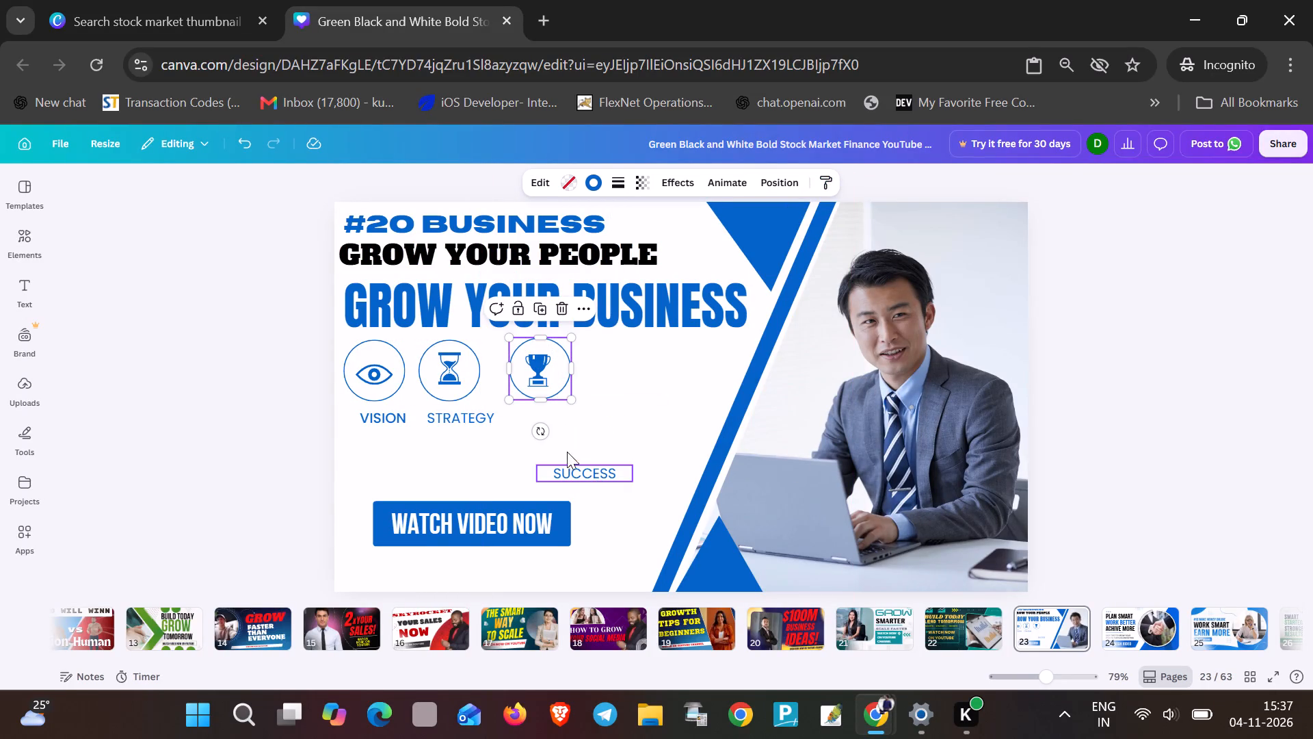
drag(567, 452, 561, 420)
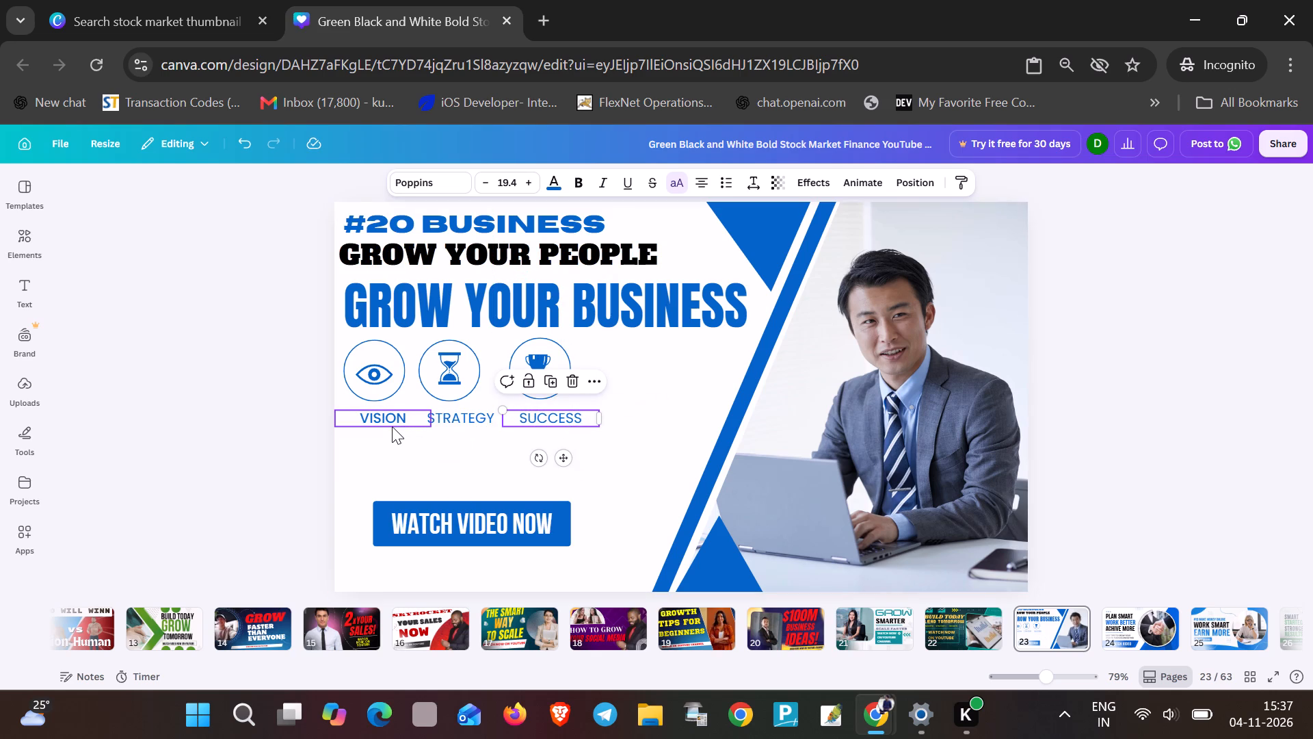
Nudge the VISION, STRATEGY and SUCCESS labels slightly closer beneath their circles, centring VISION under the eye icon.
drag(387, 422, 380, 419)
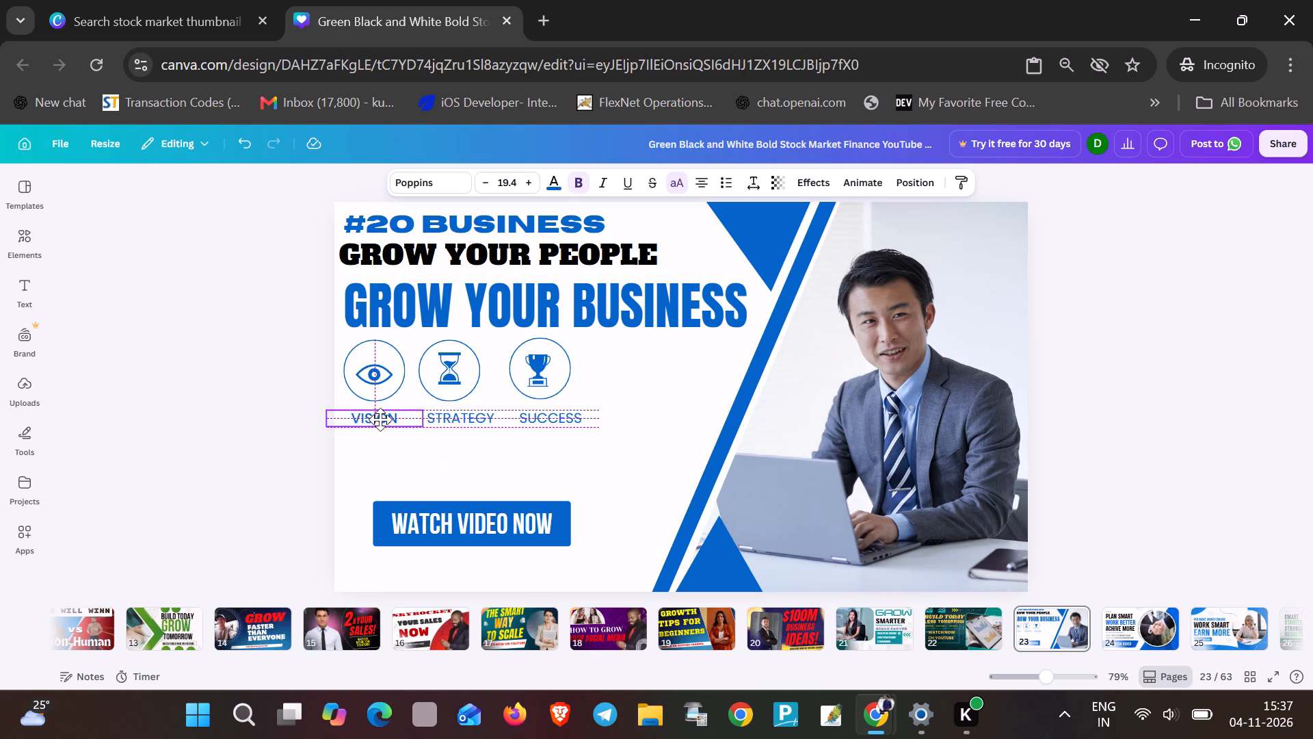
drag(380, 419, 377, 418)
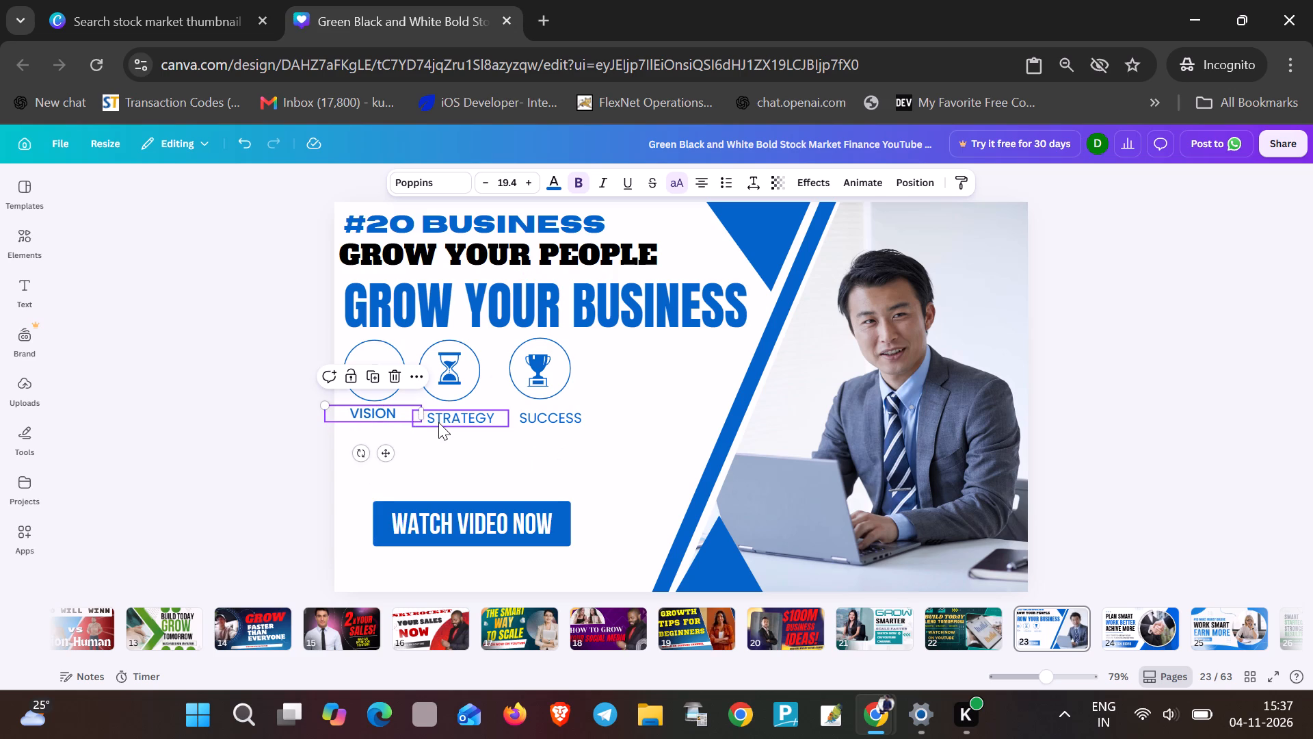
drag(444, 420, 442, 415)
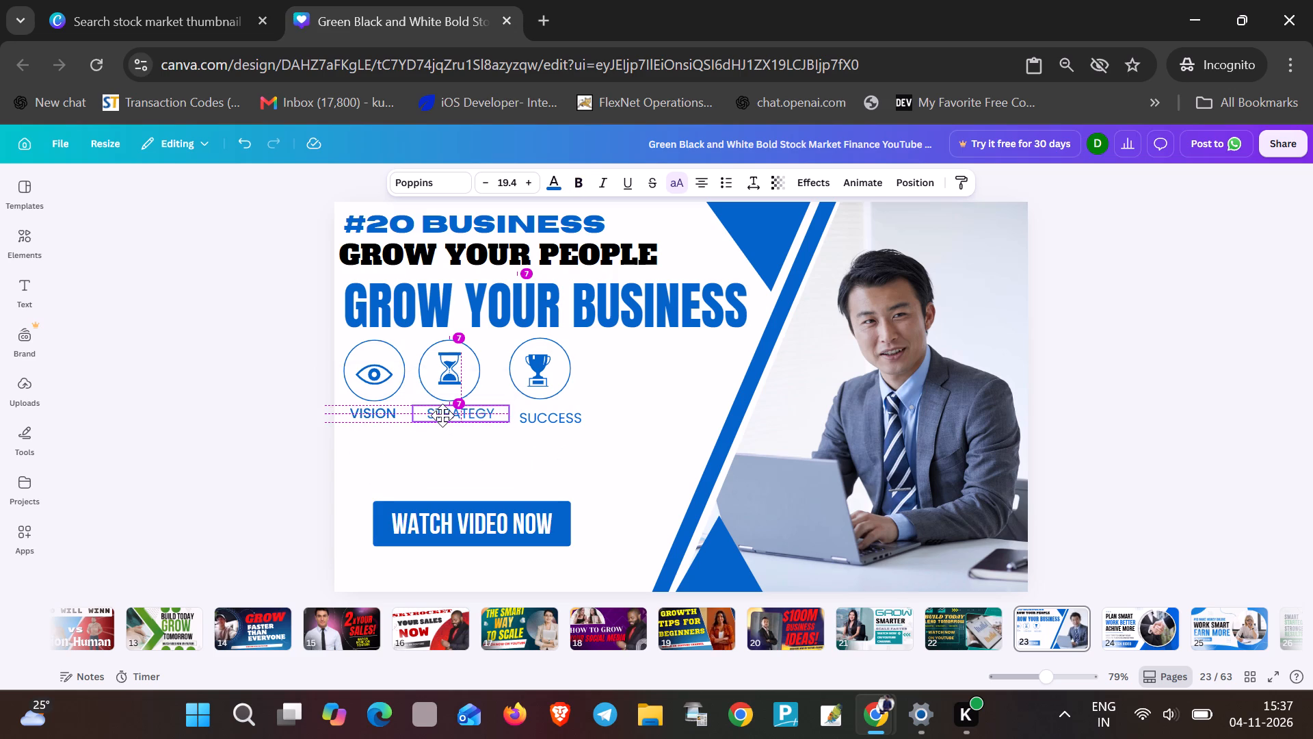
drag(442, 415, 442, 414)
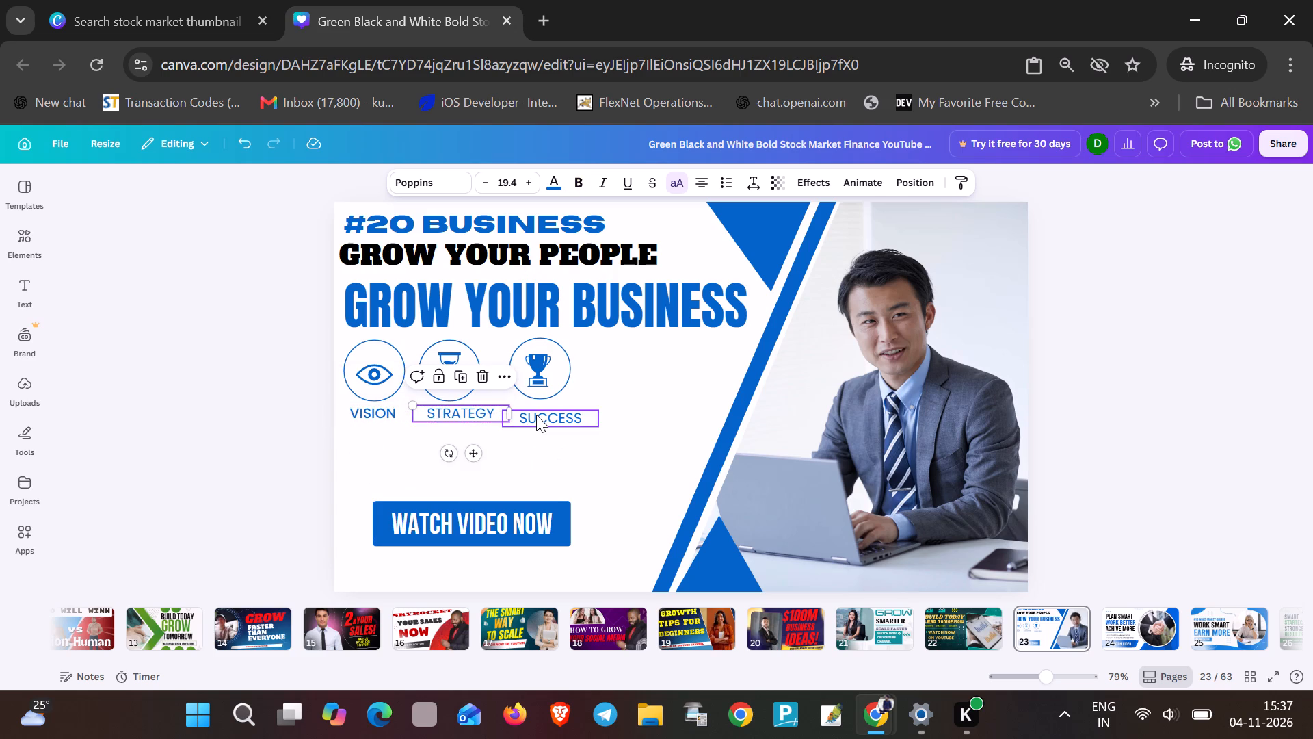
drag(536, 415, 536, 409)
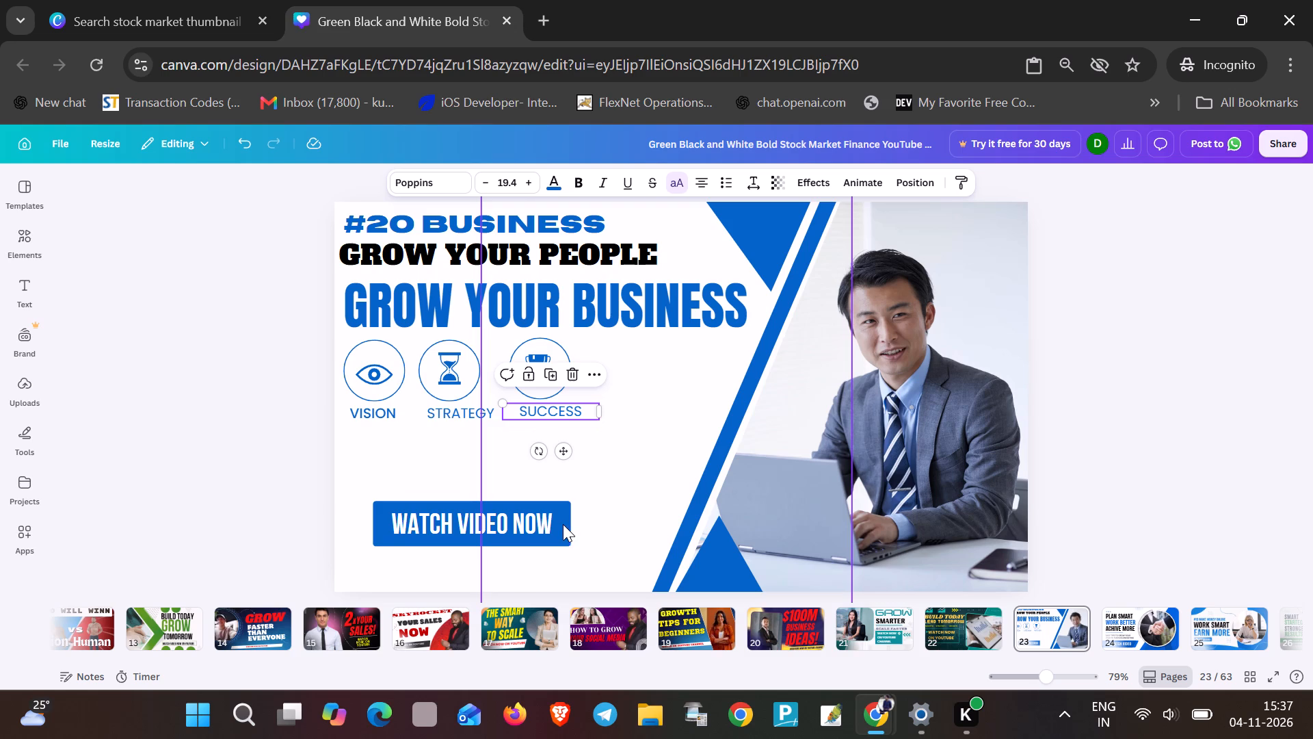
Move the blue rectangle and its WATCH VIDEO NOW text up to just below the row of icon labels.
drag(563, 524, 532, 461)
drag(515, 538, 481, 457)
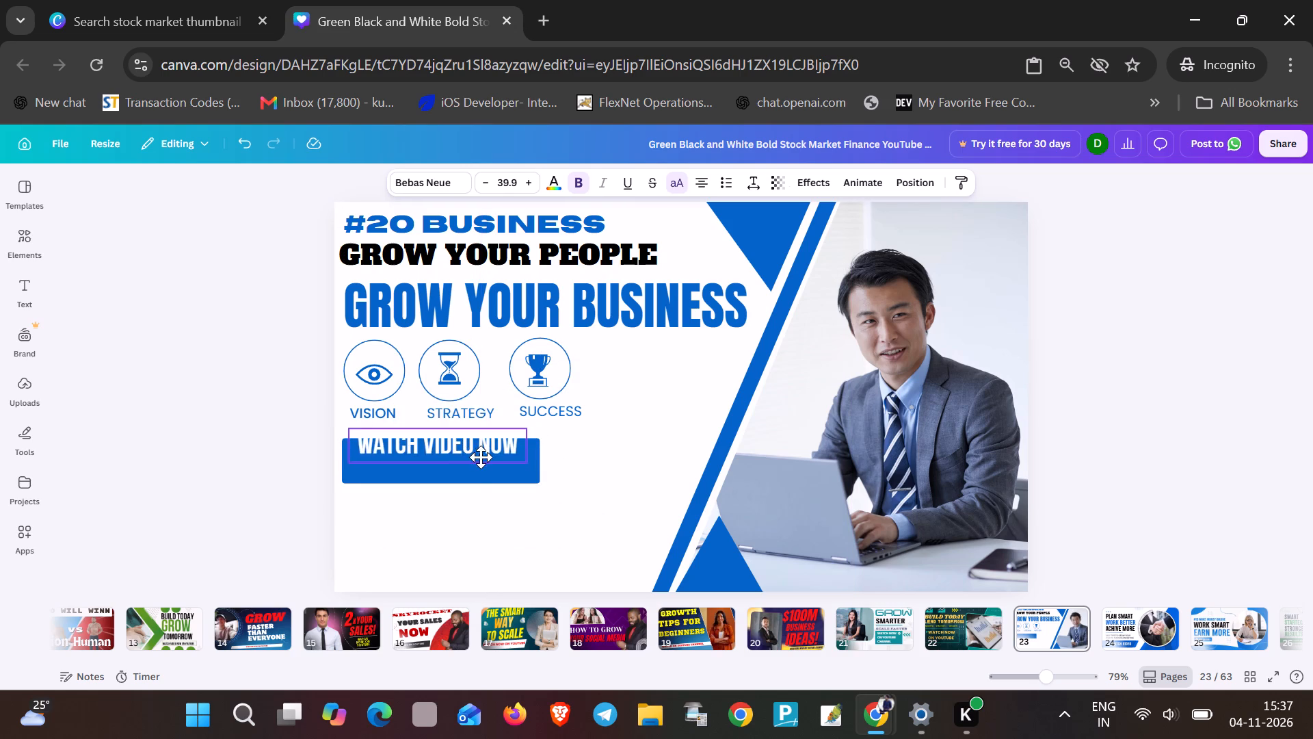
drag(481, 457, 481, 471)
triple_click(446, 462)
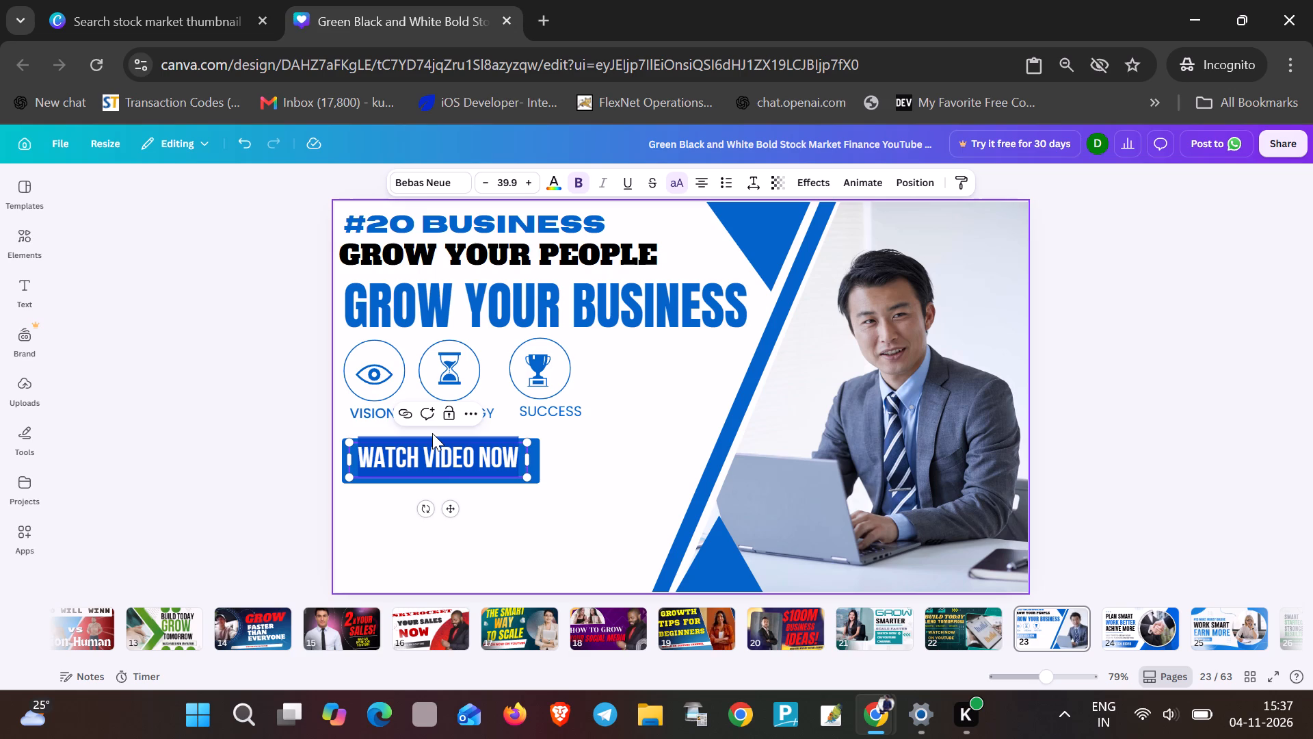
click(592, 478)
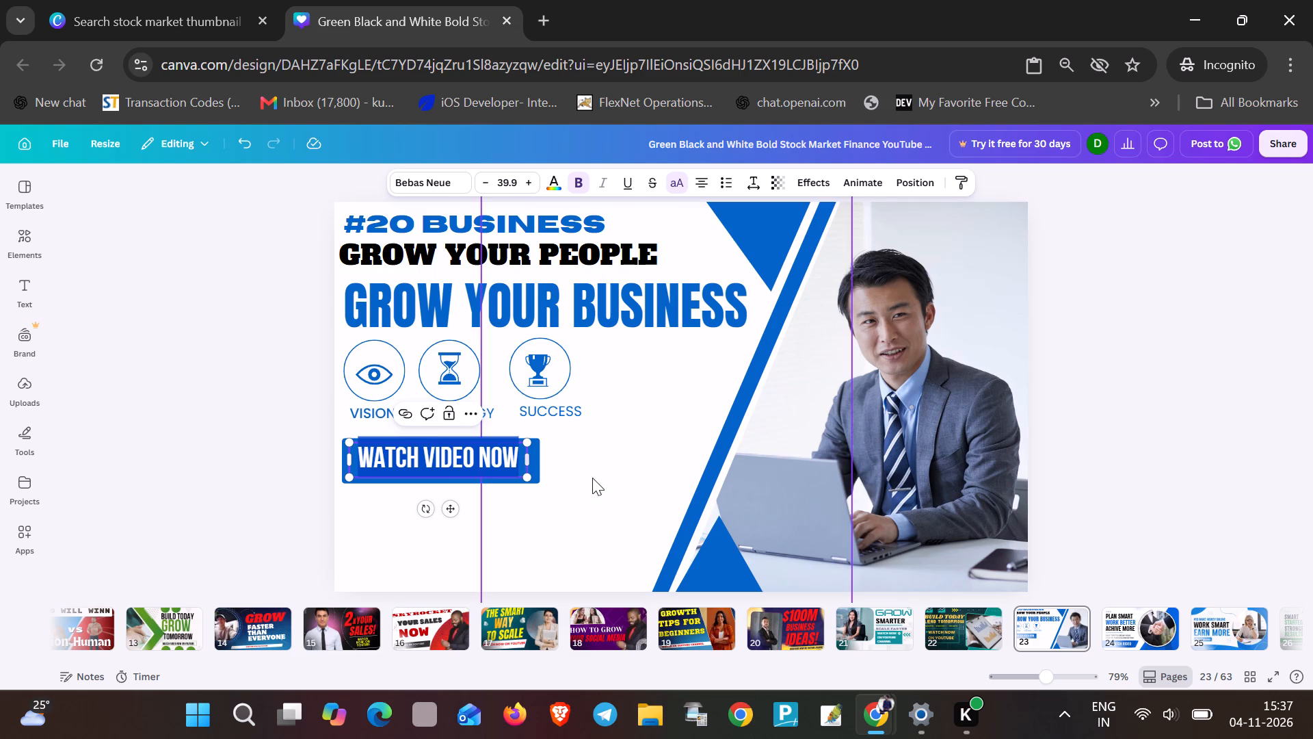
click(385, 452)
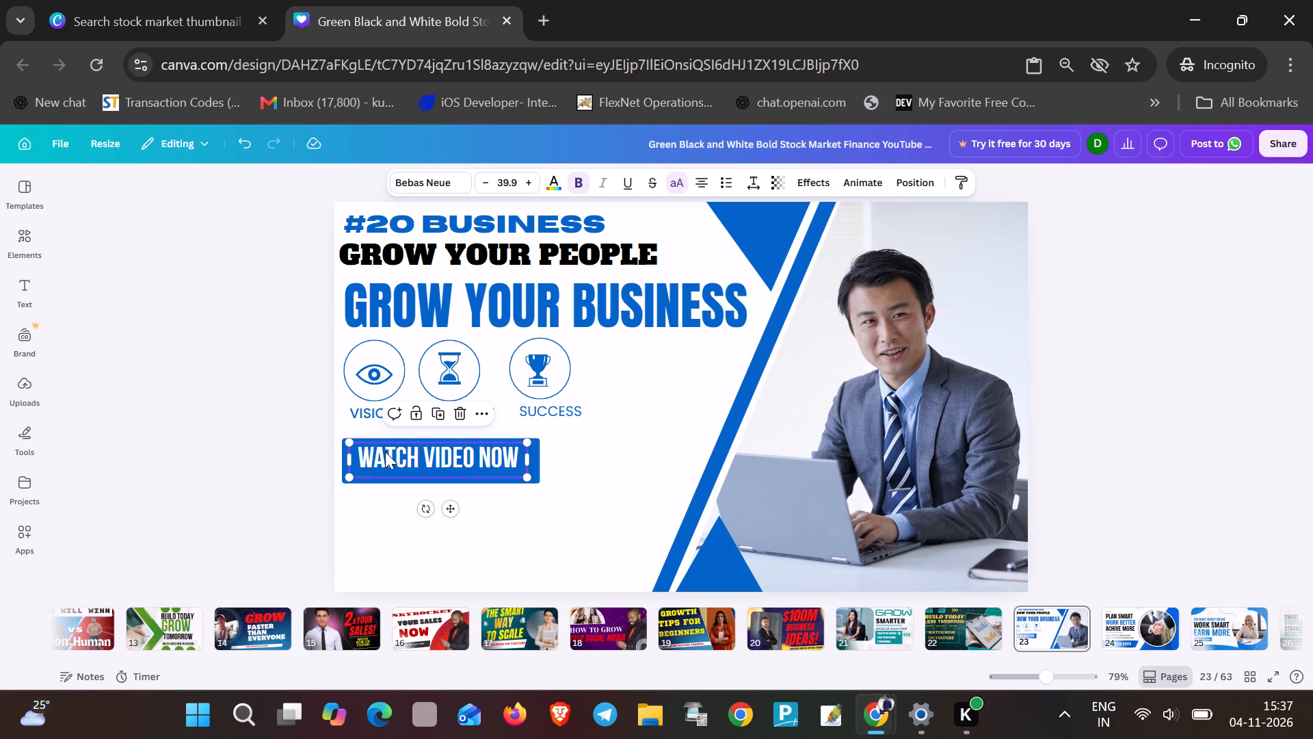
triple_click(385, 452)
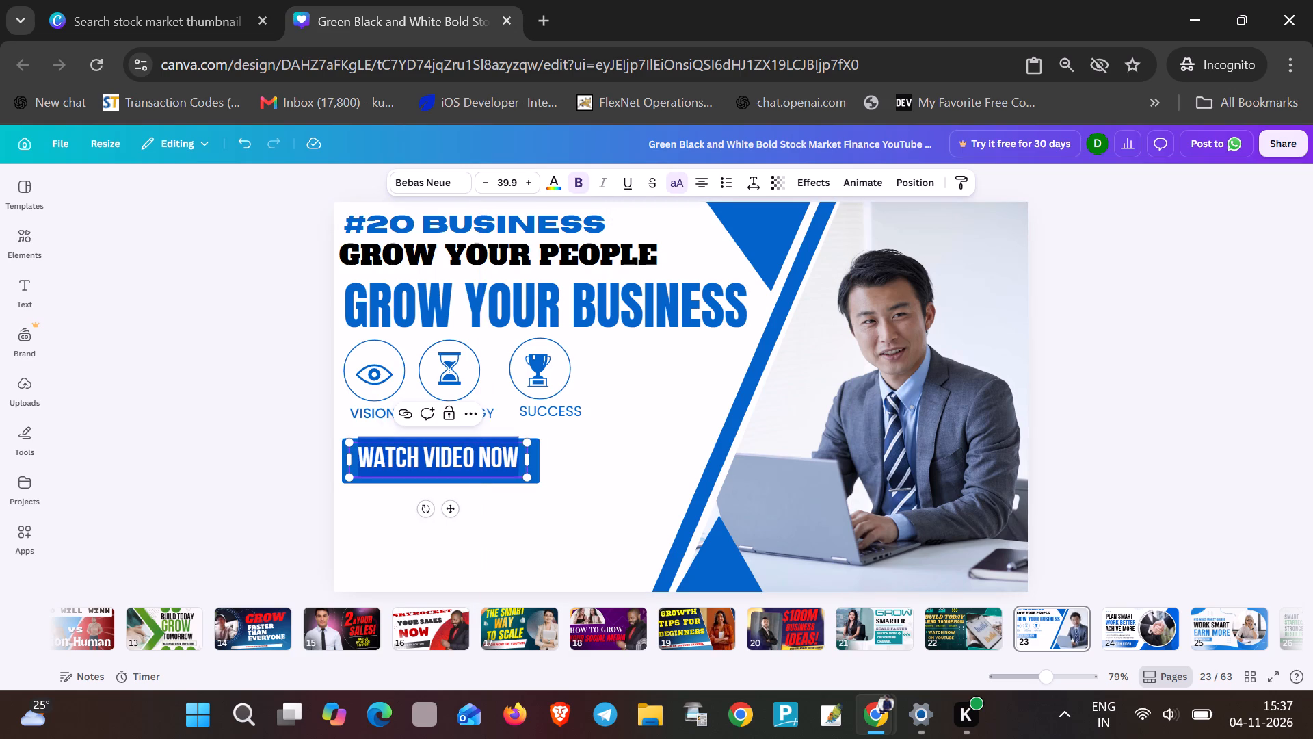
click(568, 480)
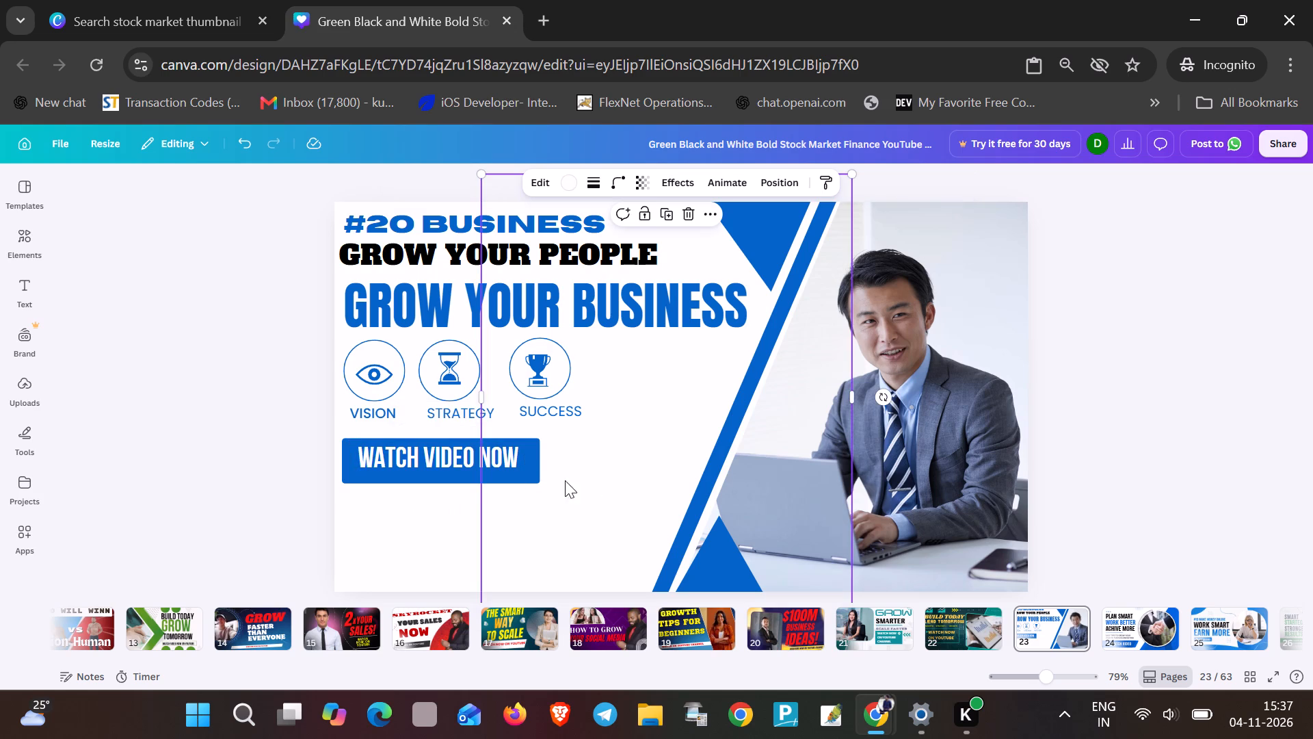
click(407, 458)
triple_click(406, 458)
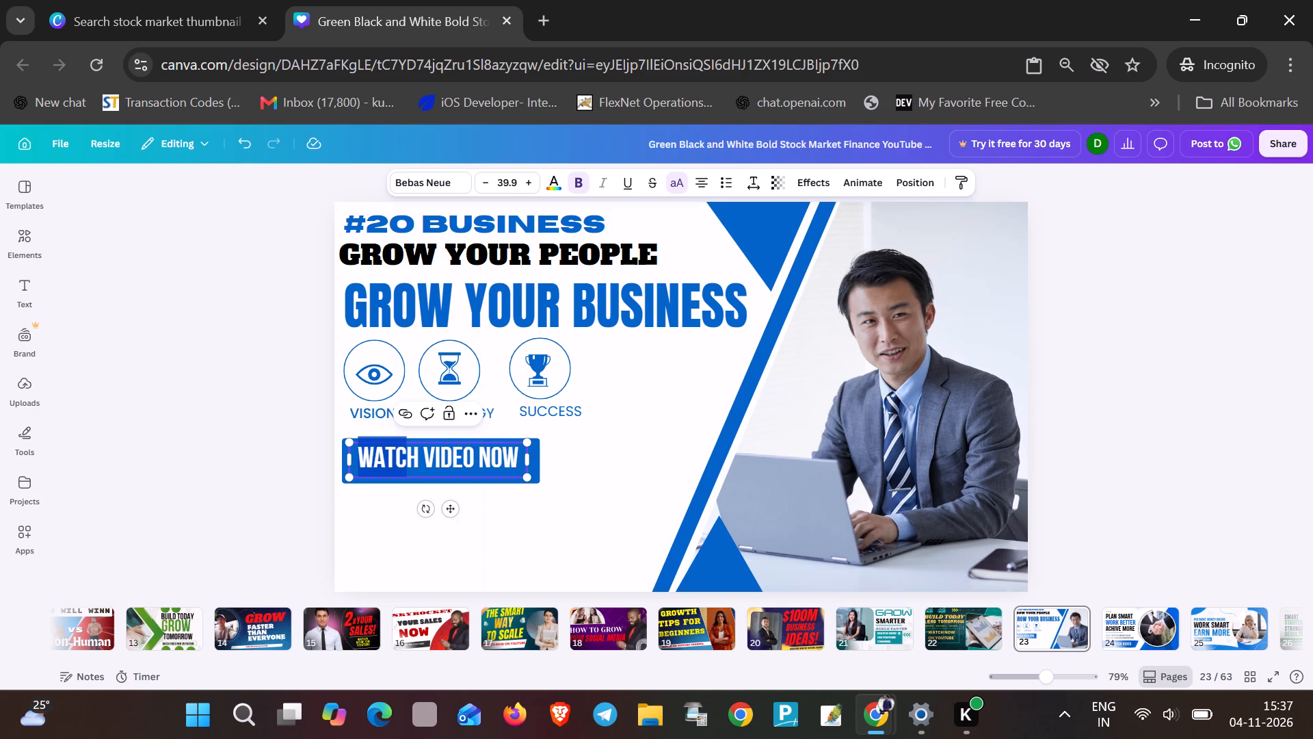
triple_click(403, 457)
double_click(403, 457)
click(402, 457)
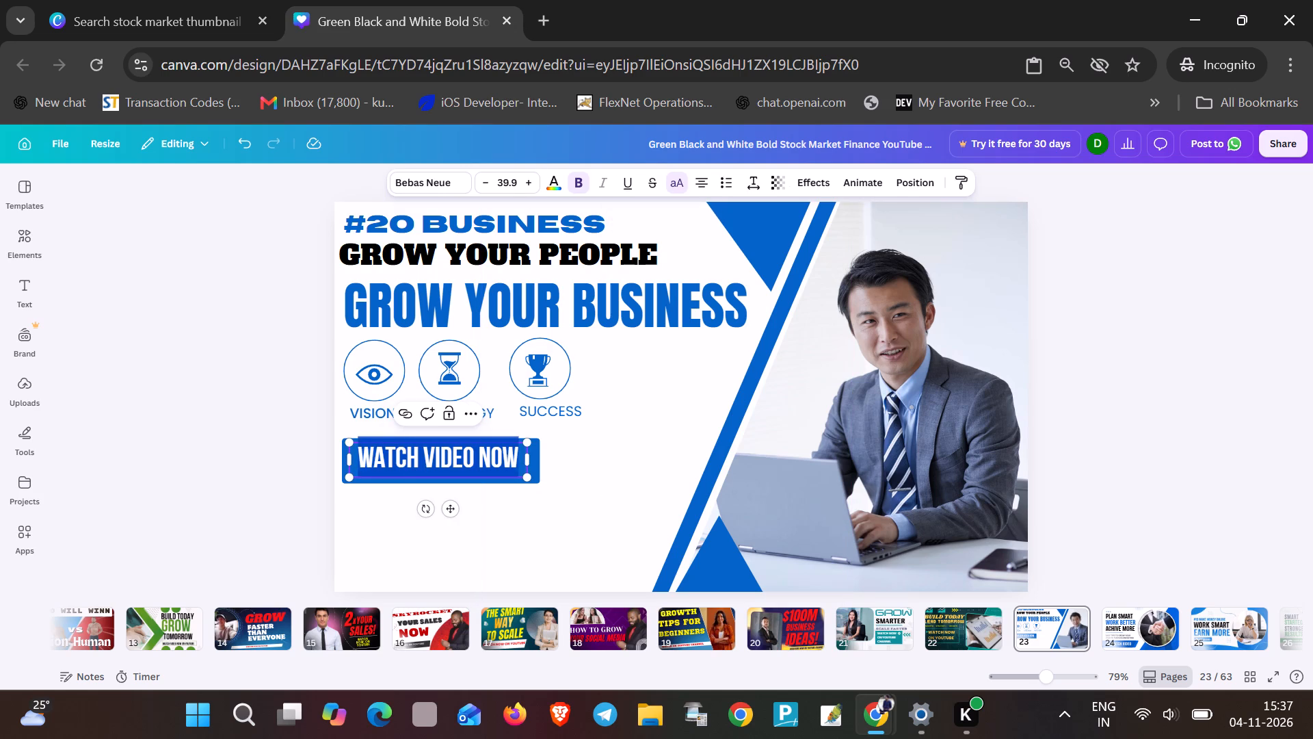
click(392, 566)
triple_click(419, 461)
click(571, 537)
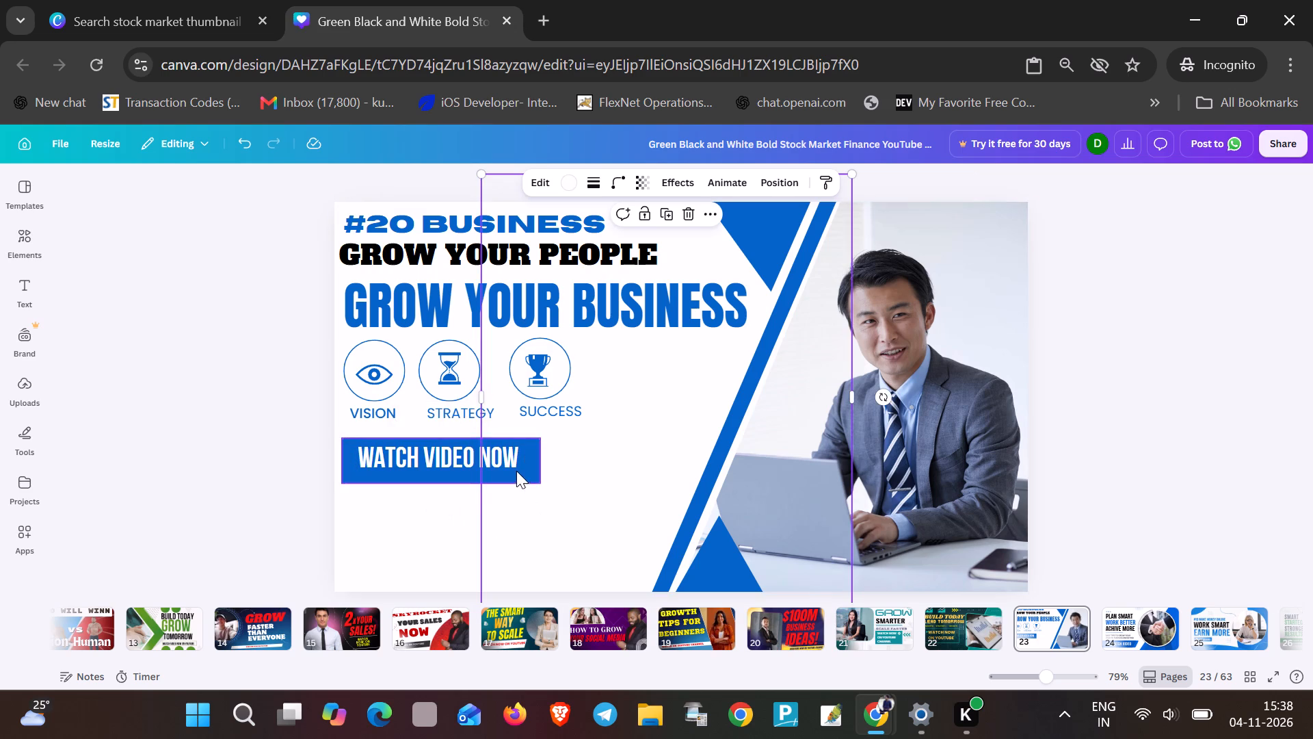
Set the WATCH VIDEO NOW text's font size to 42.9.
click(512, 460)
triple_click(508, 460)
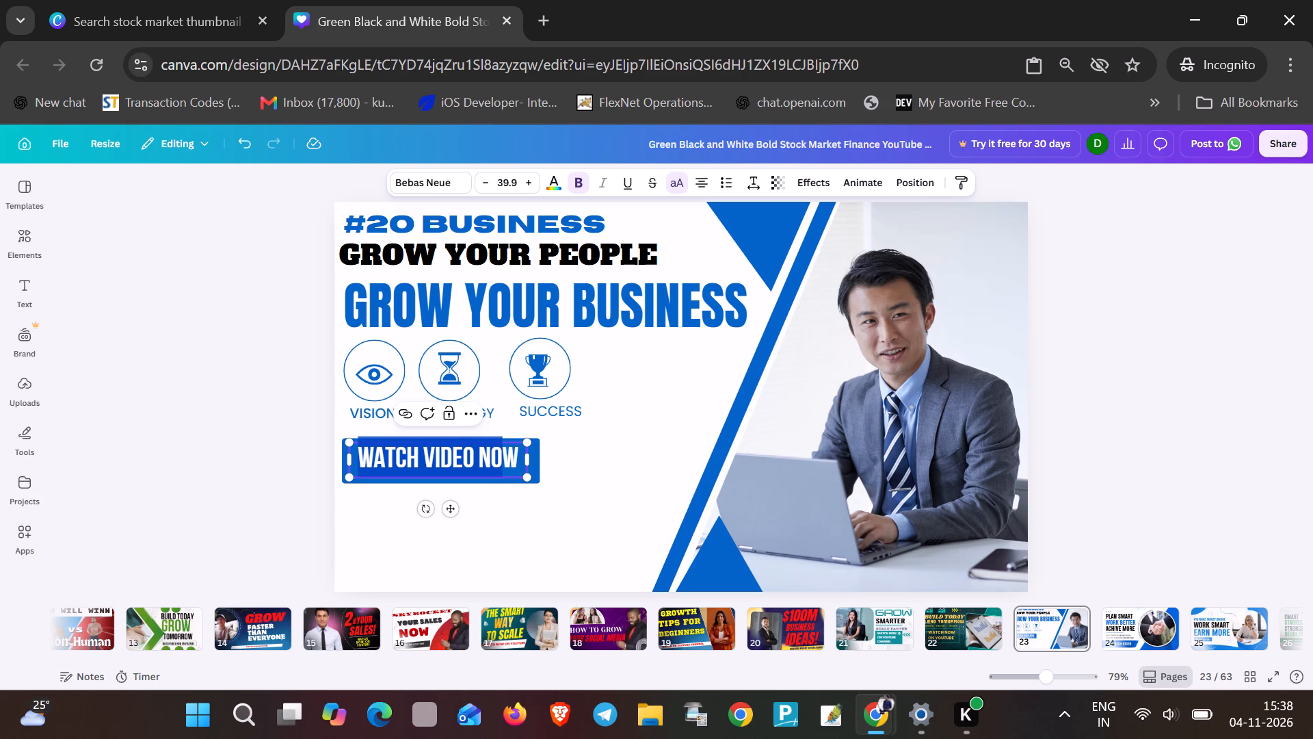
click(518, 452)
drag(518, 452, 373, 449)
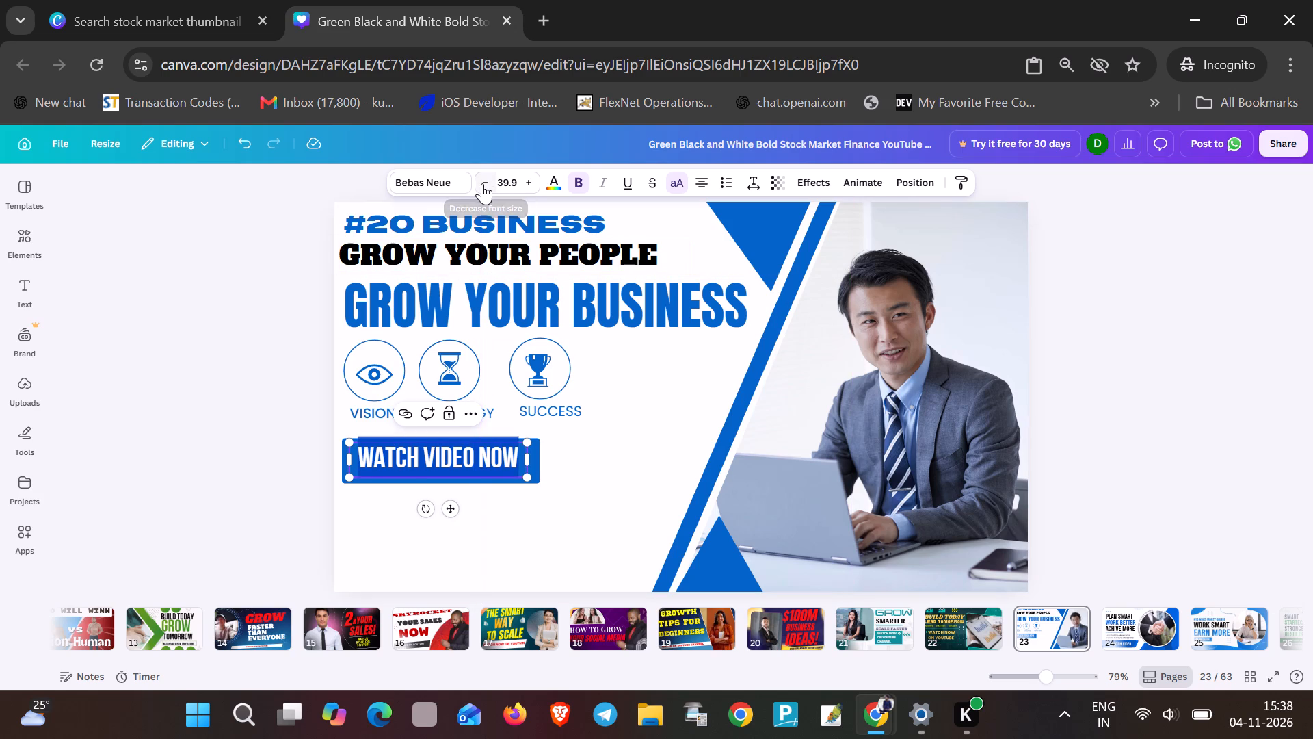
click(480, 183)
click(480, 183)
click(528, 187)
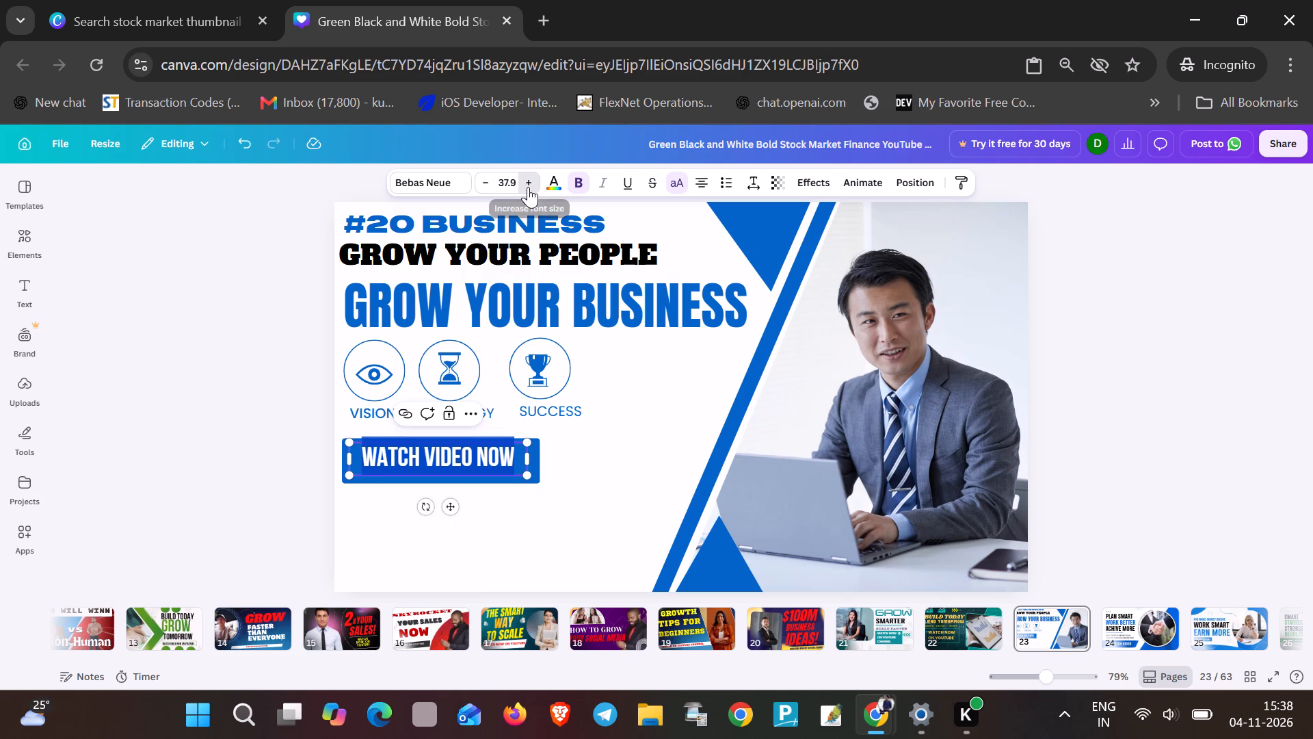
triple_click(528, 187)
click(525, 187)
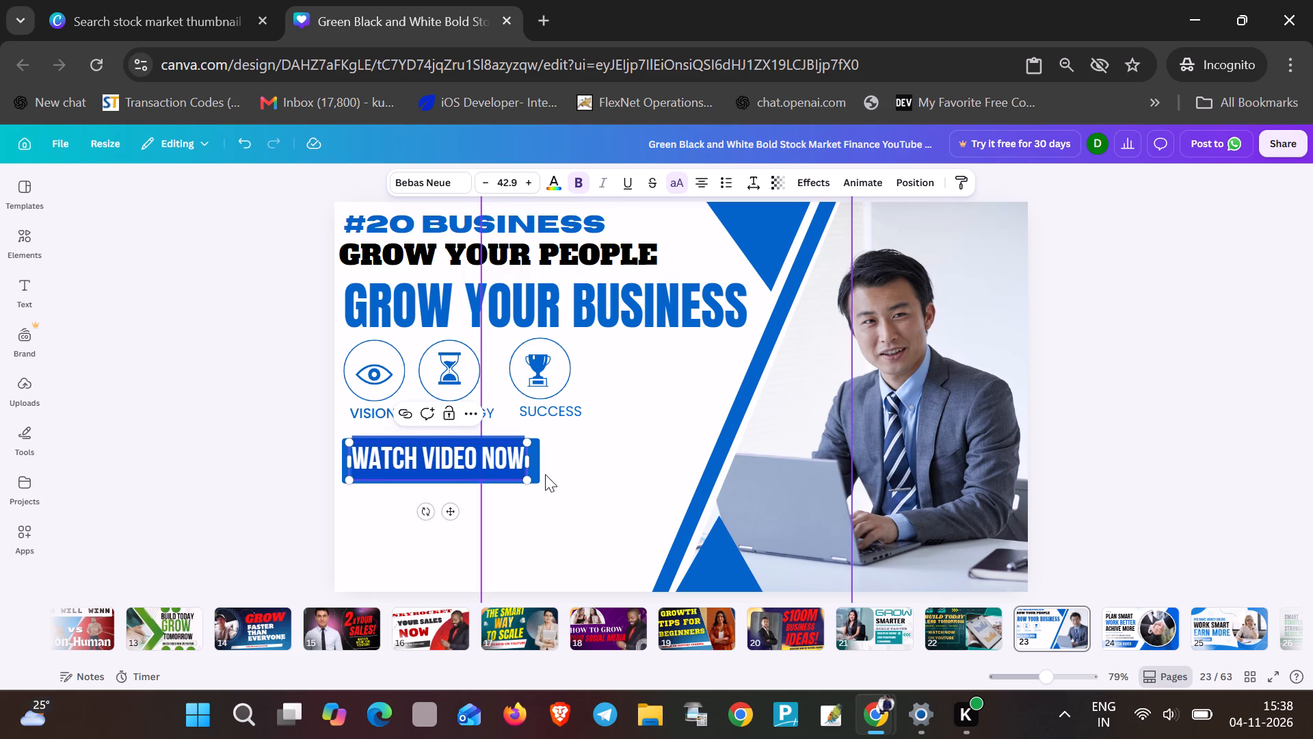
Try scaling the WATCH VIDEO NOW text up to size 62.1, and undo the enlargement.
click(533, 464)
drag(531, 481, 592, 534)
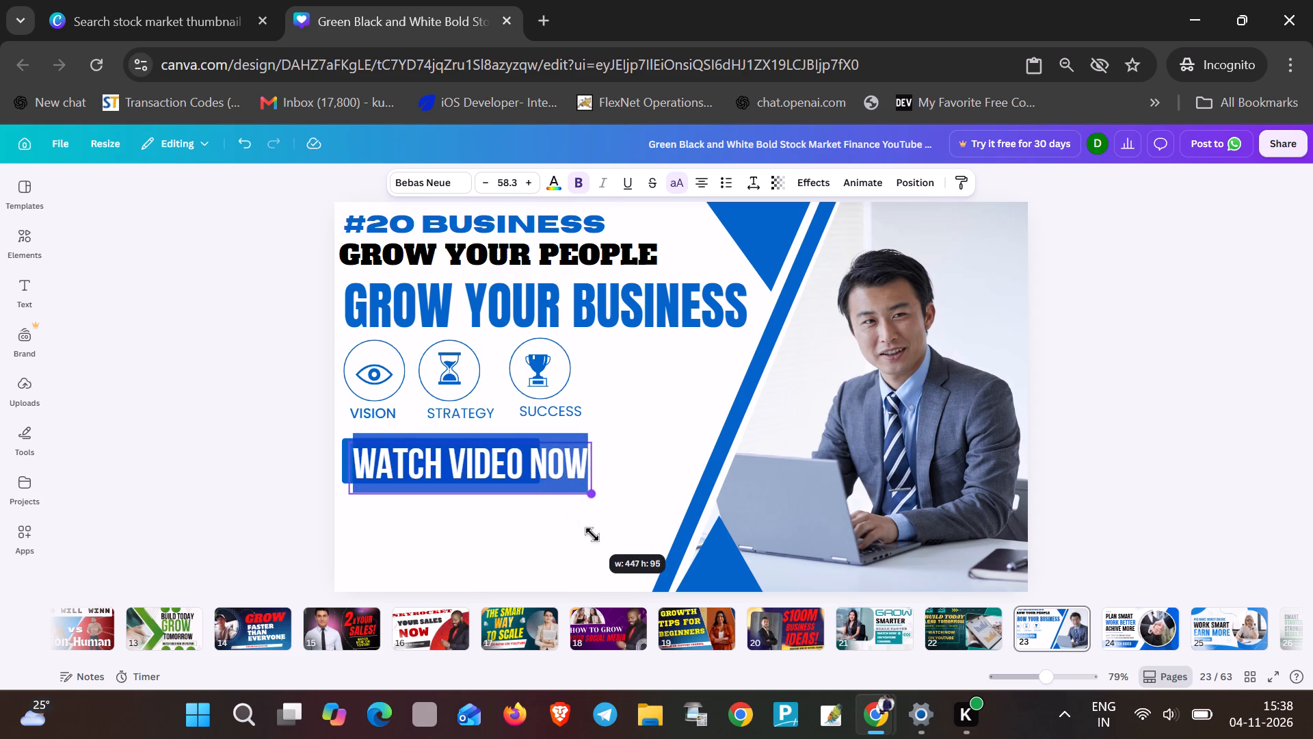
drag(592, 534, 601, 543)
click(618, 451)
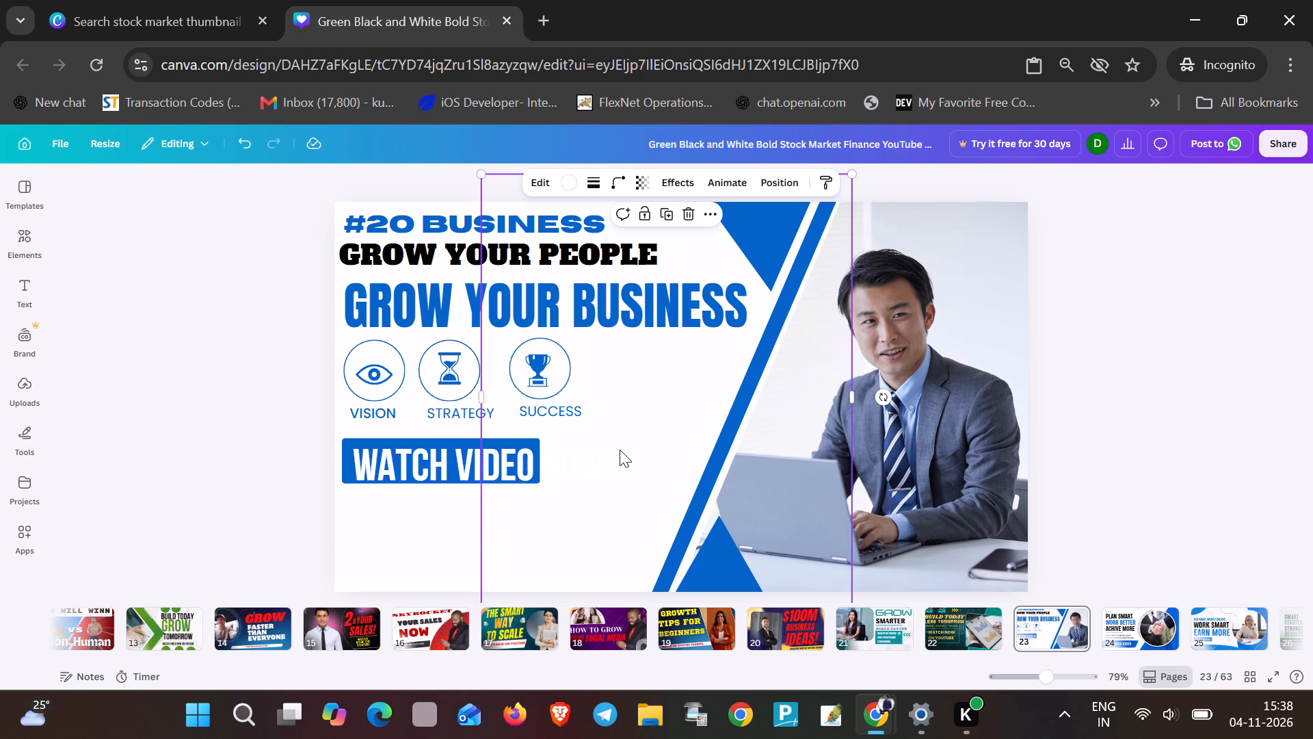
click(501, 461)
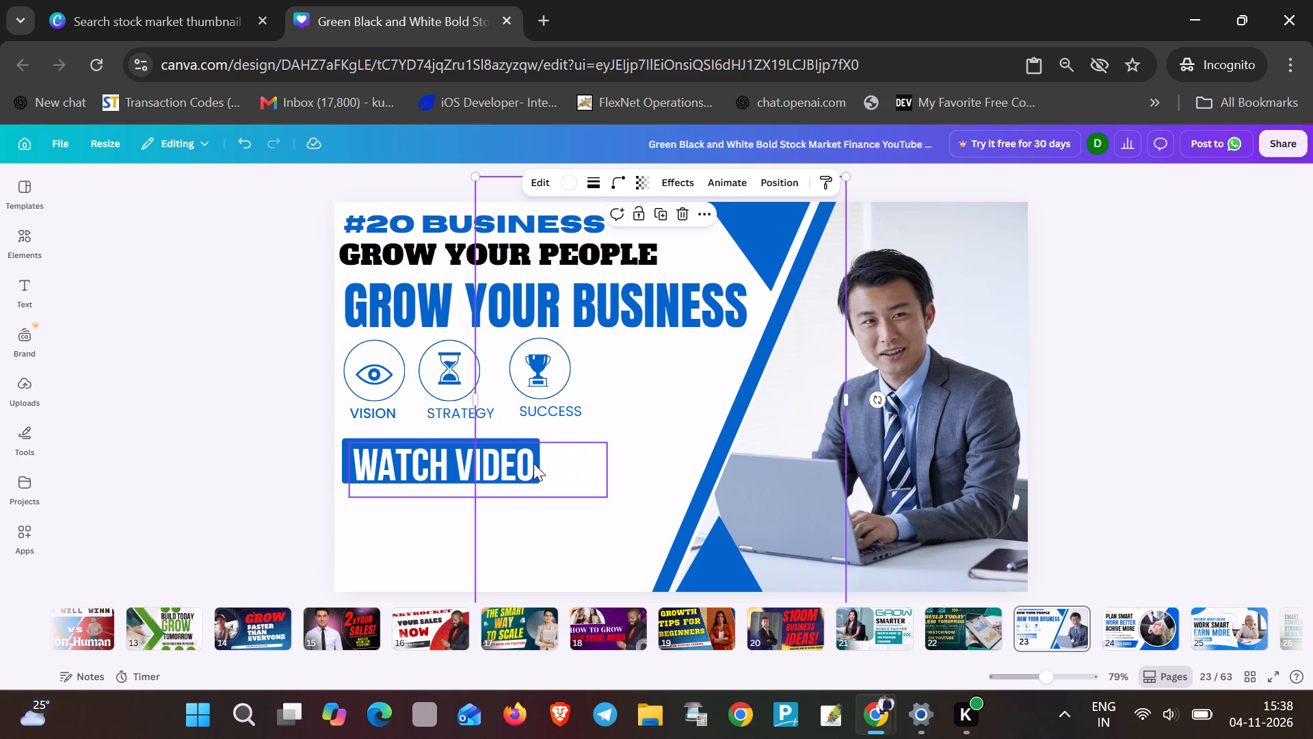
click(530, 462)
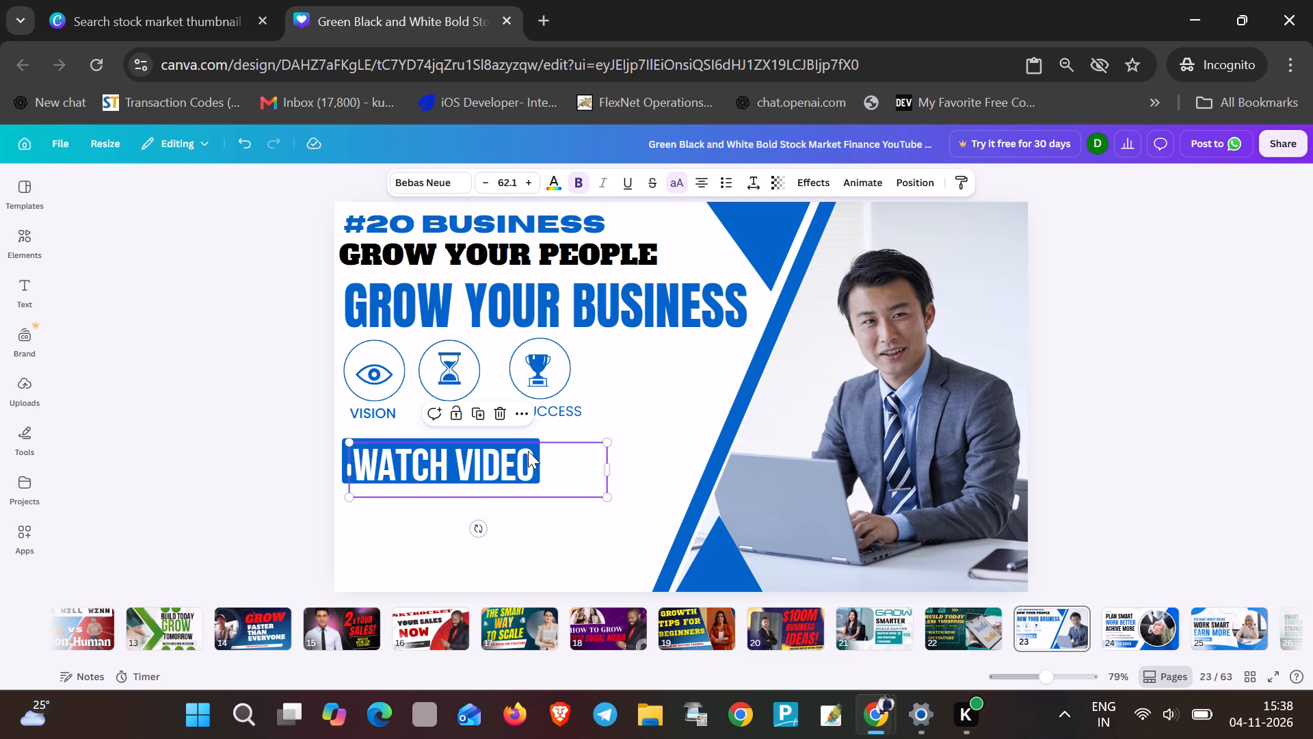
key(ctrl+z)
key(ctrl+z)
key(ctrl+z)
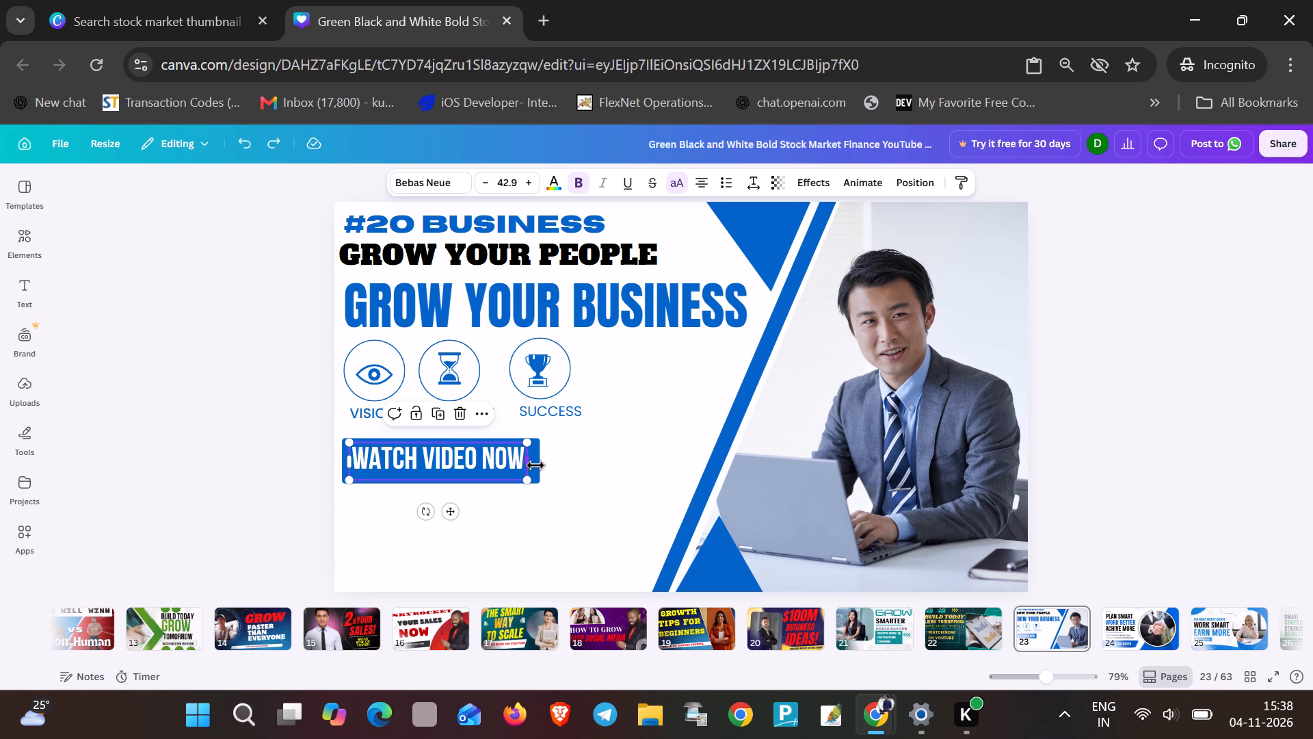
Widen the WATCH VIDEO NOW text box on both sides so the text sits centred on the blue rectangle.
drag(536, 459, 566, 462)
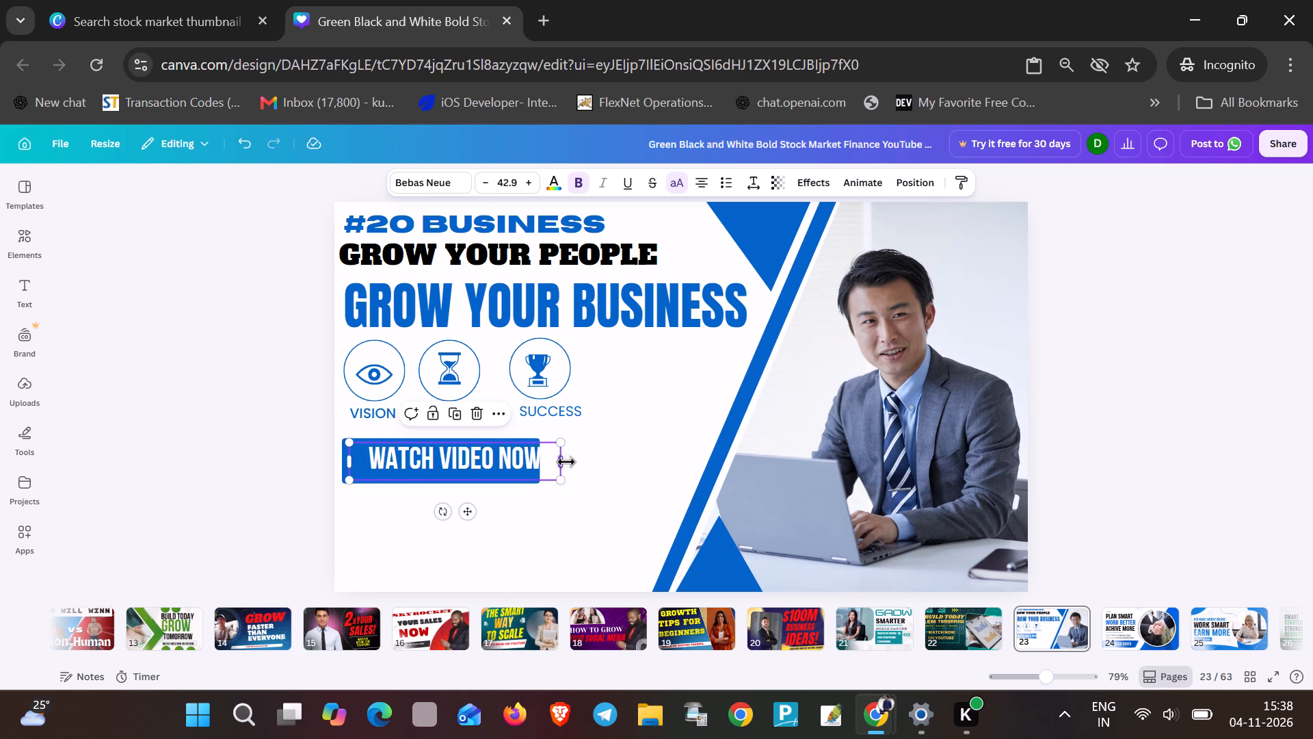
click(521, 482)
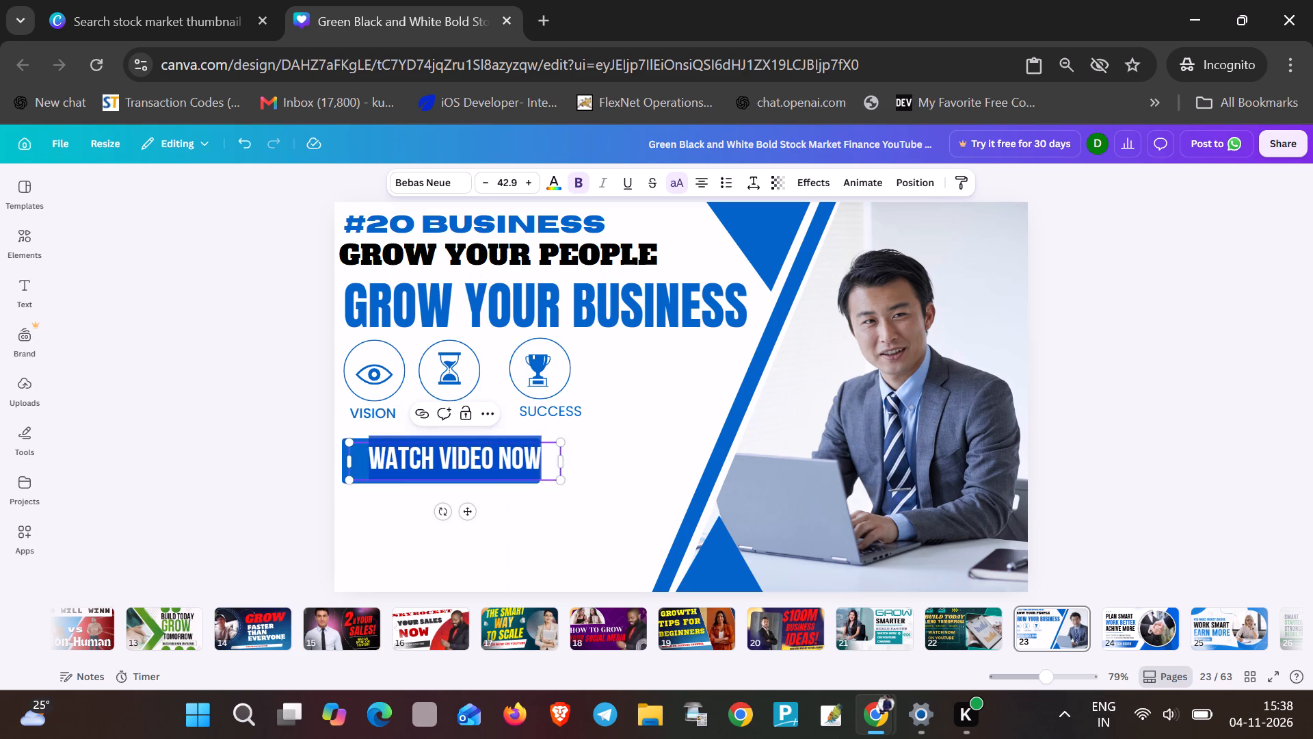
click(354, 458)
click(407, 457)
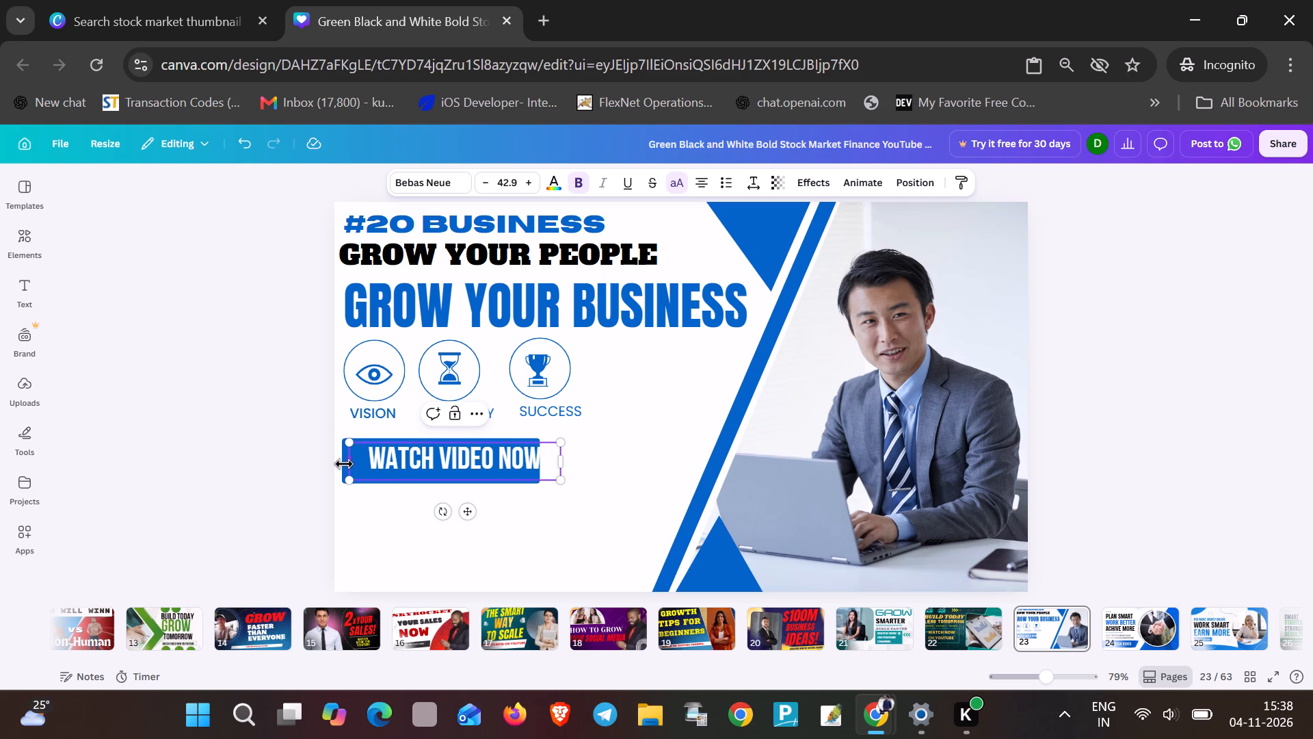
drag(344, 464, 320, 467)
click(488, 526)
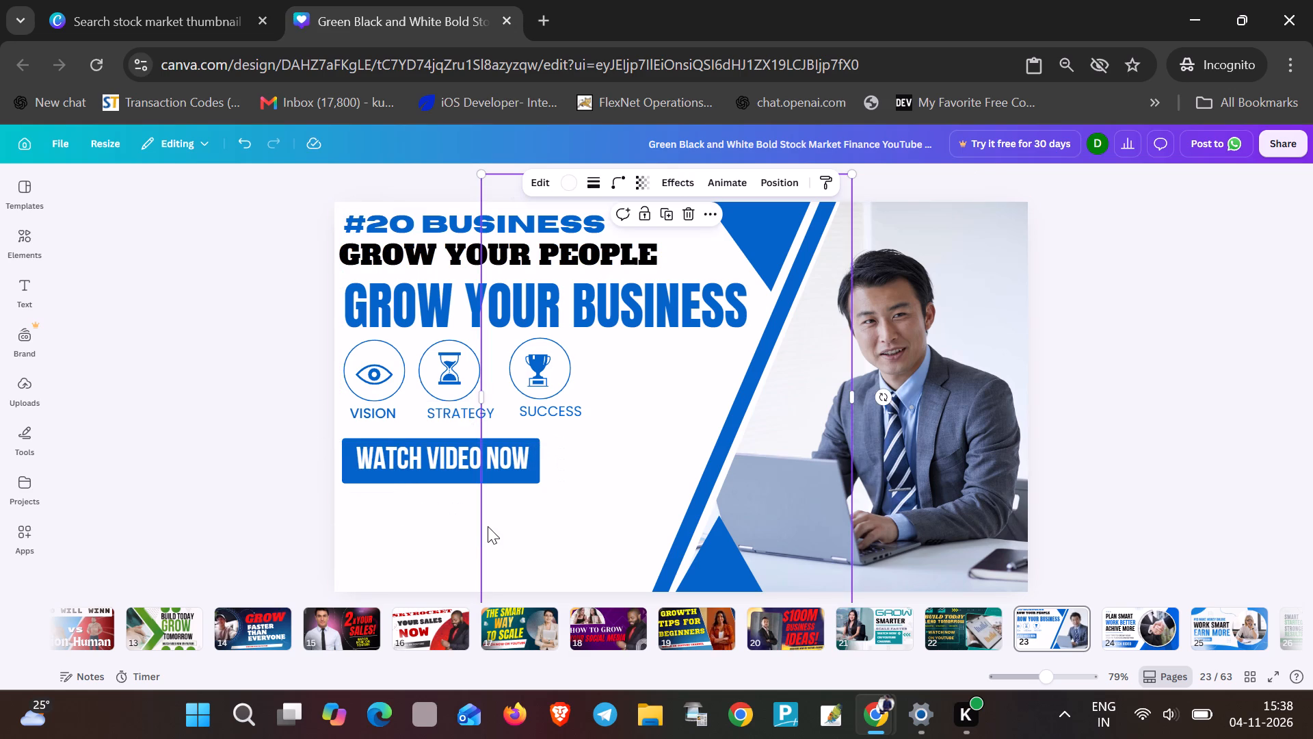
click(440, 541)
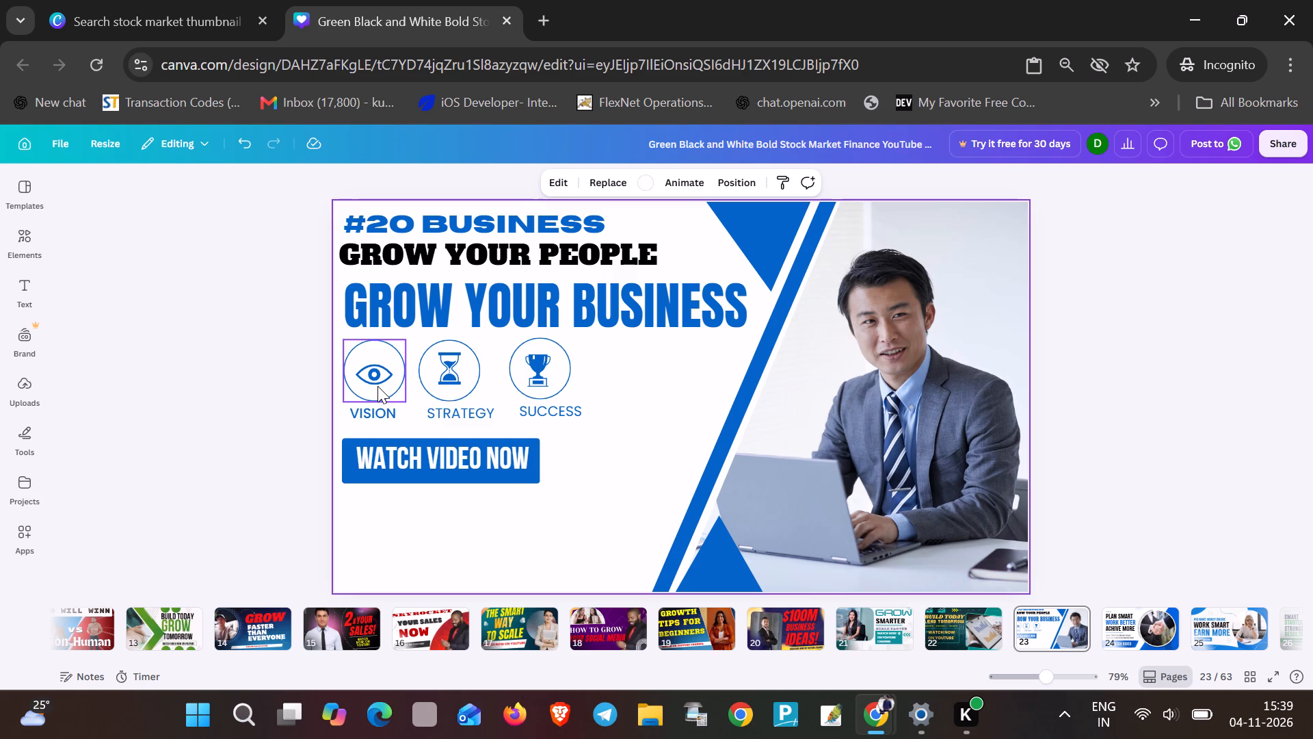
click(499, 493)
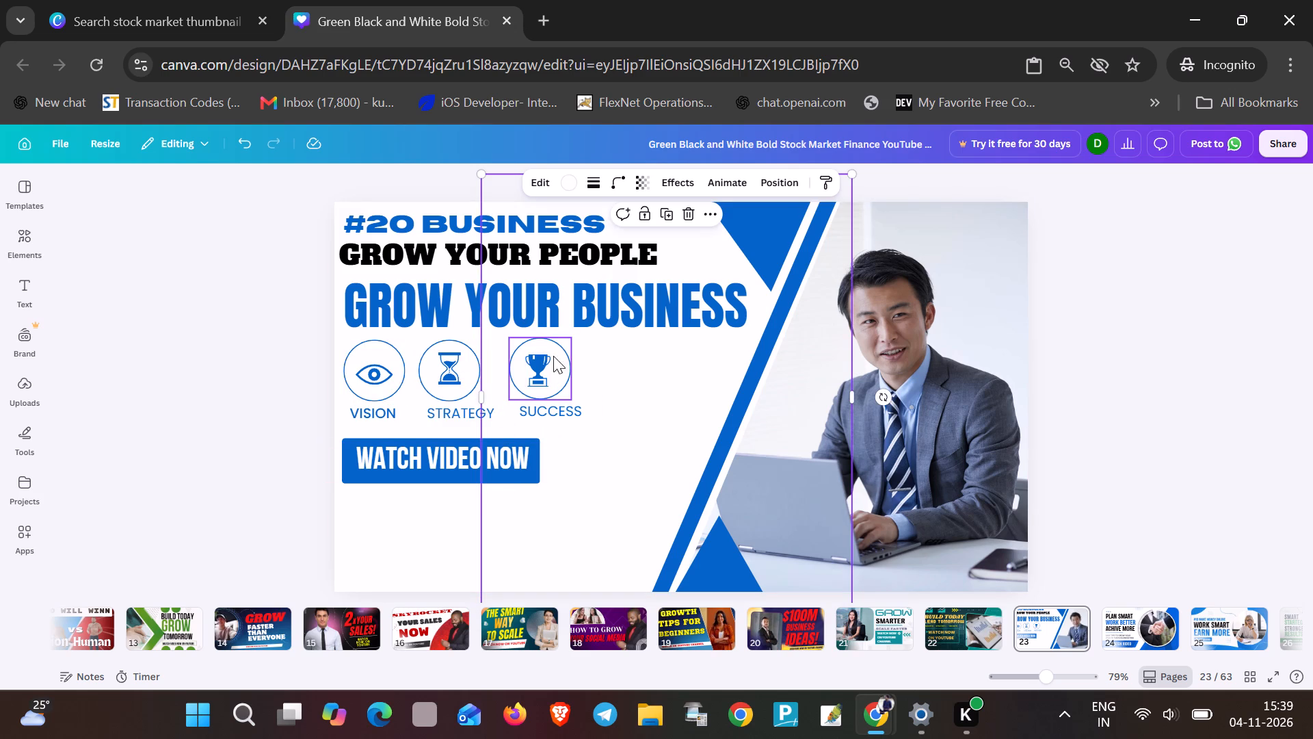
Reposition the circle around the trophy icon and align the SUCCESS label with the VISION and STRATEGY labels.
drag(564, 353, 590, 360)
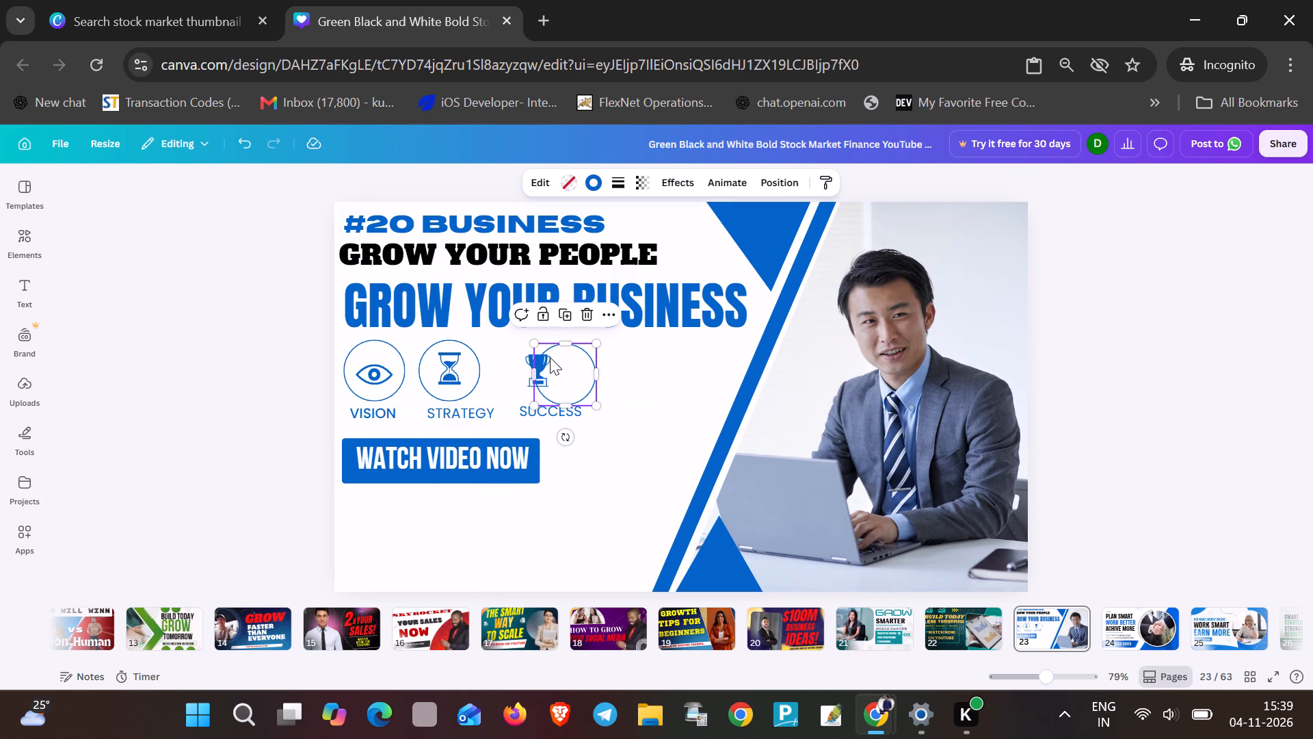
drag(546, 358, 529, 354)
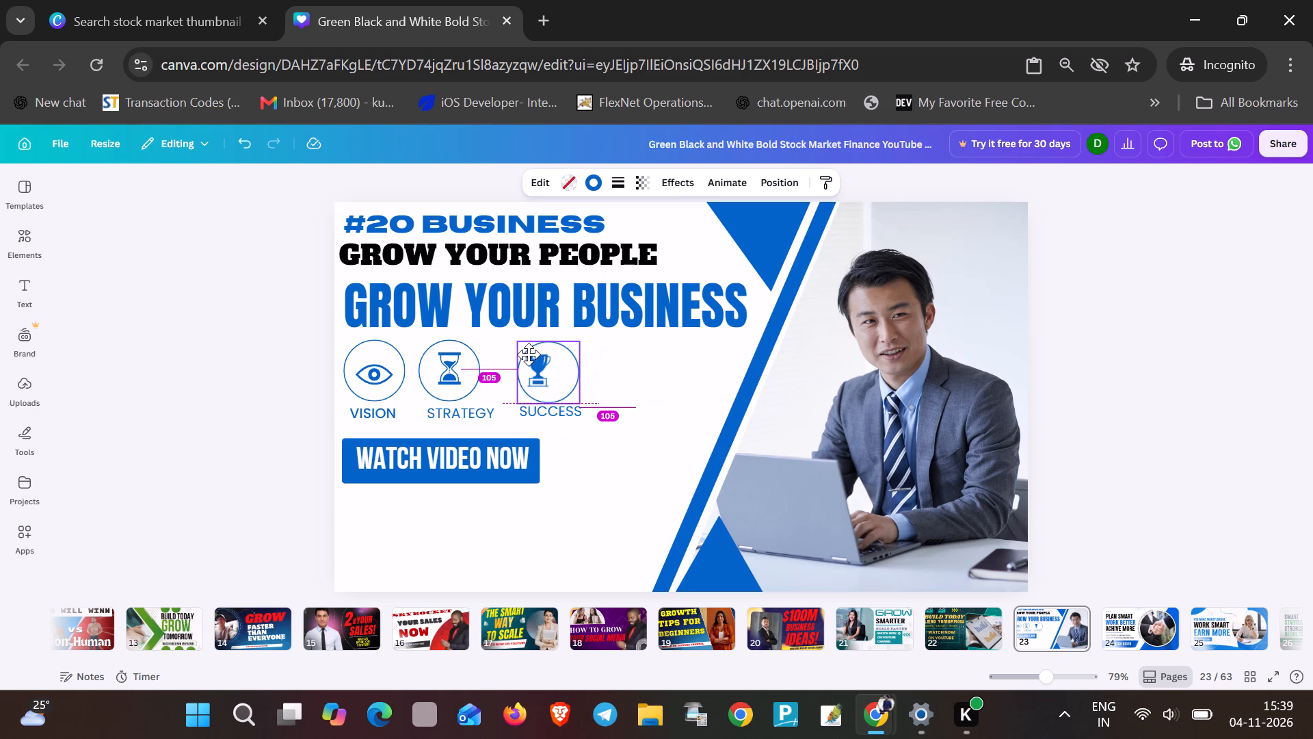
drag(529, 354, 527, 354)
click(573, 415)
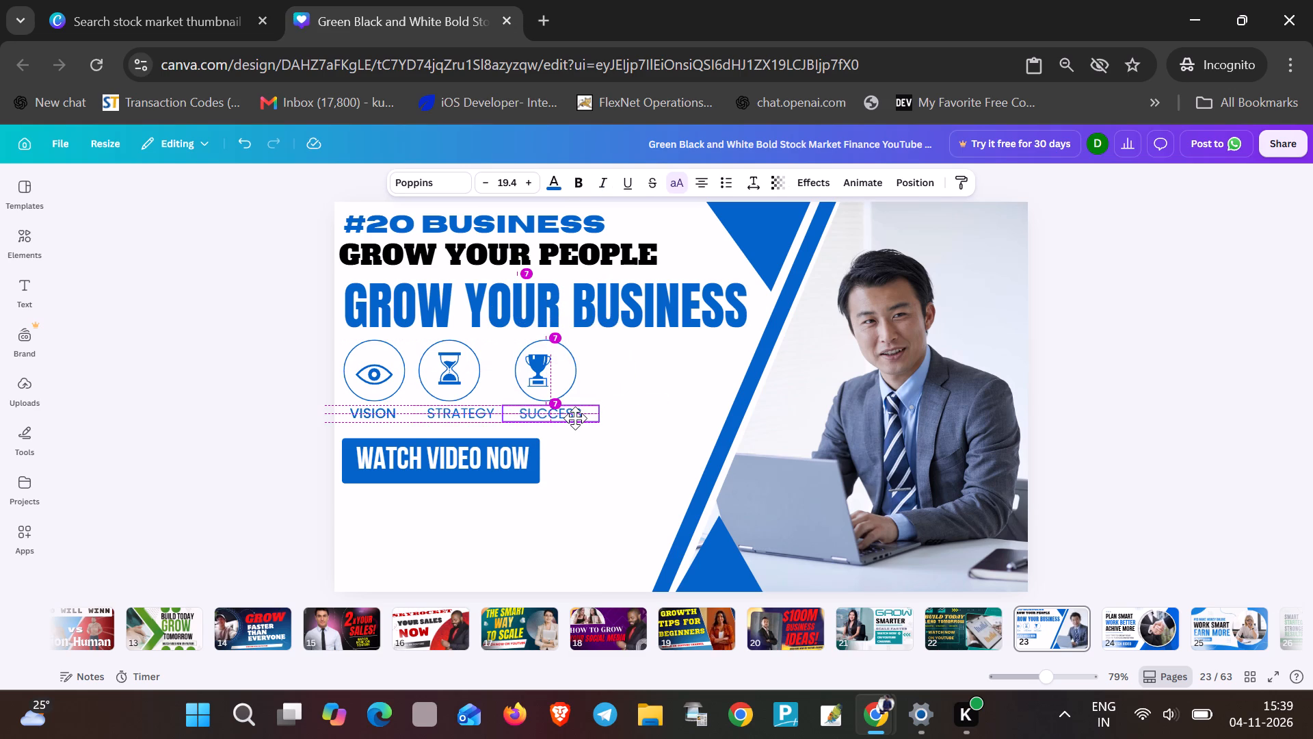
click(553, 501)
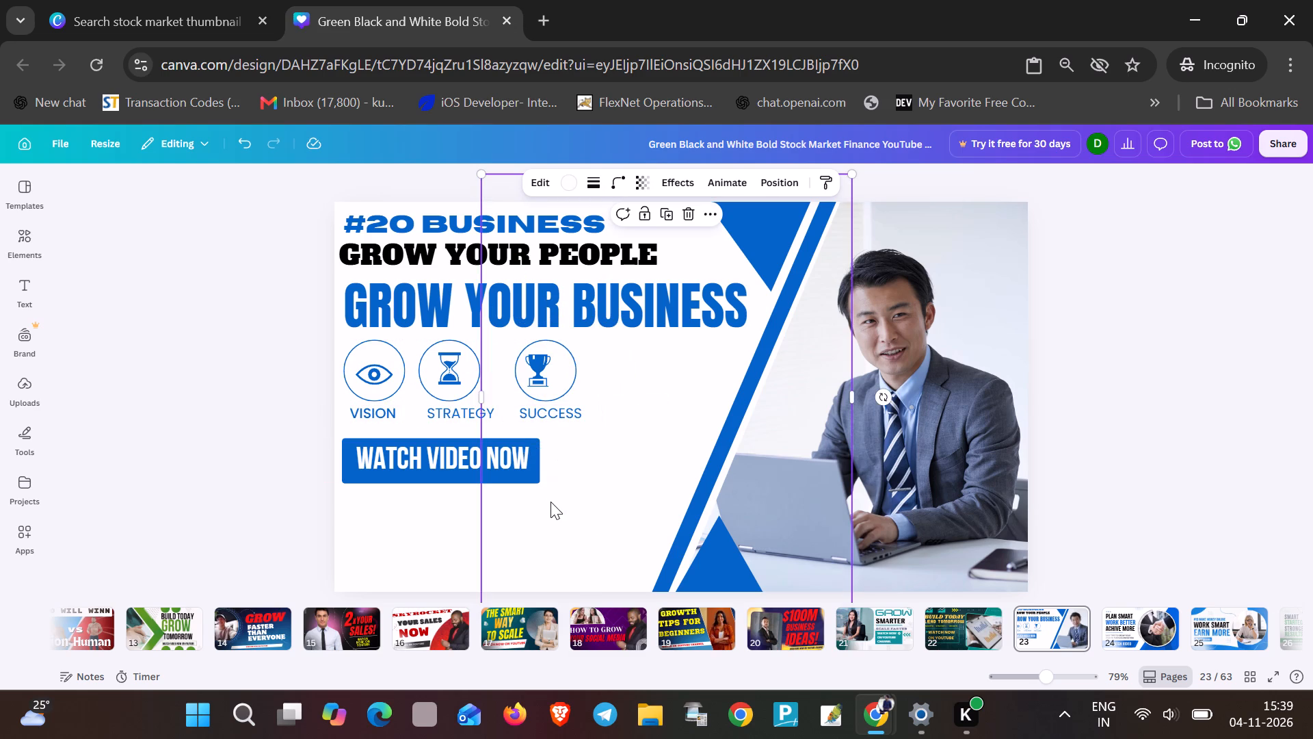
Move the WATCH VIDEO NOW text and its blue rectangle down near the bottom edge of the thumbnail.
click(503, 472)
click(501, 508)
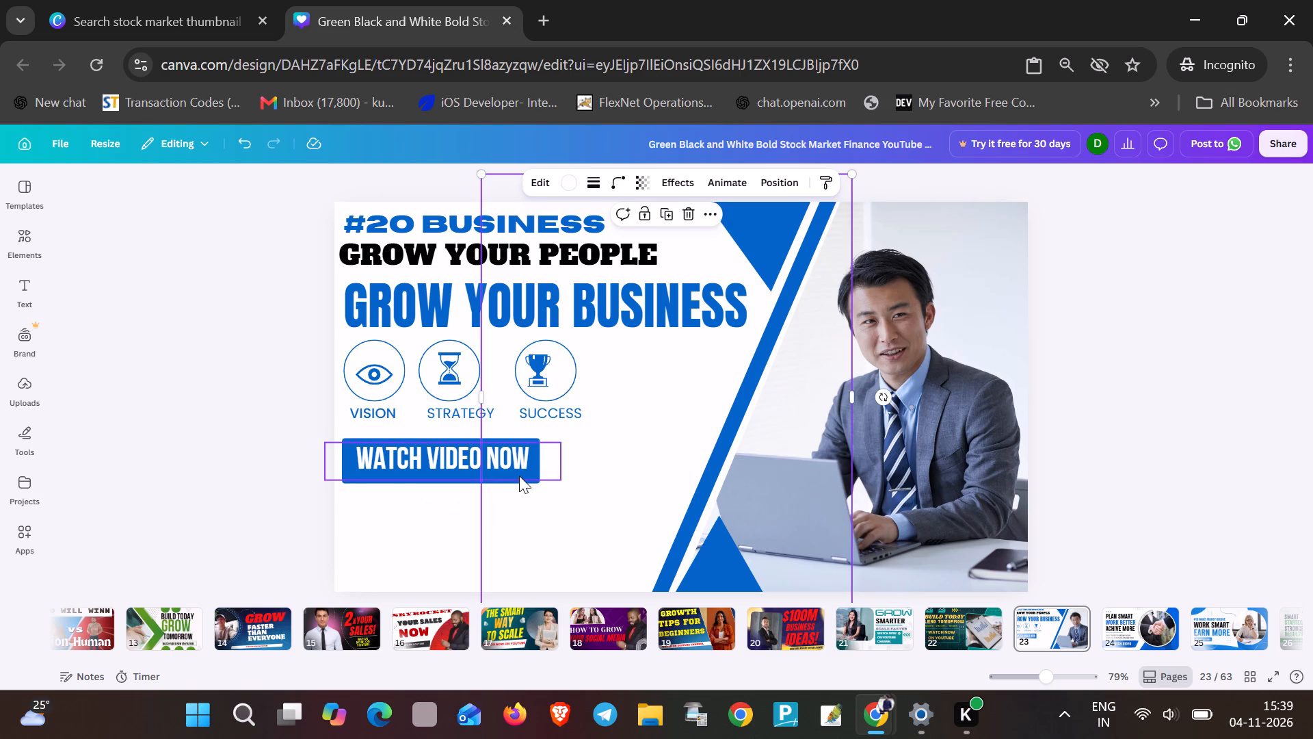
click(568, 482)
drag(353, 457, 350, 457)
drag(350, 457, 364, 523)
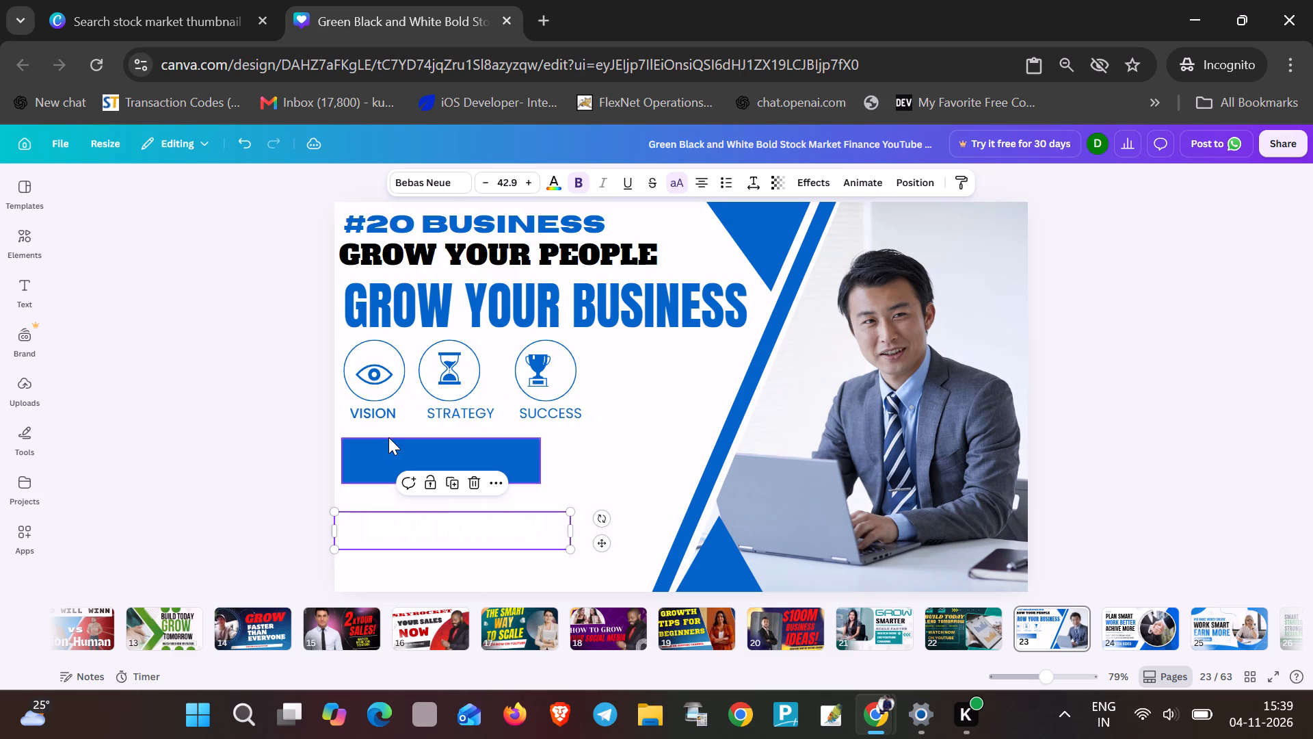
drag(398, 450, 410, 521)
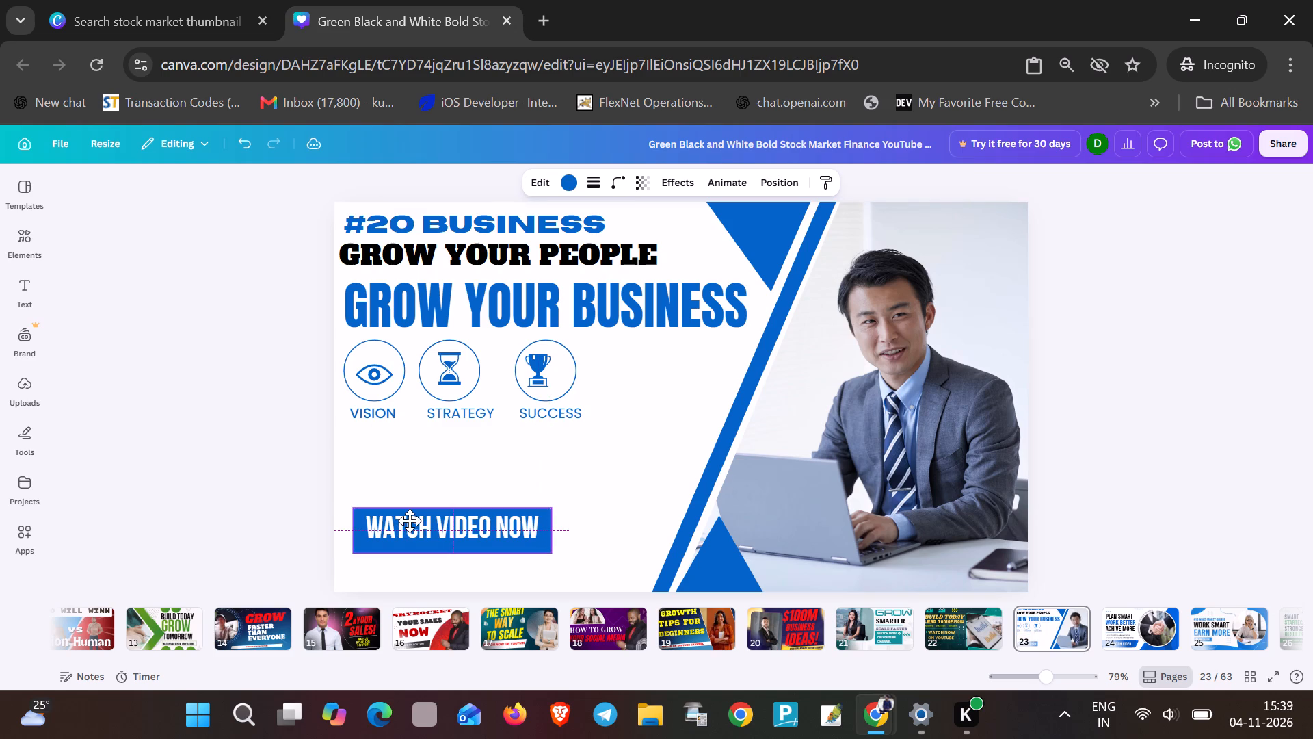
drag(410, 521, 411, 519)
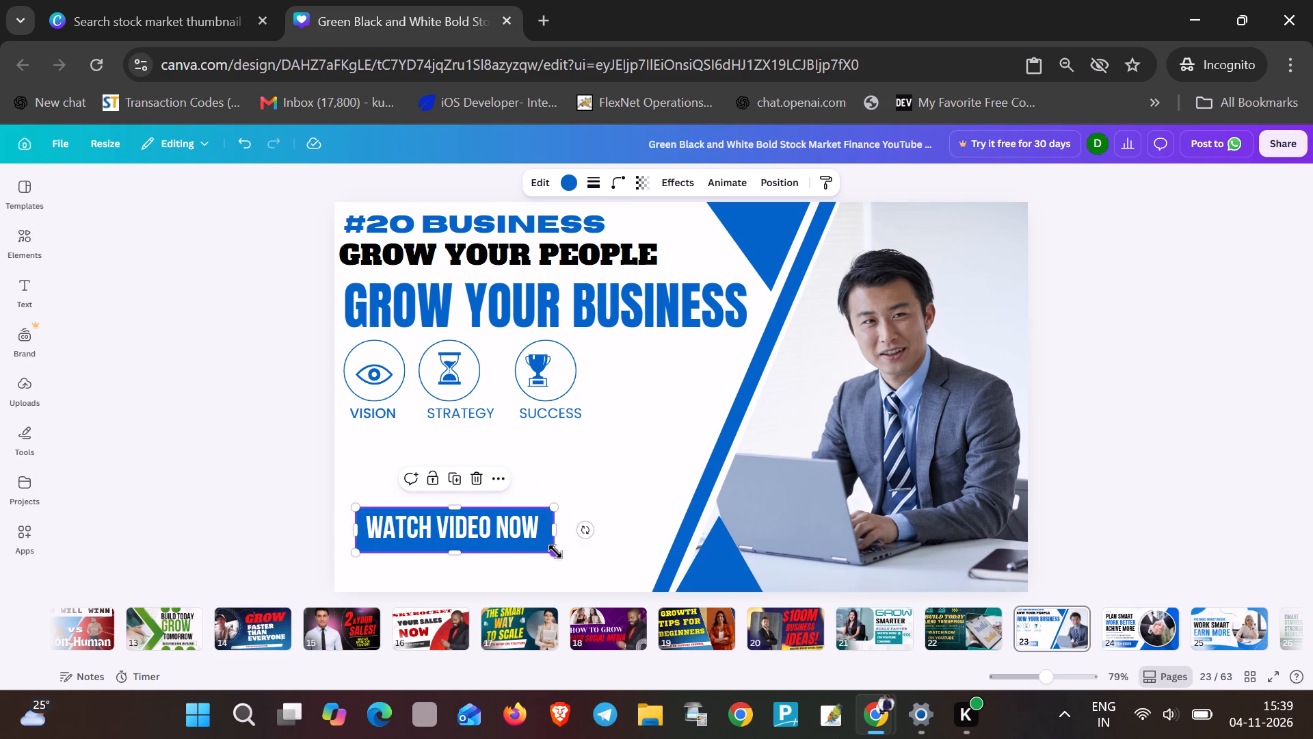
Enlarge the blue button rectangle to about 487 wide and 151 high.
drag(555, 552, 621, 588)
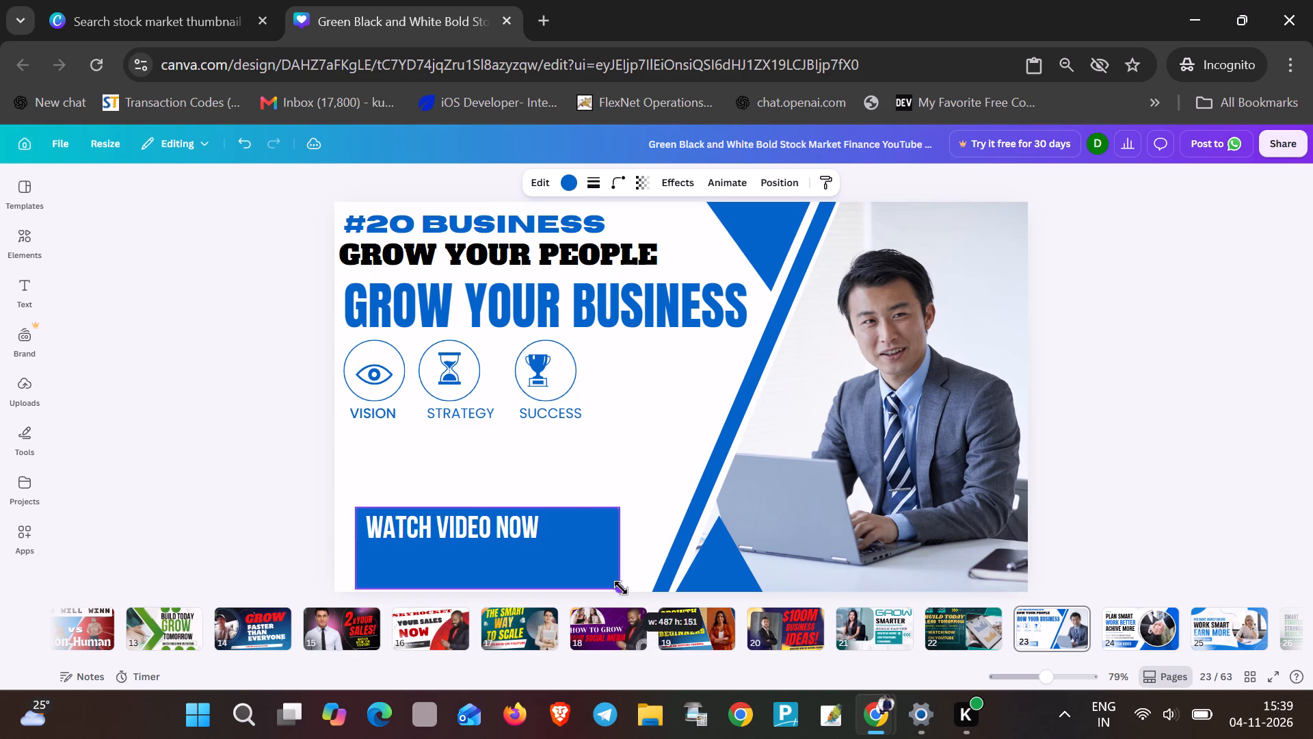
drag(621, 588, 621, 586)
Extend the button text to read WATCH VIDEO NOW ON YOUTUBE.
double_click(562, 540)
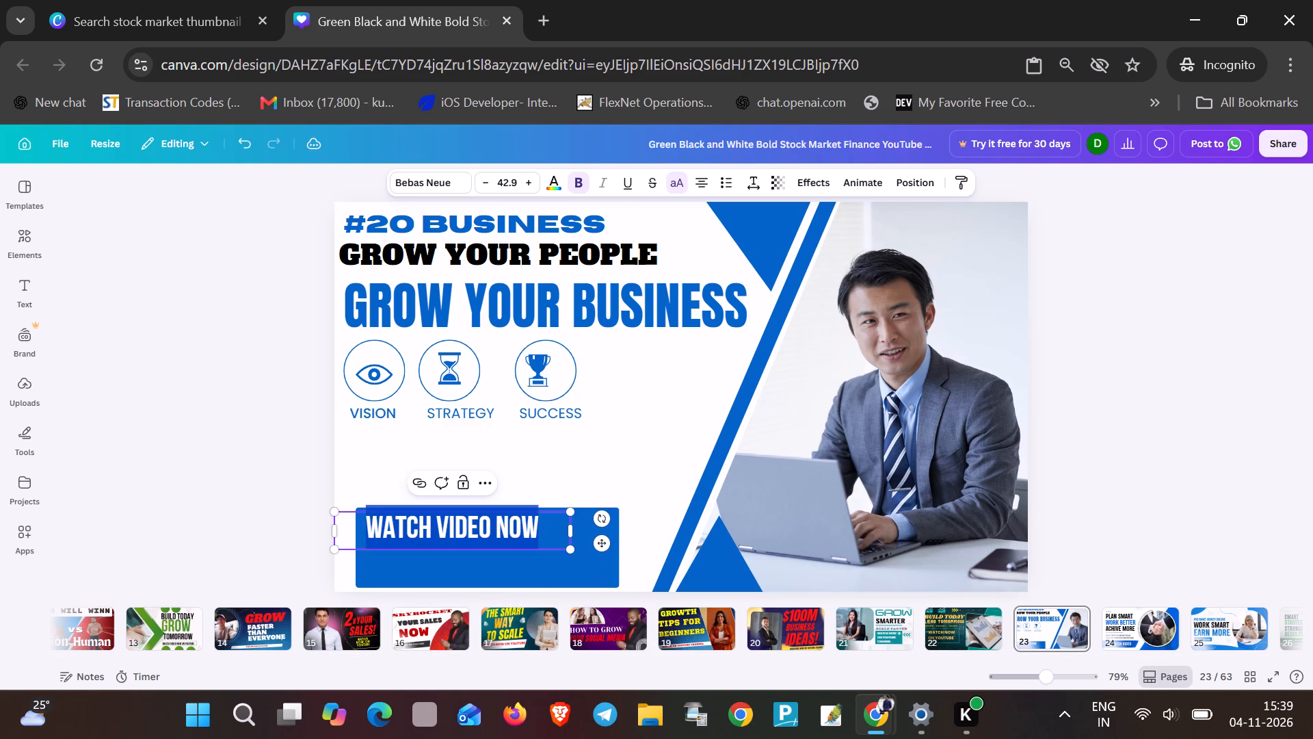
click(553, 534)
key(space)
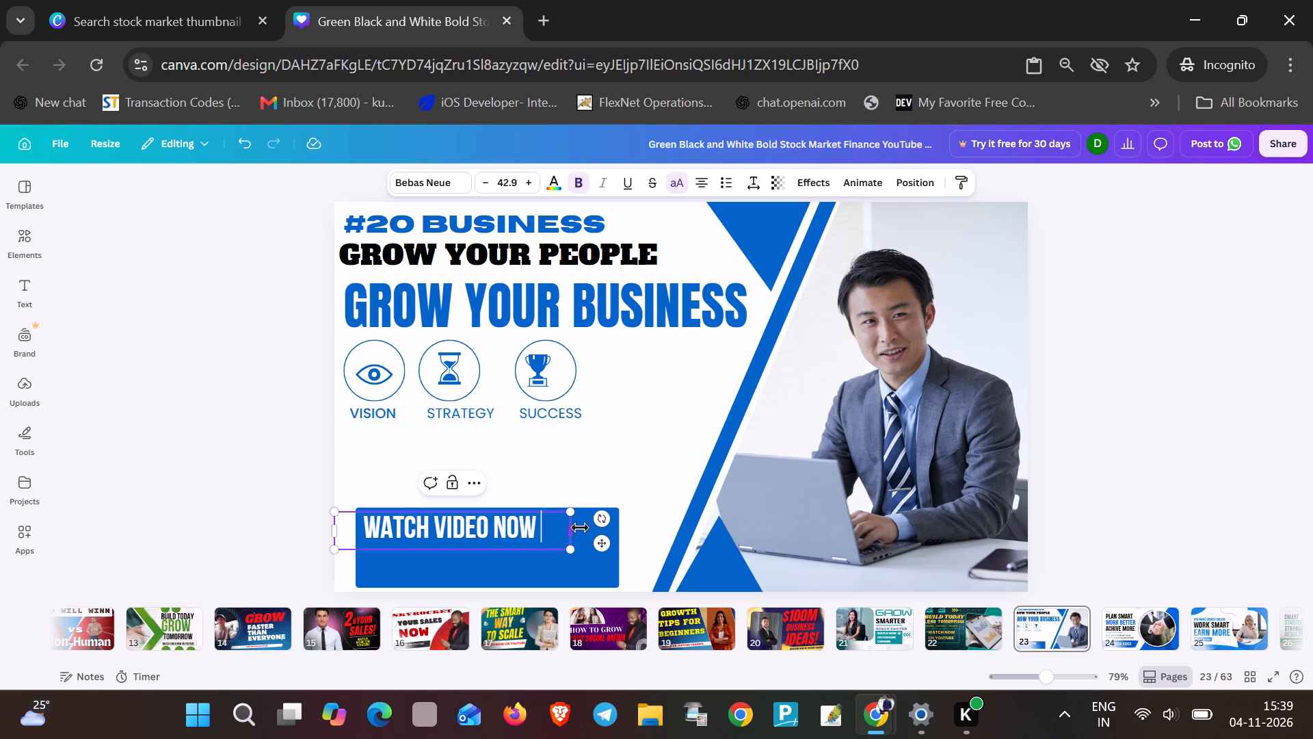
text(youtube)
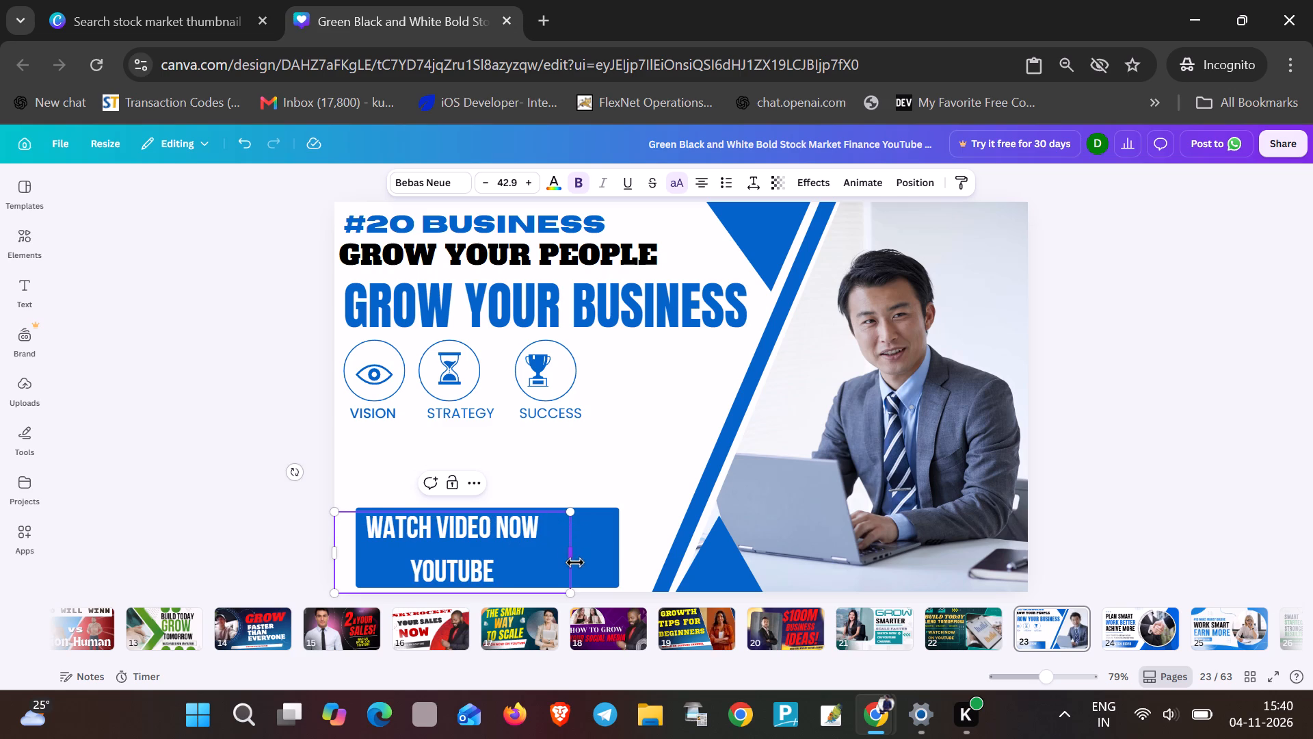
click(552, 520)
key(space)
text(on)
key(space)
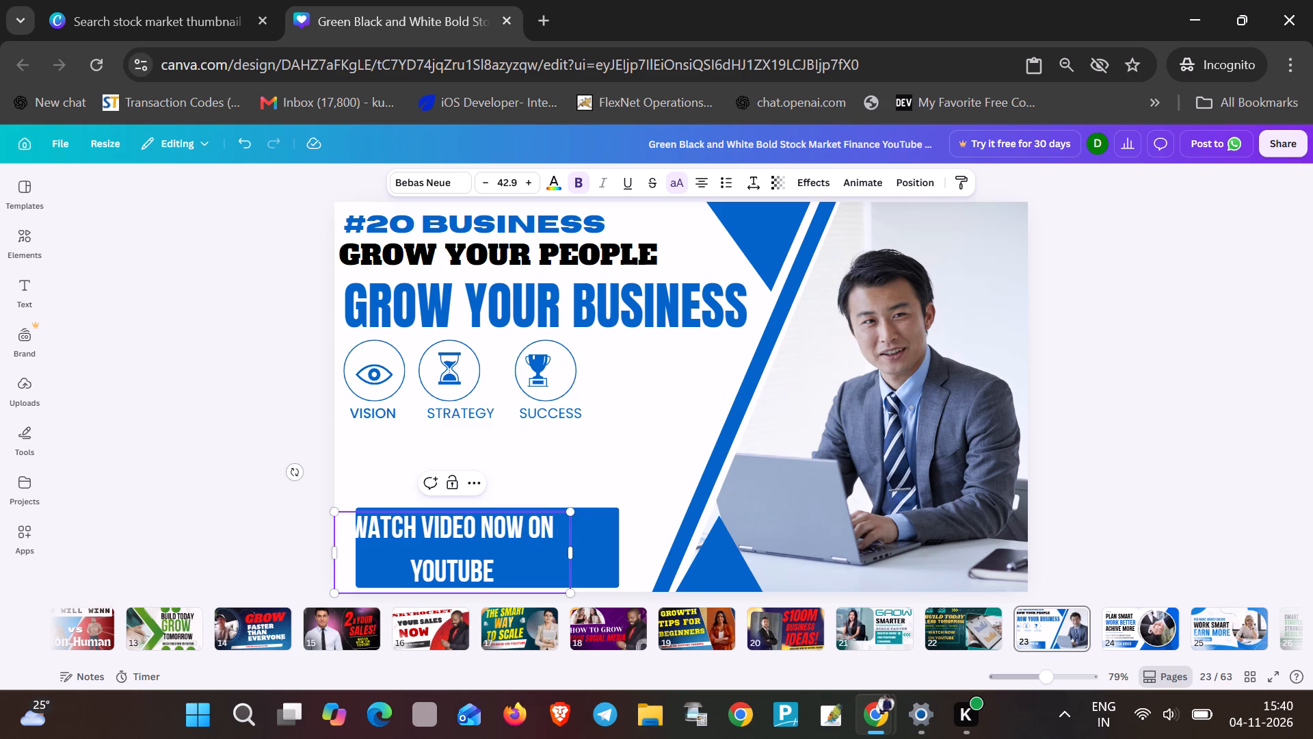
Move the WATCH VIDEO NOW ON YOUTUBE text so it sits centred on the enlarged blue rectangle.
click(536, 486)
click(451, 523)
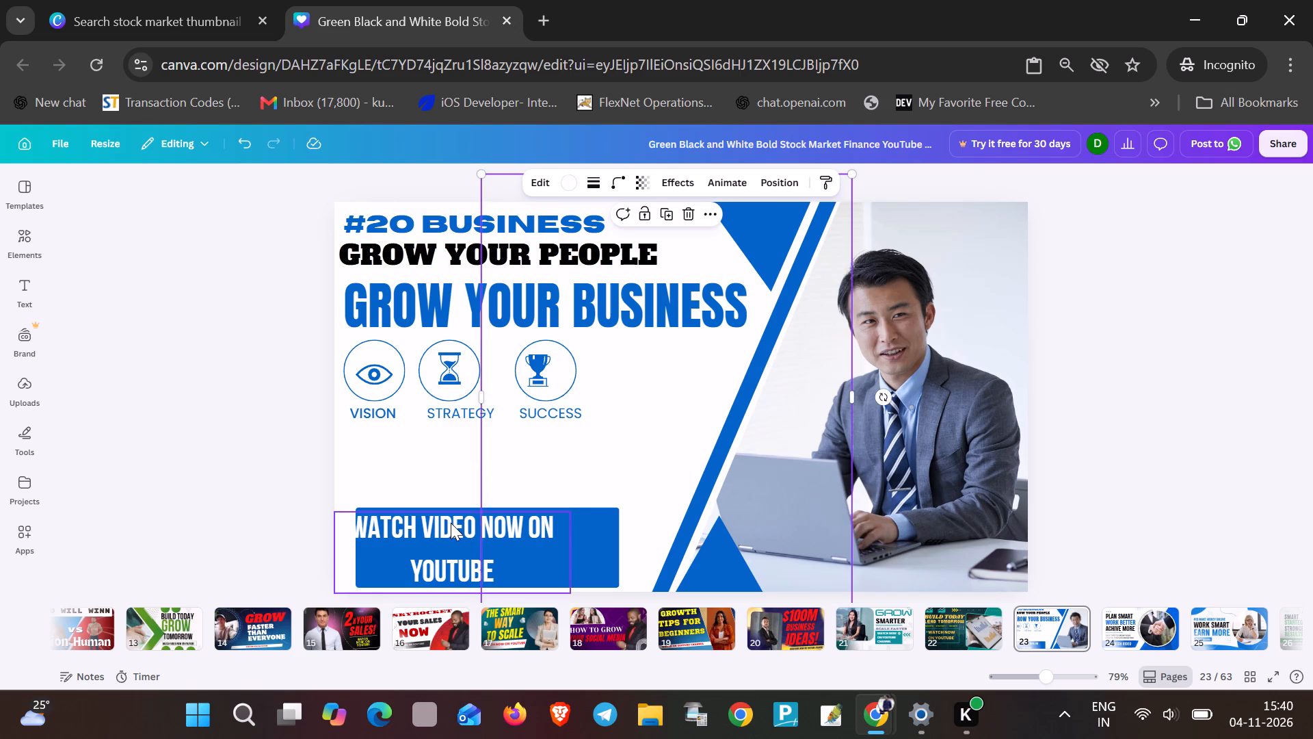
drag(447, 523, 477, 526)
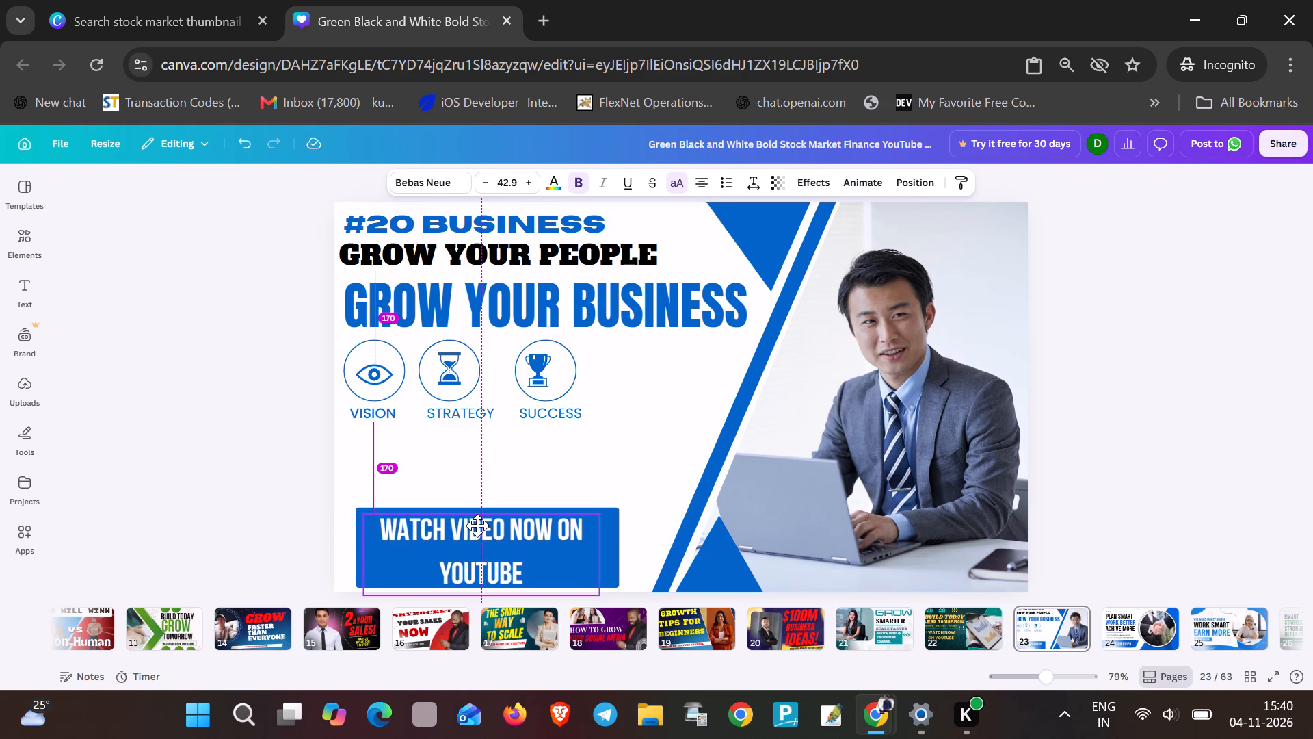
drag(477, 526, 477, 523)
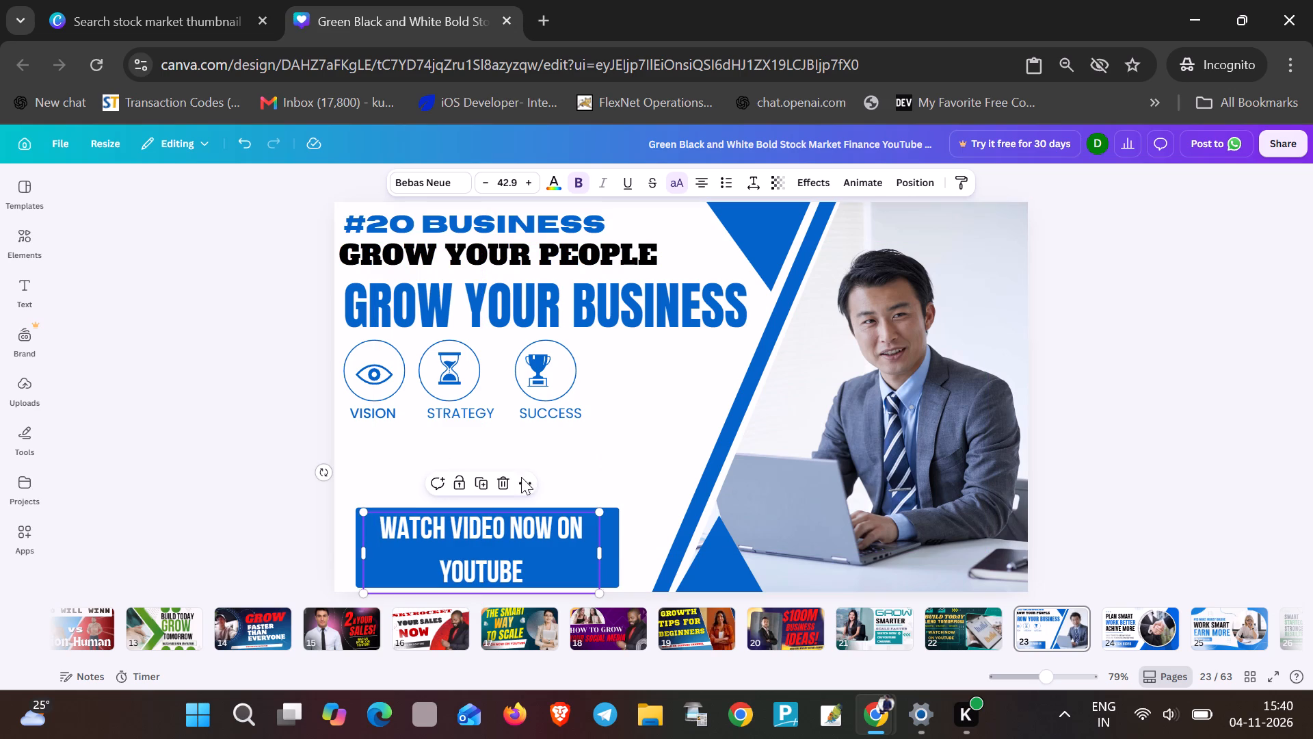
click(366, 446)
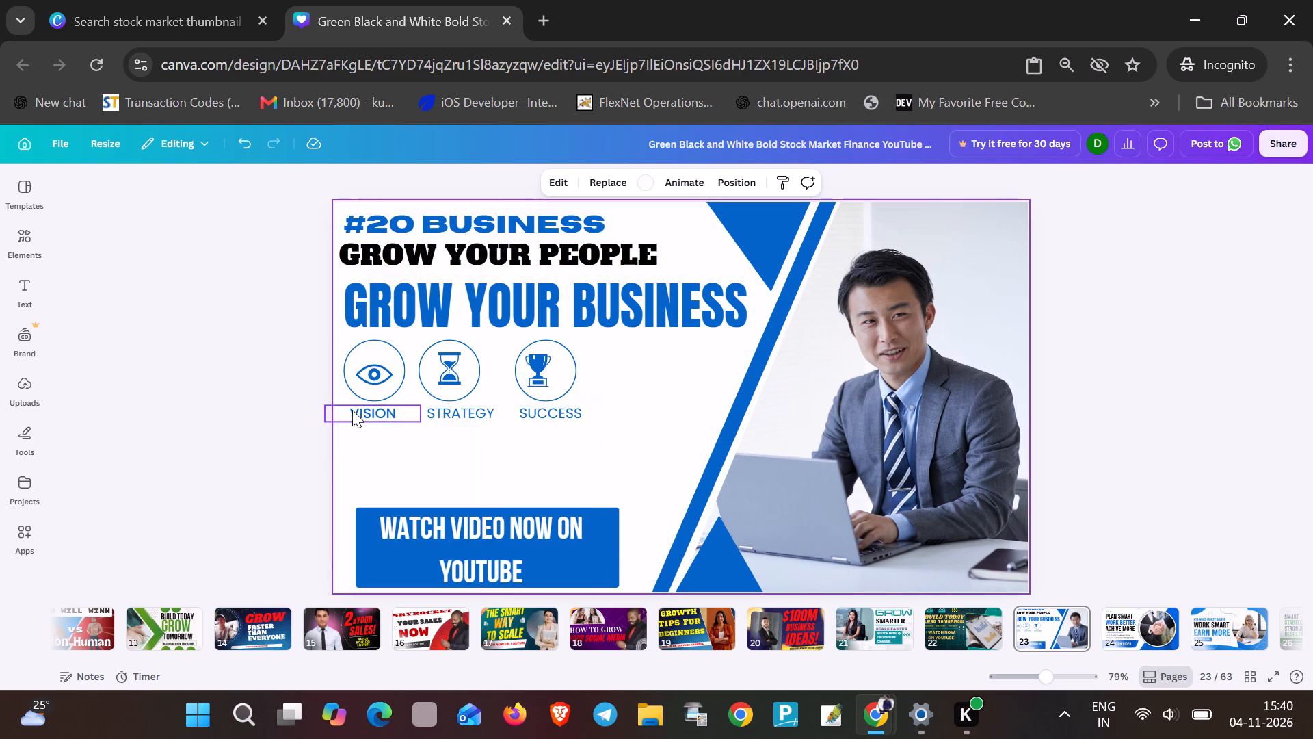
Move the SUCCESS label, its circle and the trophy icon down into the space above the blue button.
drag(546, 413, 553, 444)
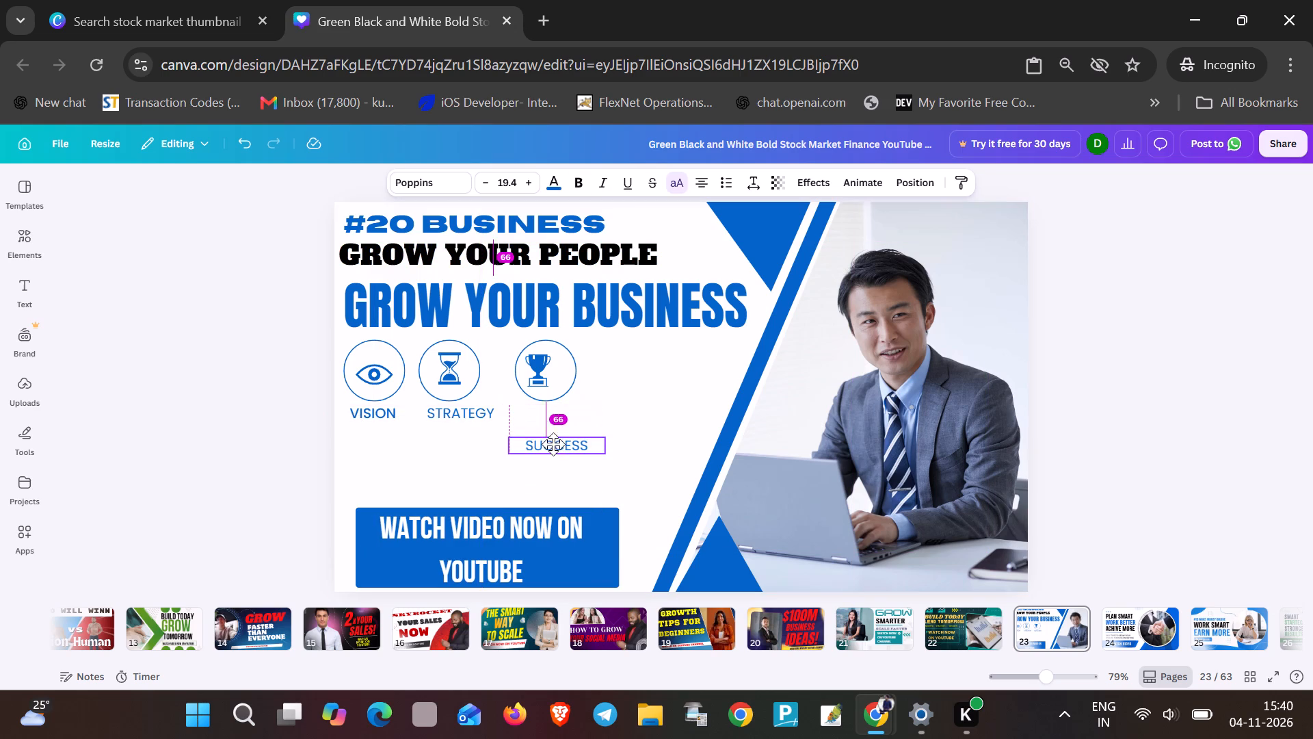
drag(553, 444, 555, 449)
drag(562, 371, 574, 404)
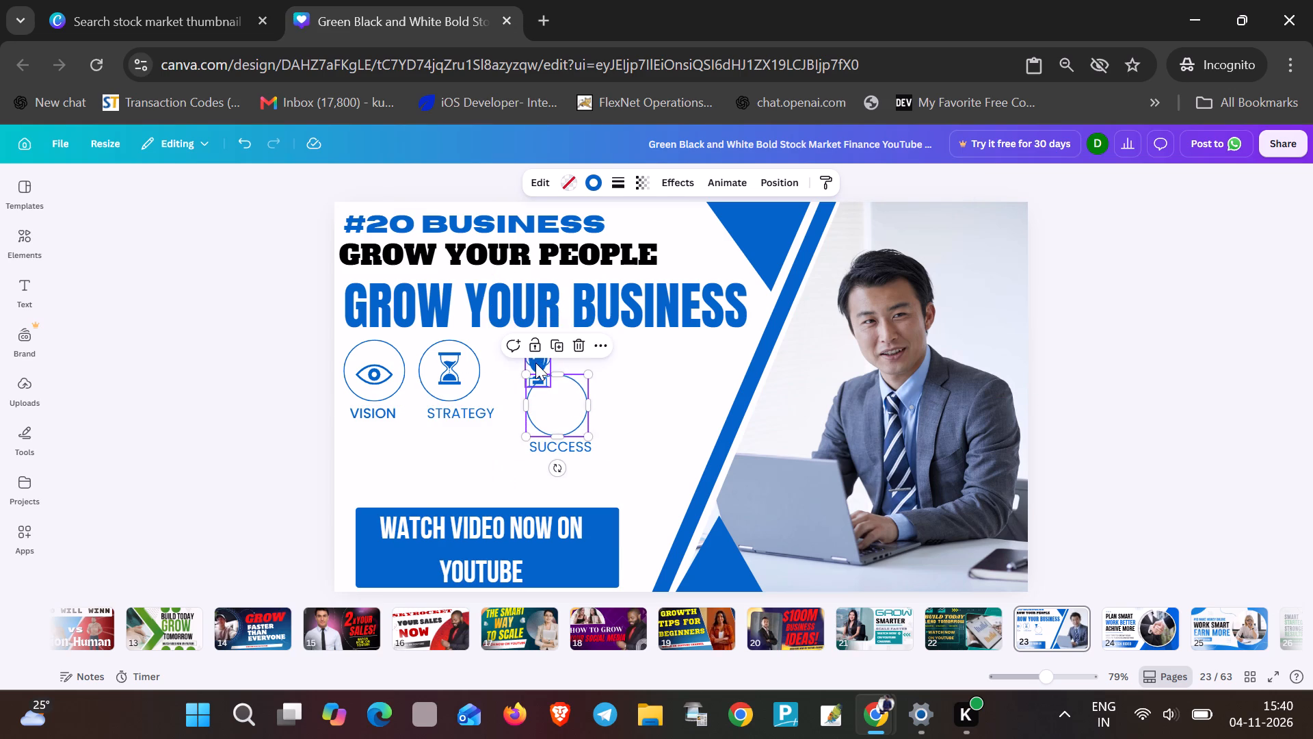
drag(534, 362, 552, 396)
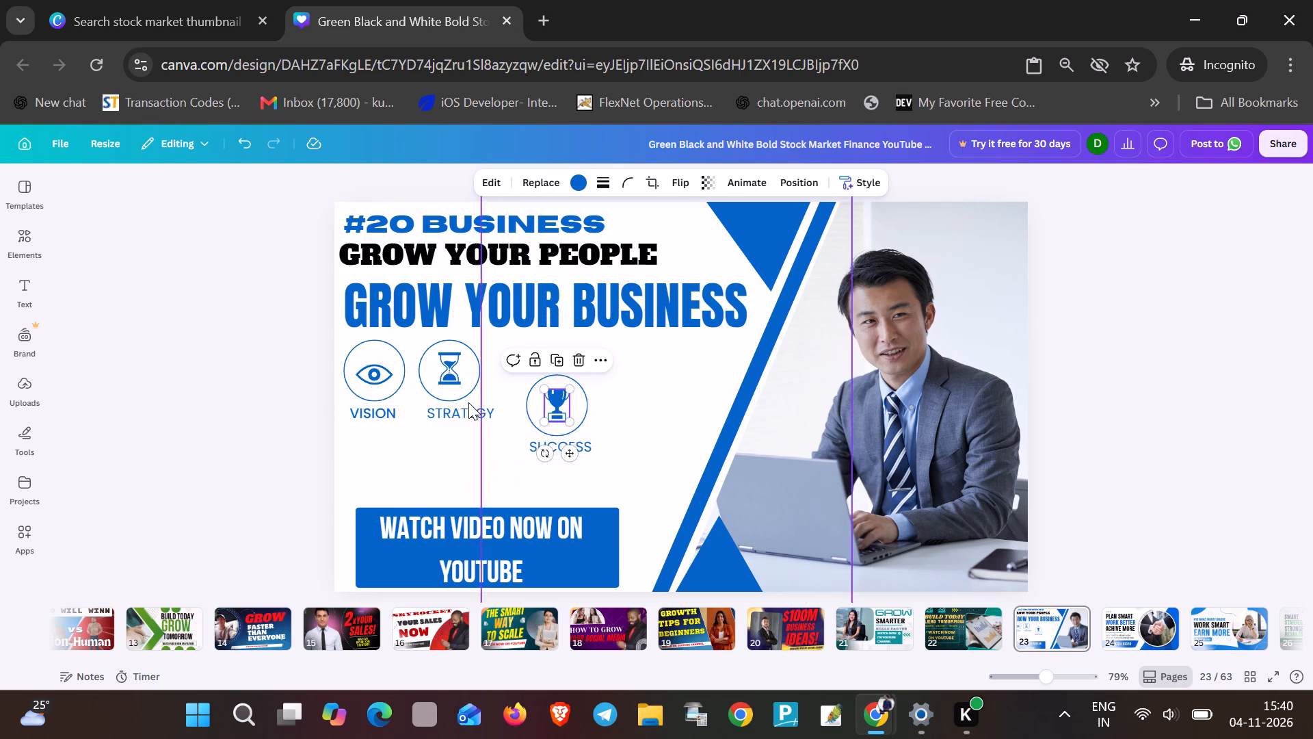
Move the STRATEGY label, its circle and the hourglass icon down beside the SUCCESS group, with the hourglass centred in the circle.
drag(459, 407, 460, 437)
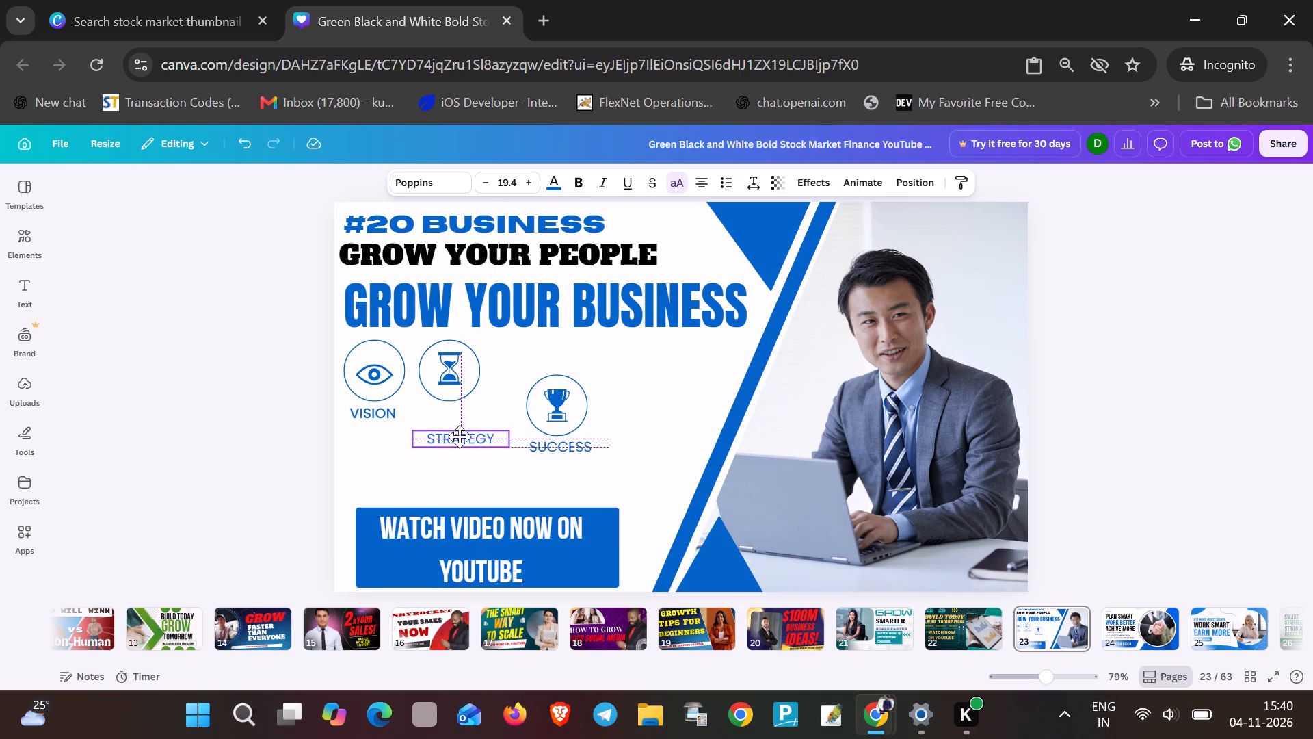
drag(460, 437, 461, 440)
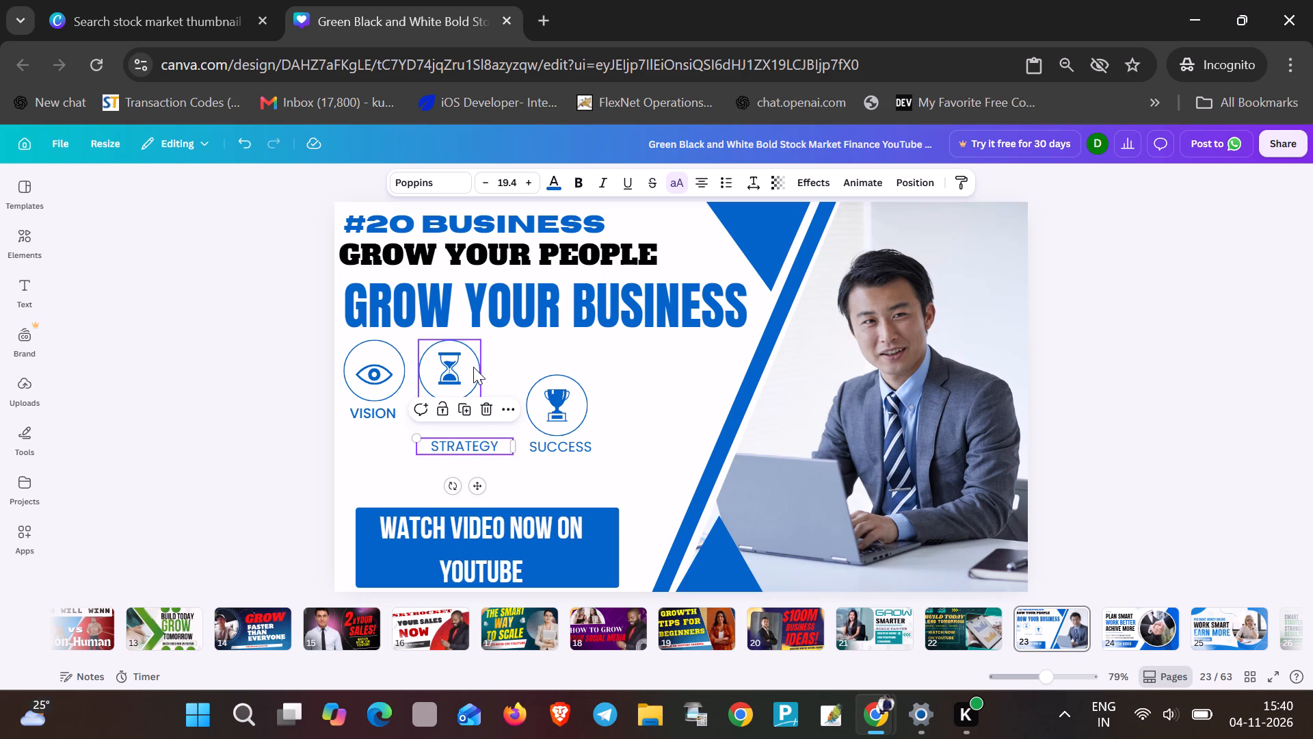
click(473, 367)
drag(473, 367, 478, 396)
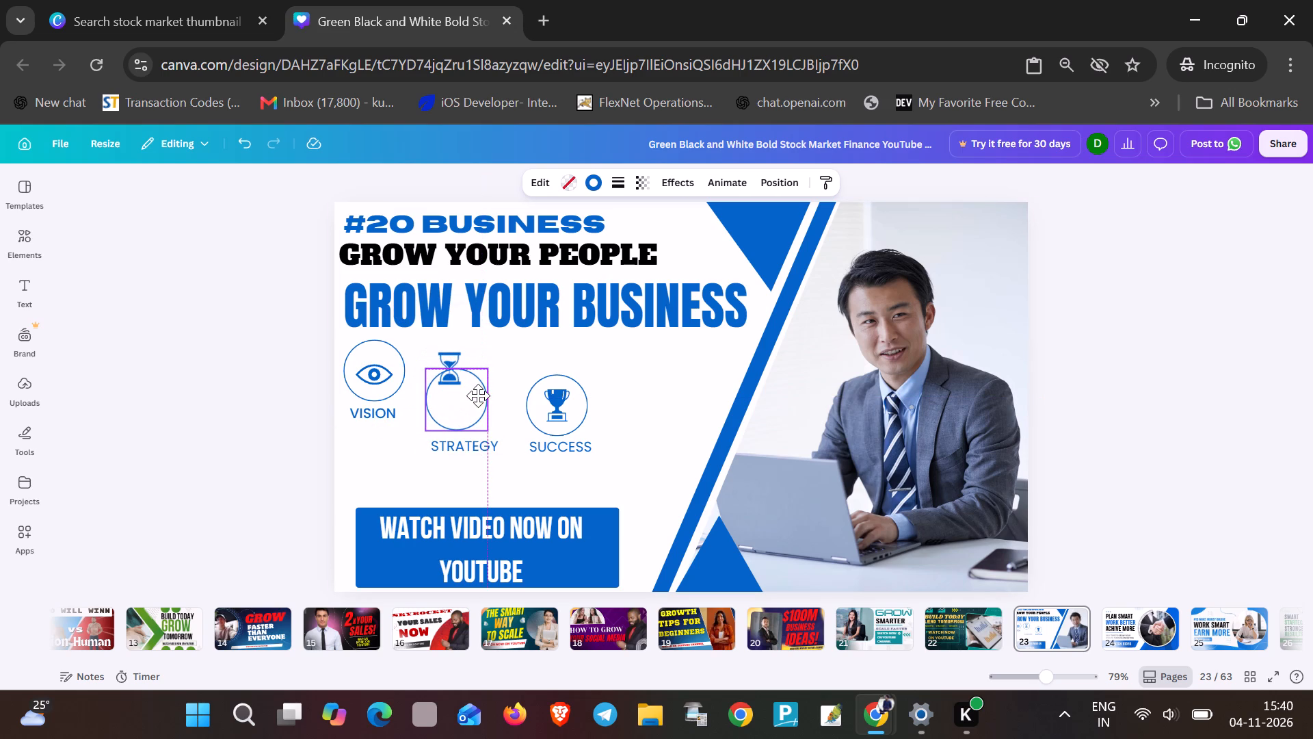
drag(478, 396, 476, 395)
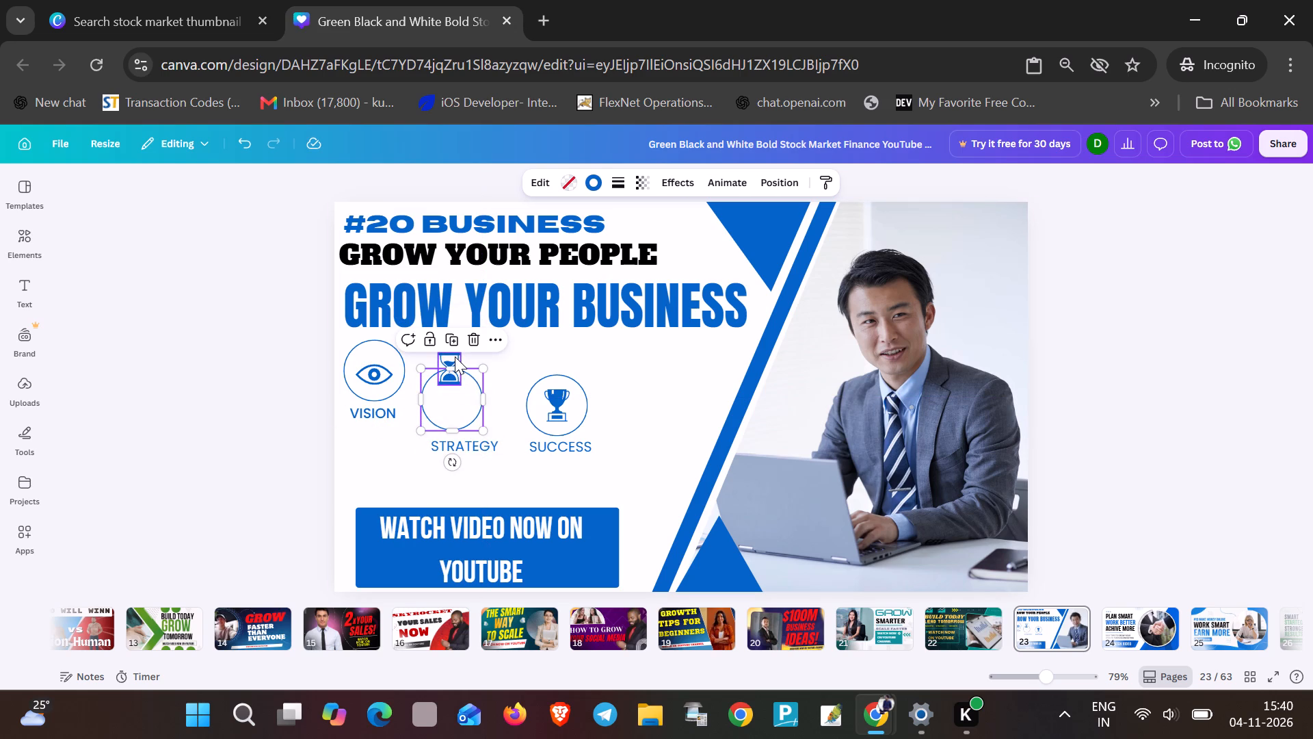
drag(455, 356, 460, 391)
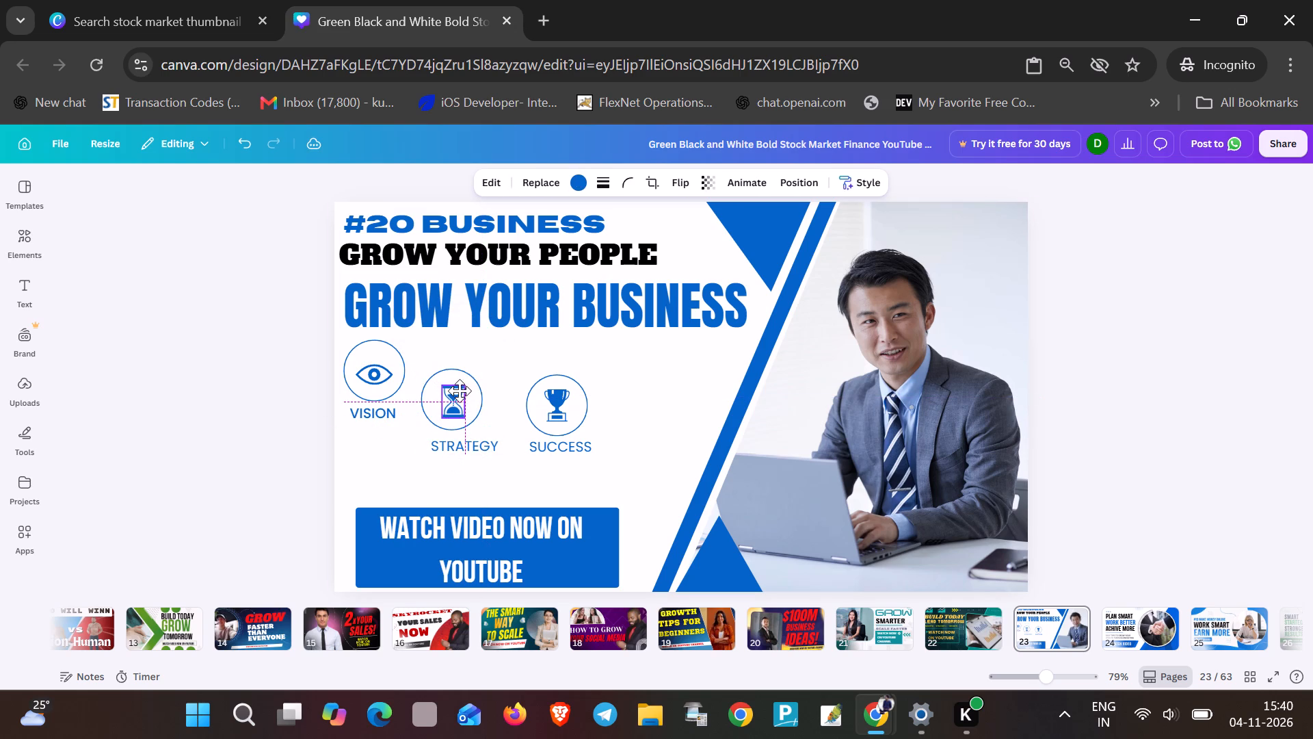
drag(460, 391, 452, 398)
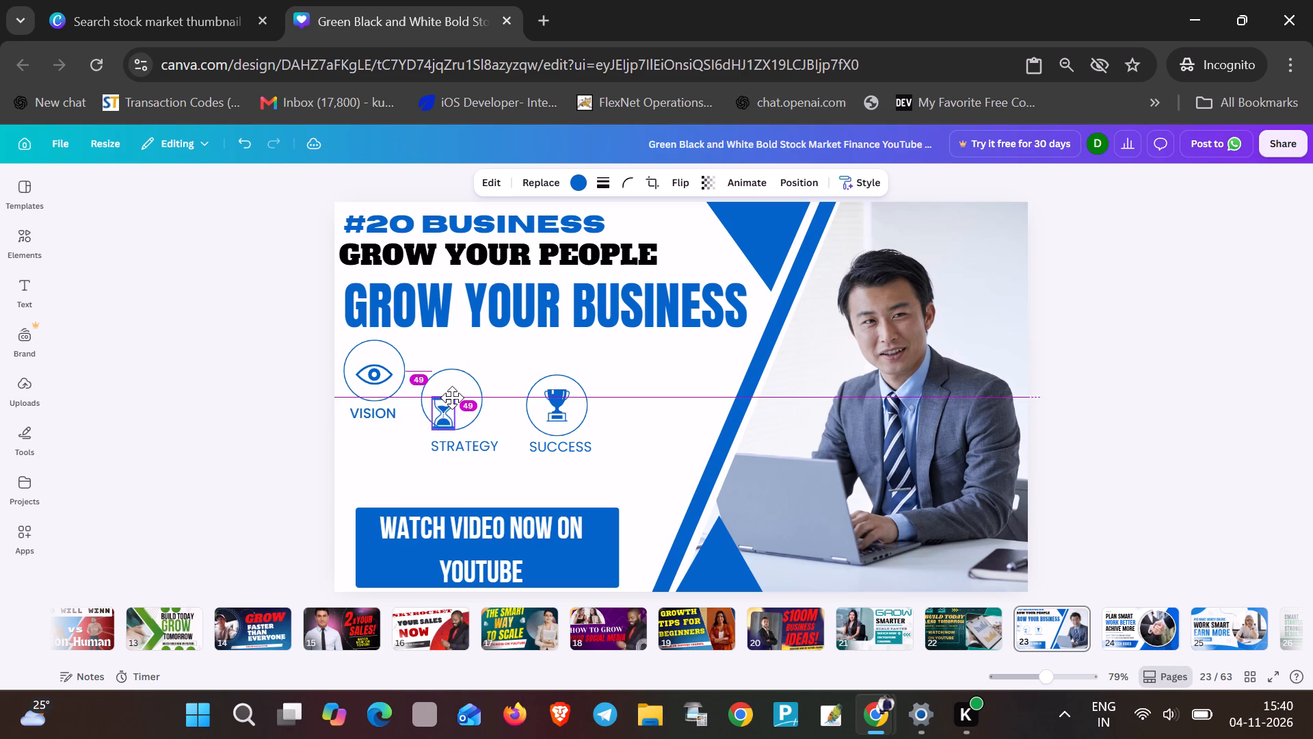
drag(452, 398, 451, 393)
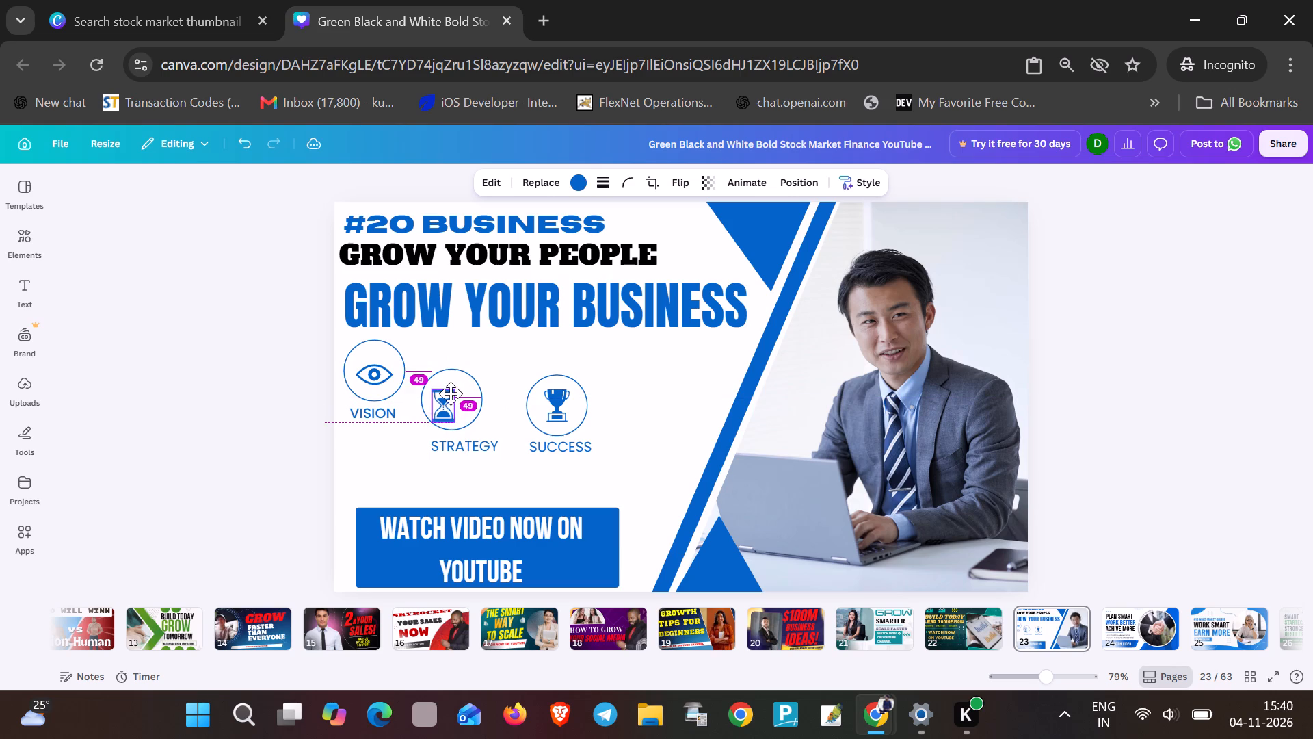
drag(451, 393, 453, 391)
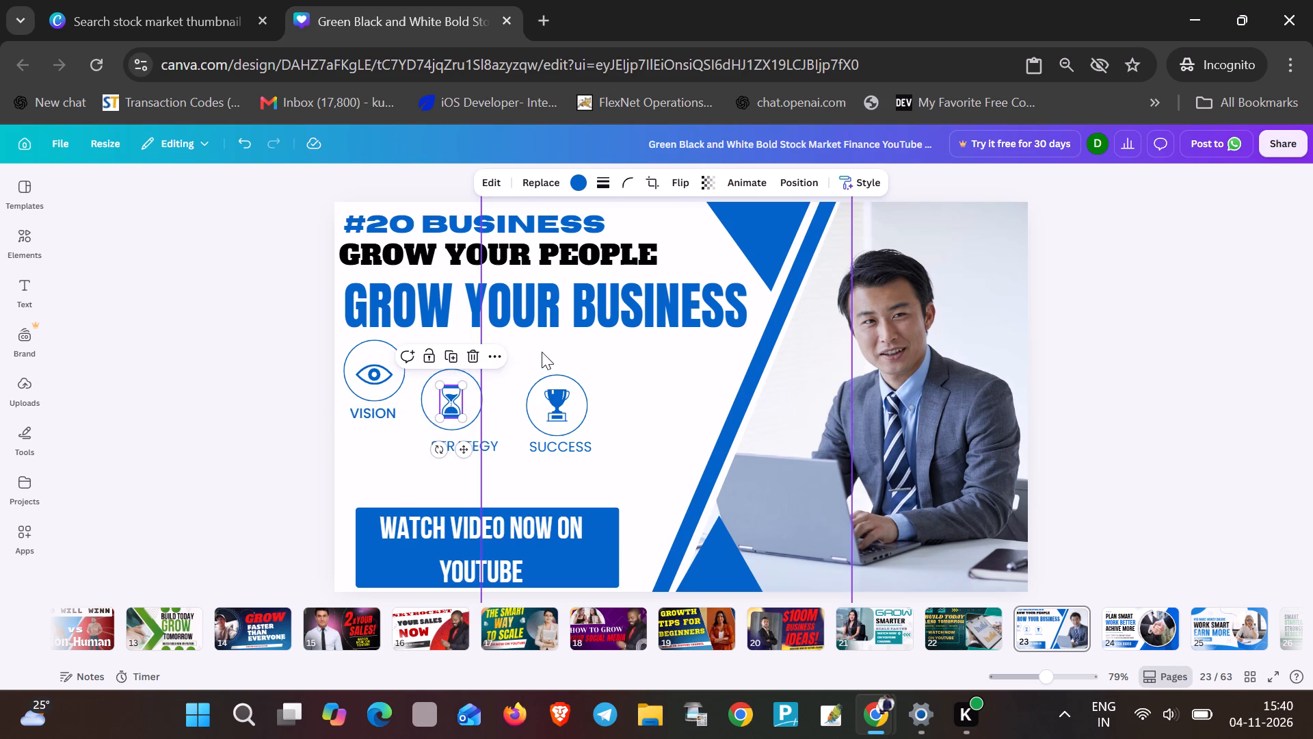
click(542, 352)
Move the VISION label level with the STRATEGY label, and lower its circle and the eye icon above it, with the eye centred.
drag(363, 408, 363, 426)
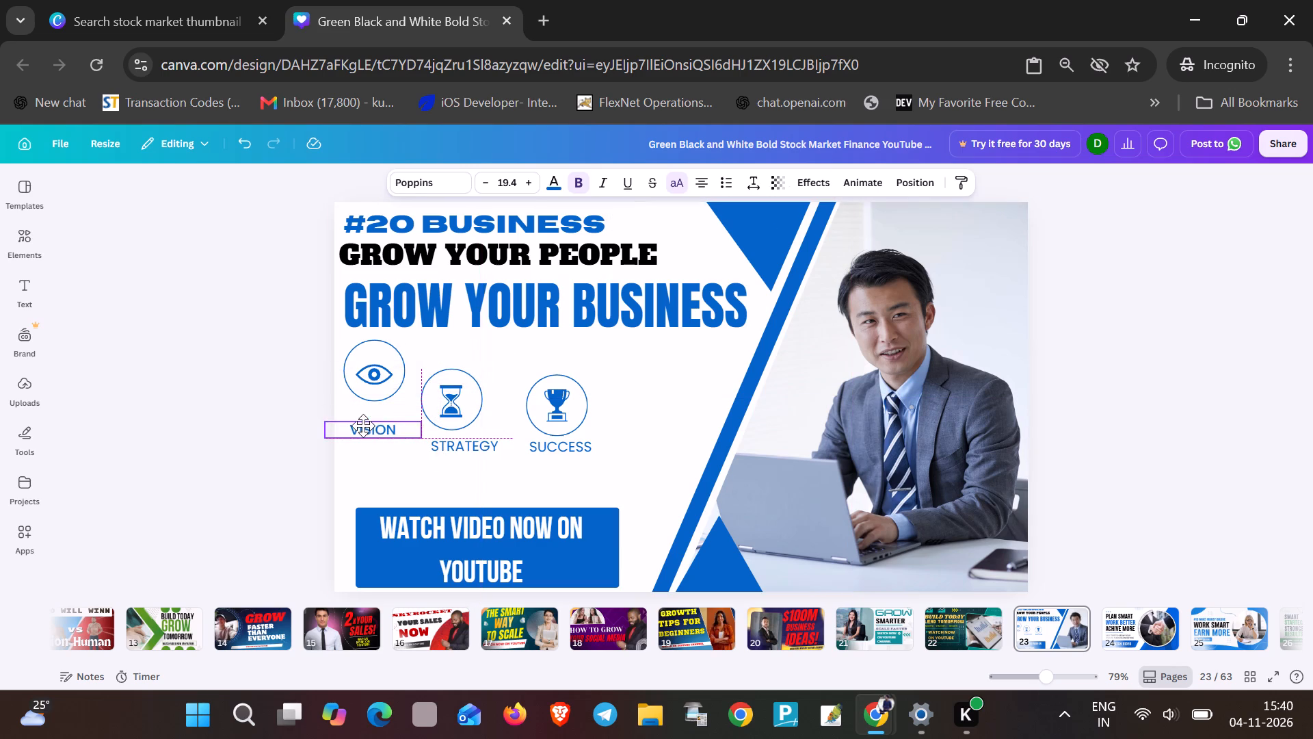
drag(363, 426, 364, 441)
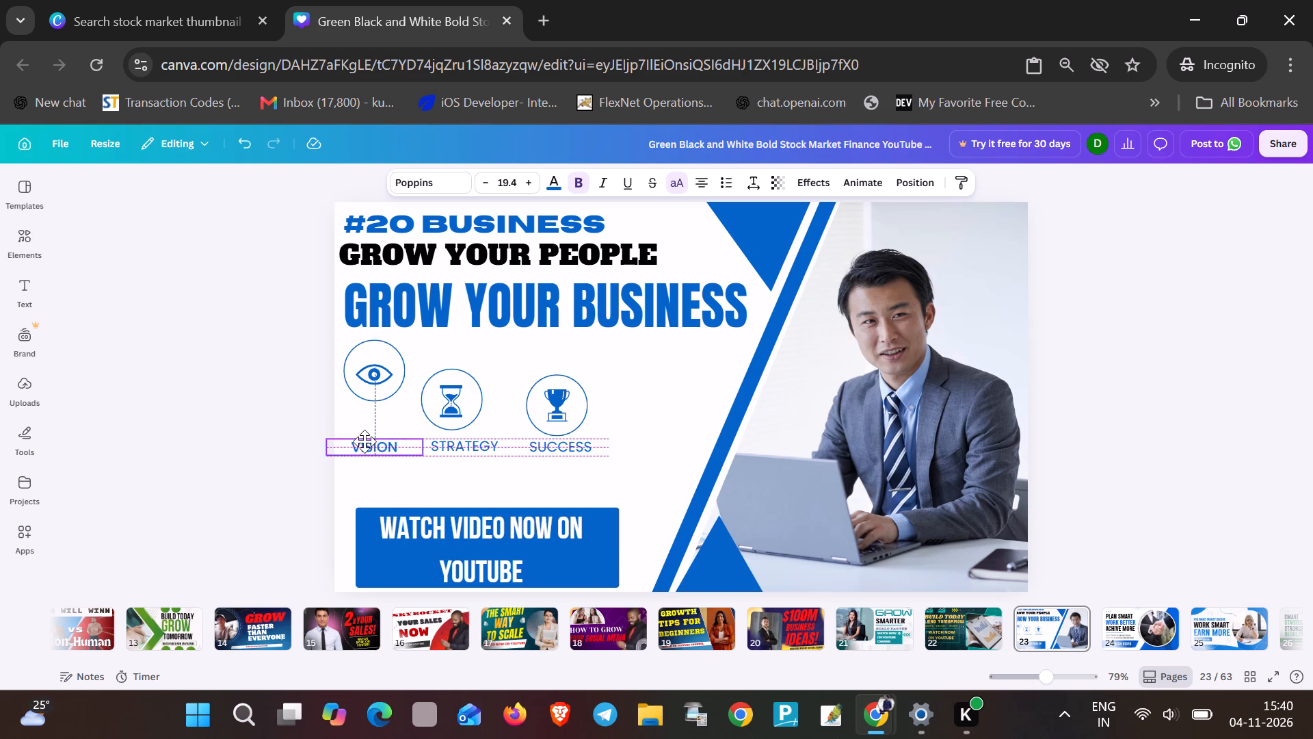
click(399, 365)
drag(399, 365, 399, 364)
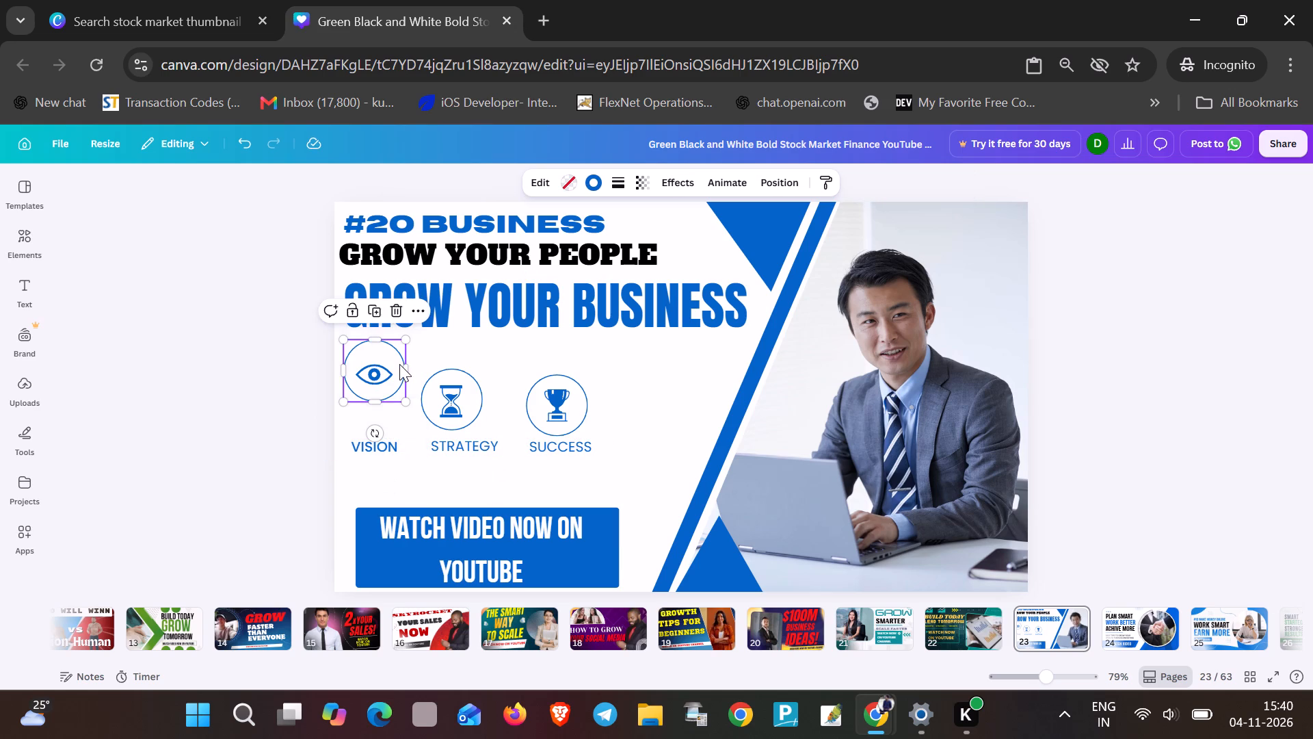
drag(399, 364, 407, 403)
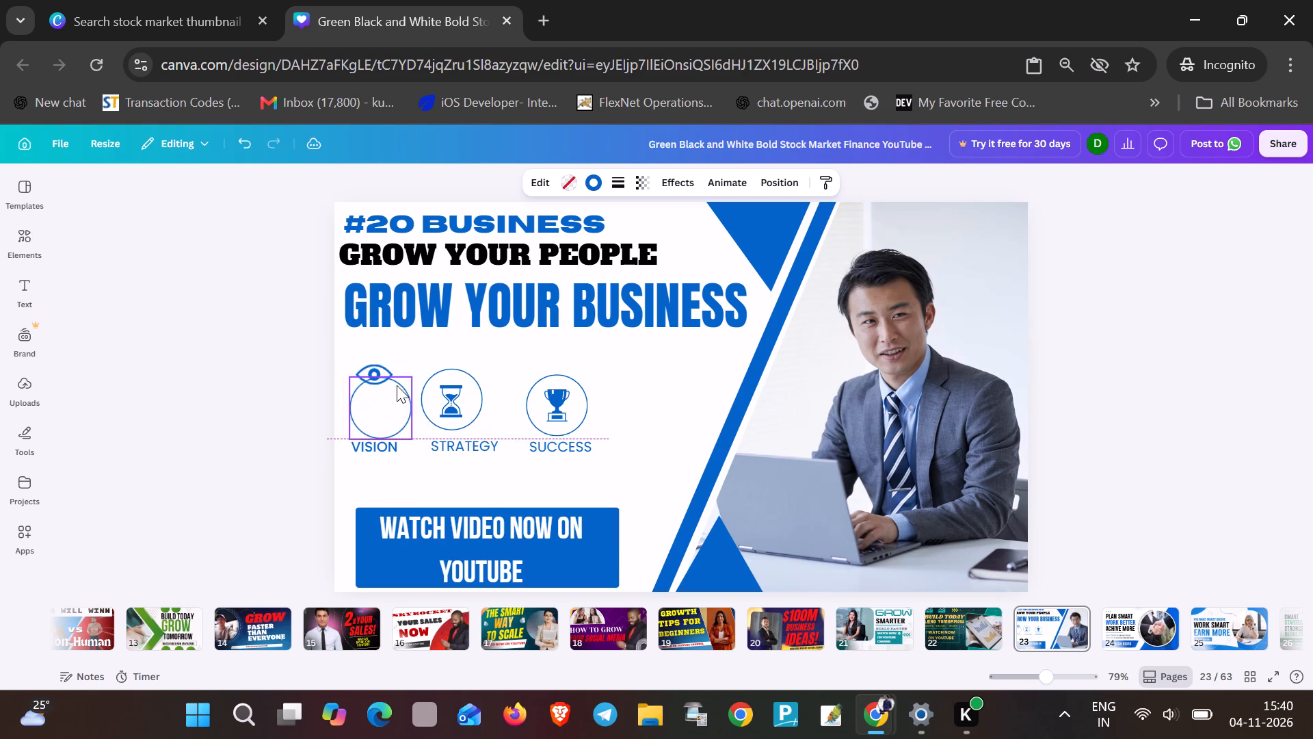
click(455, 348)
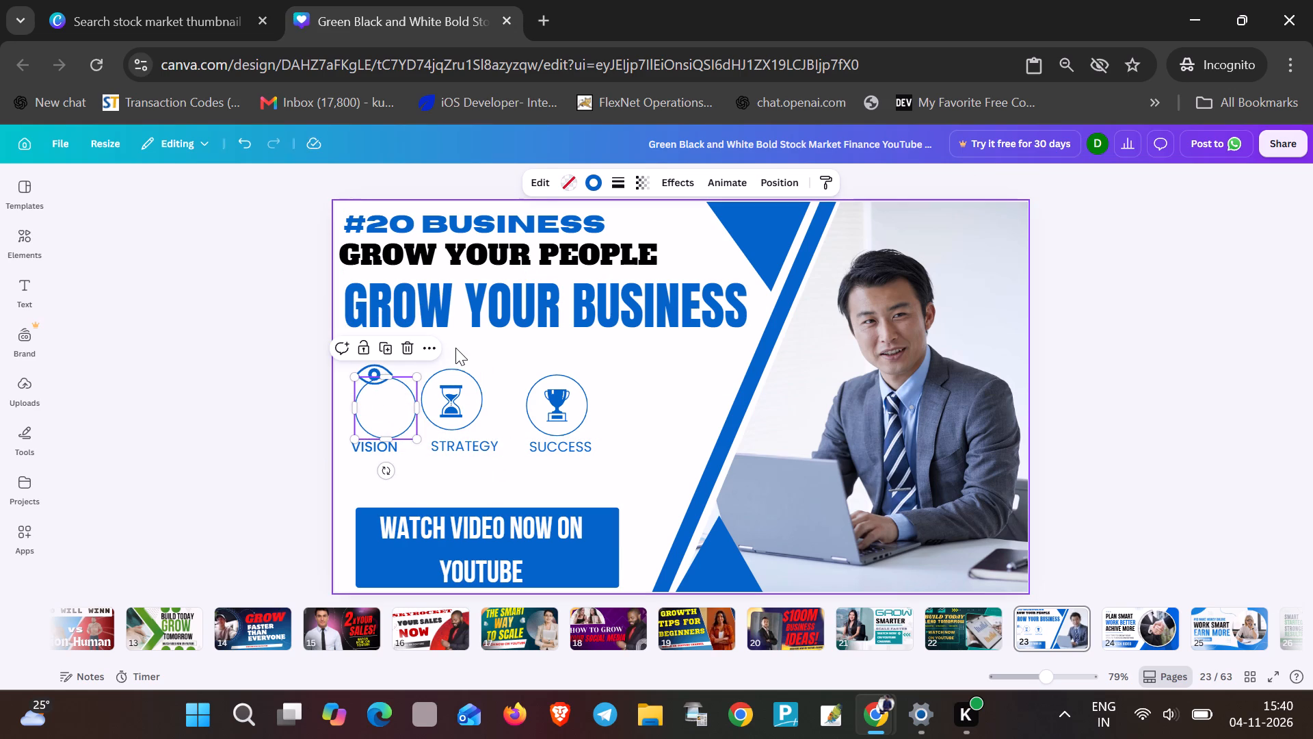
drag(394, 398, 382, 398)
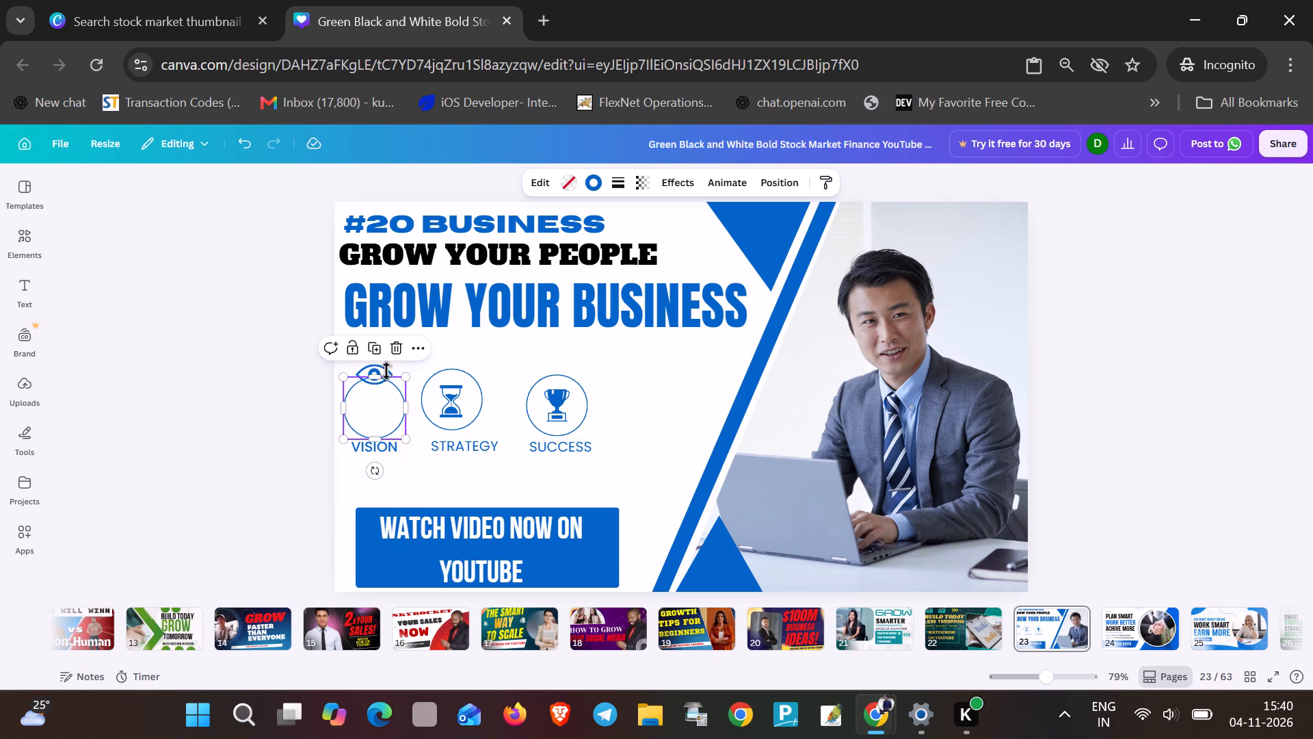
drag(386, 371, 386, 404)
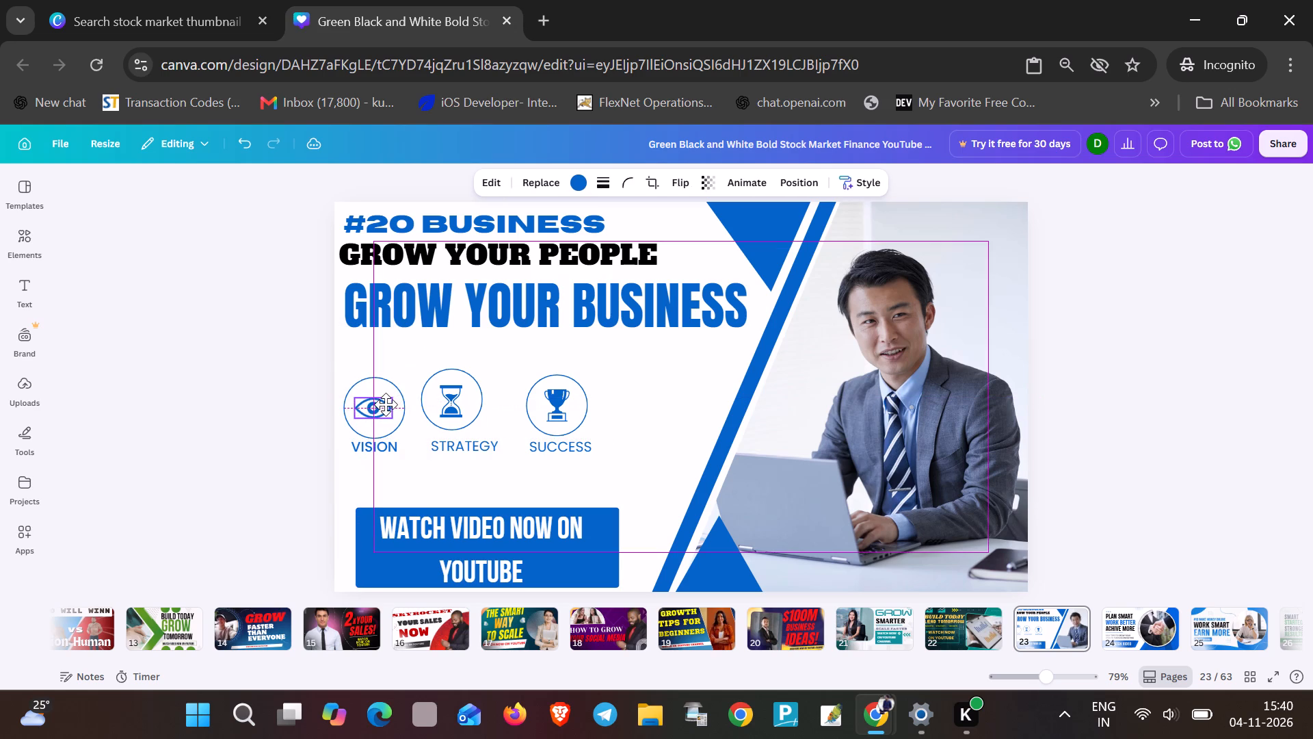
drag(386, 404, 388, 404)
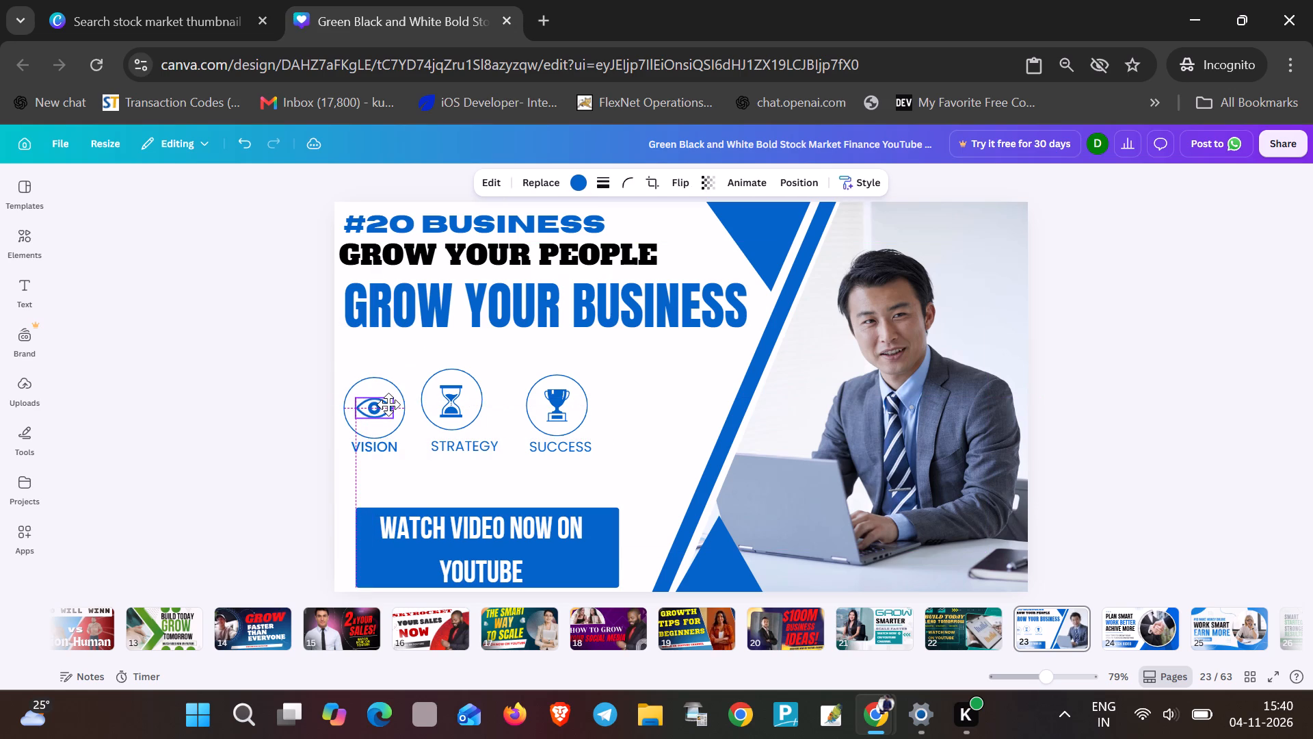
drag(388, 404, 390, 404)
click(428, 459)
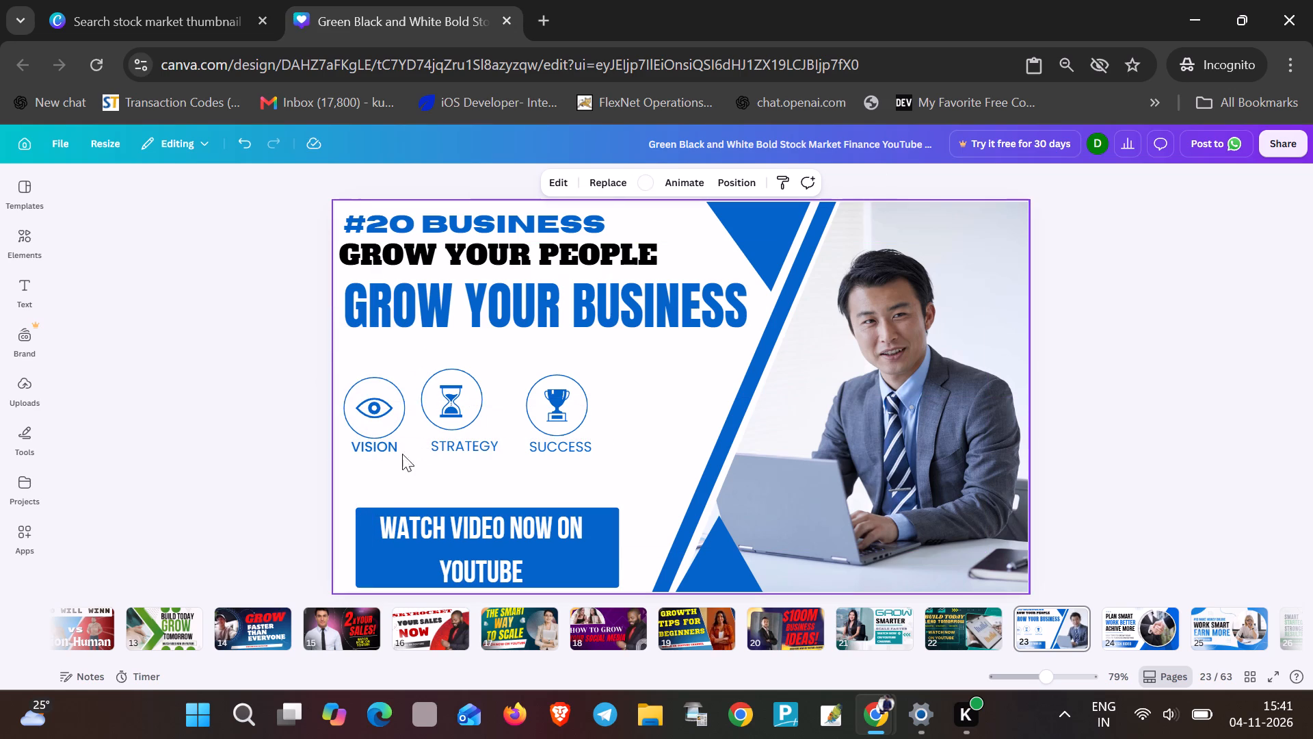
click(377, 380)
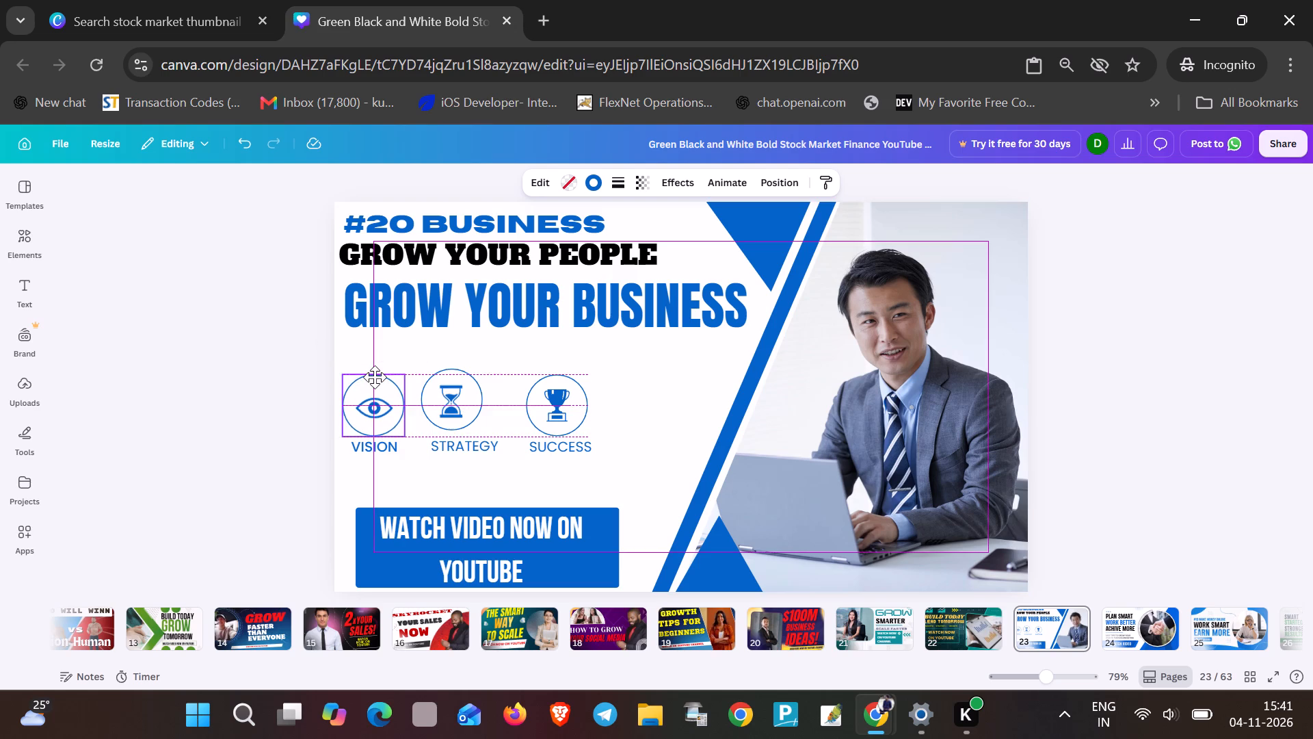
click(376, 410)
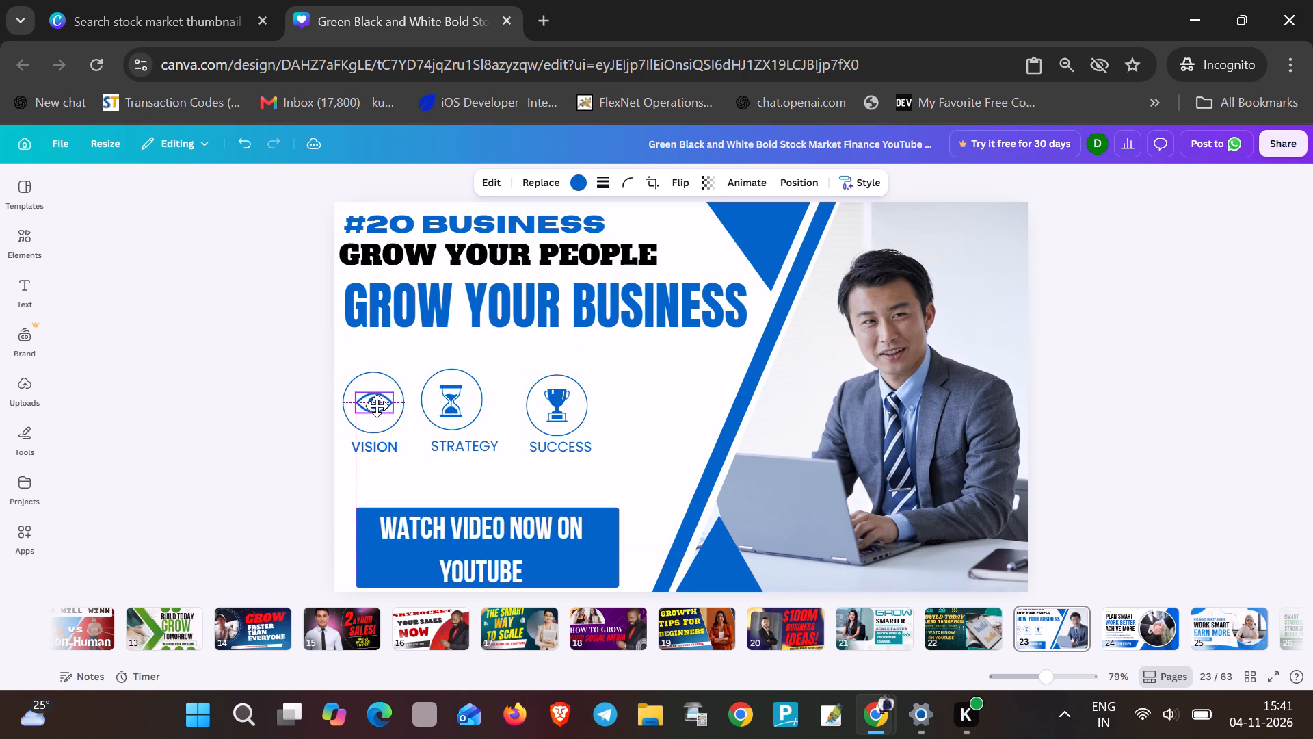
click(631, 407)
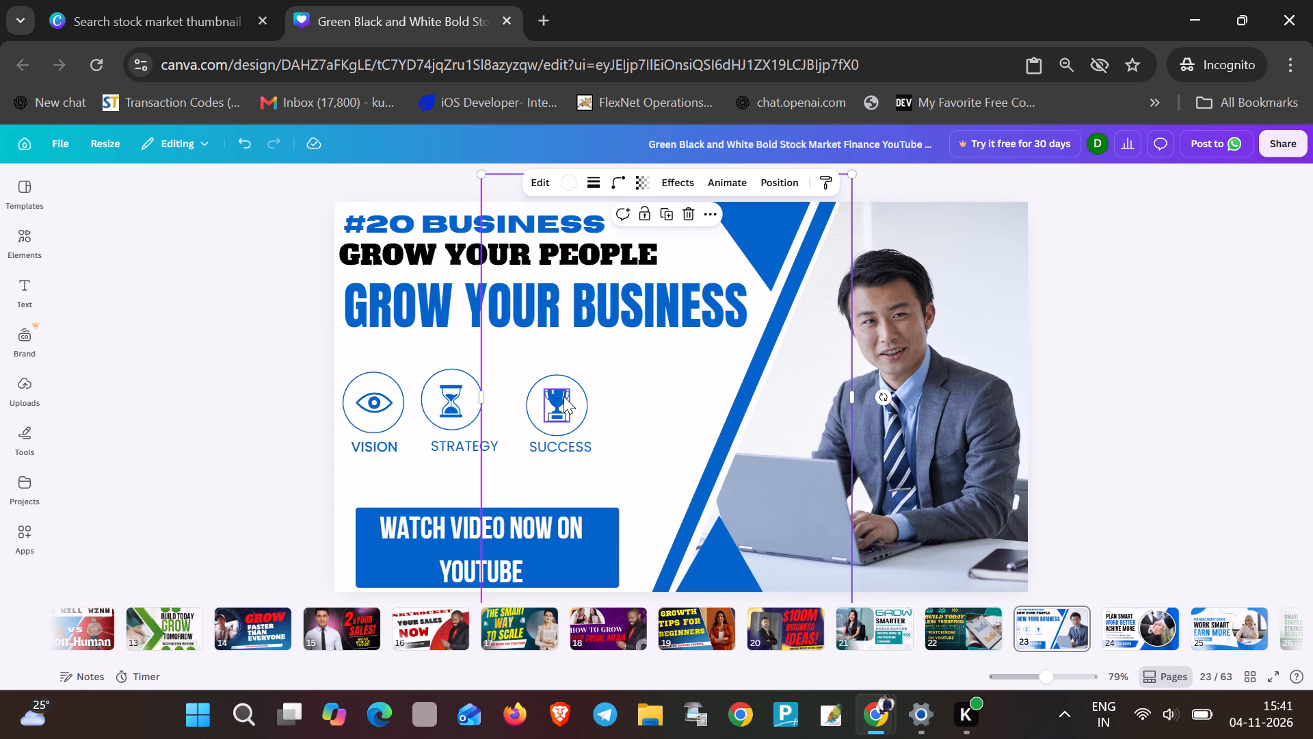
Shift the SUCCESS circle, trophy icon and label closer to the STRATEGY group, lining them up with its circle and label.
drag(551, 380, 542, 375)
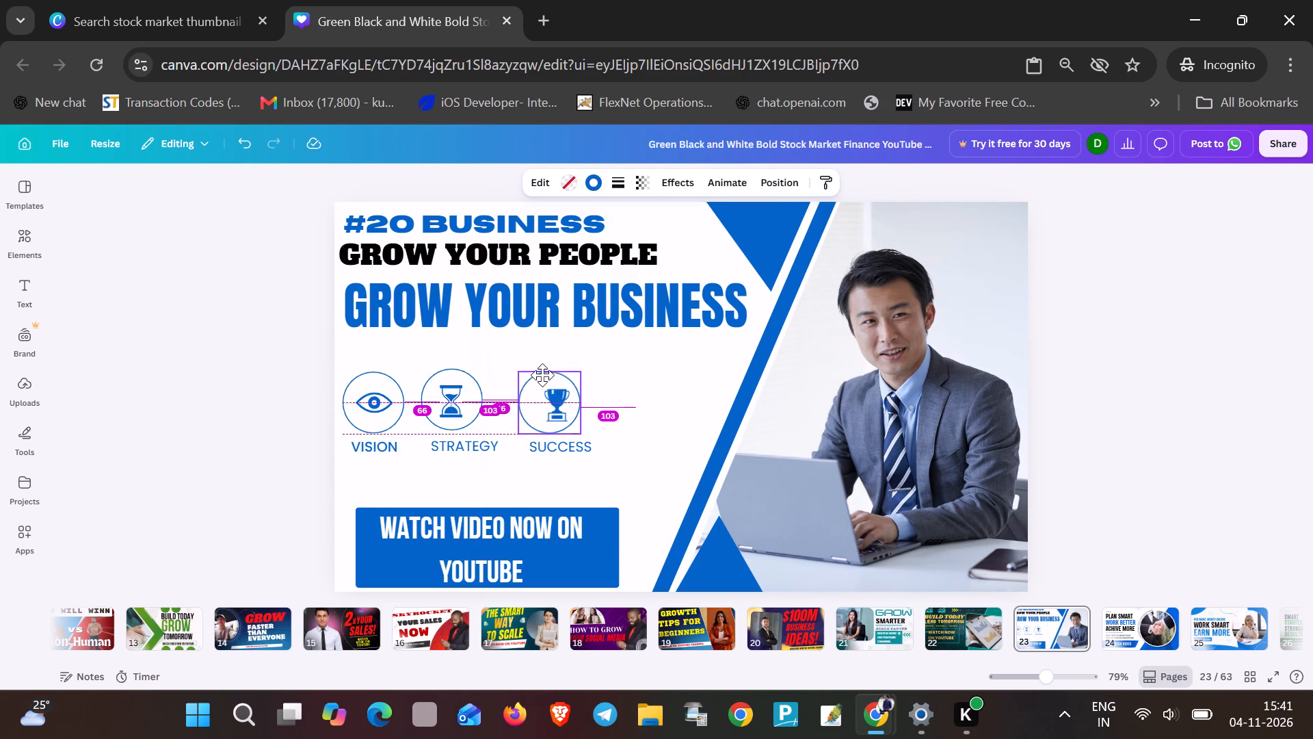
drag(542, 375, 542, 374)
drag(564, 396, 561, 397)
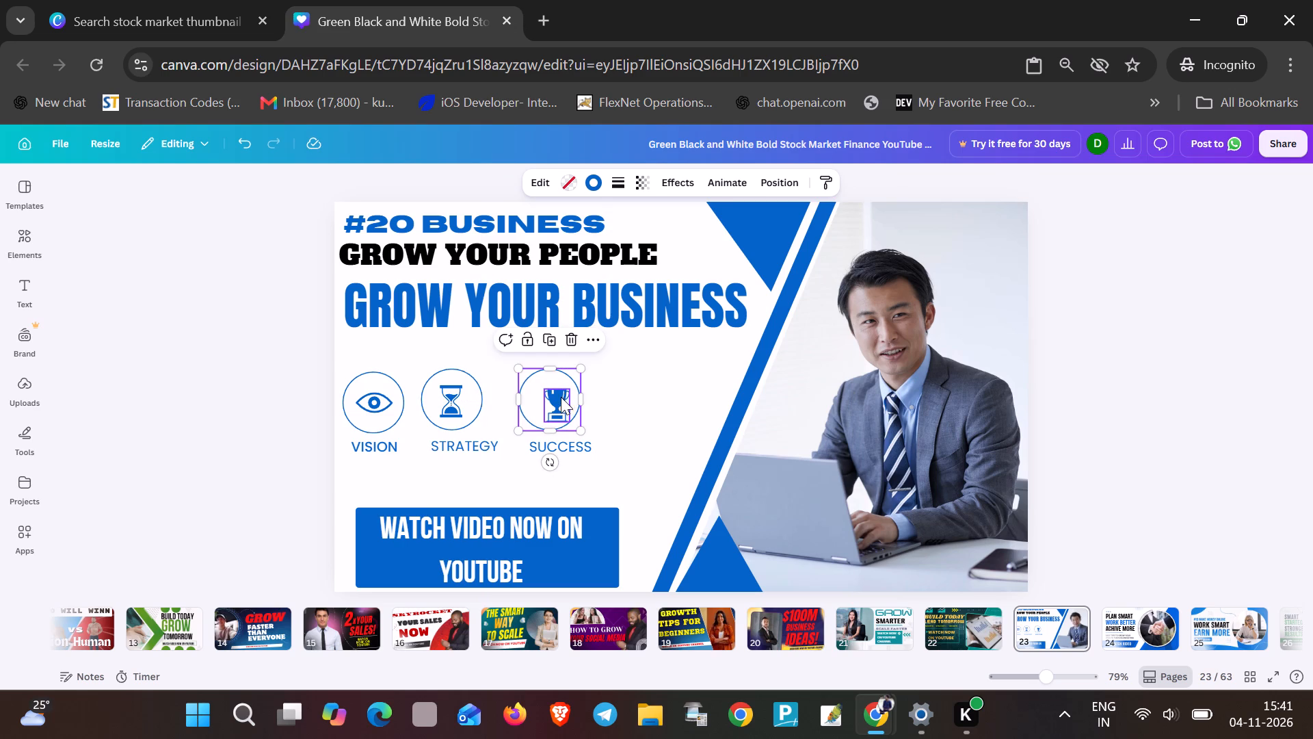
drag(561, 397, 555, 389)
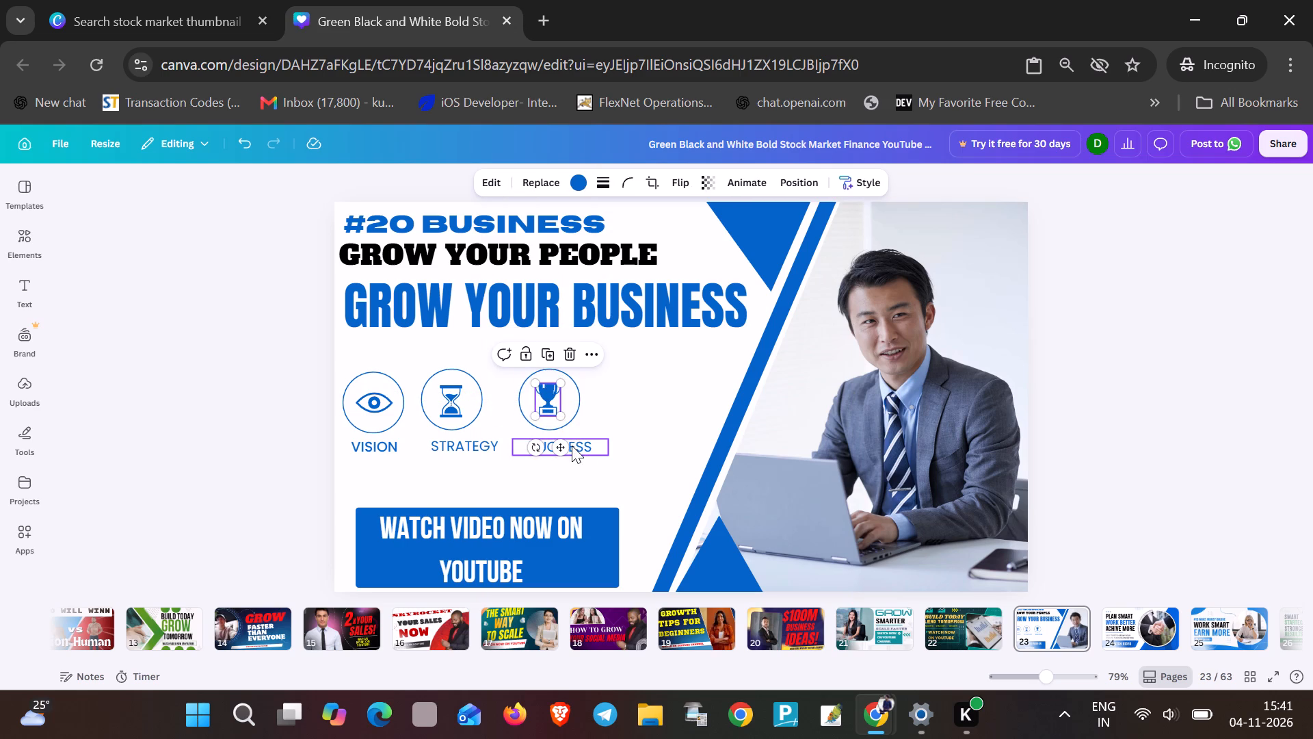
drag(572, 447, 569, 438)
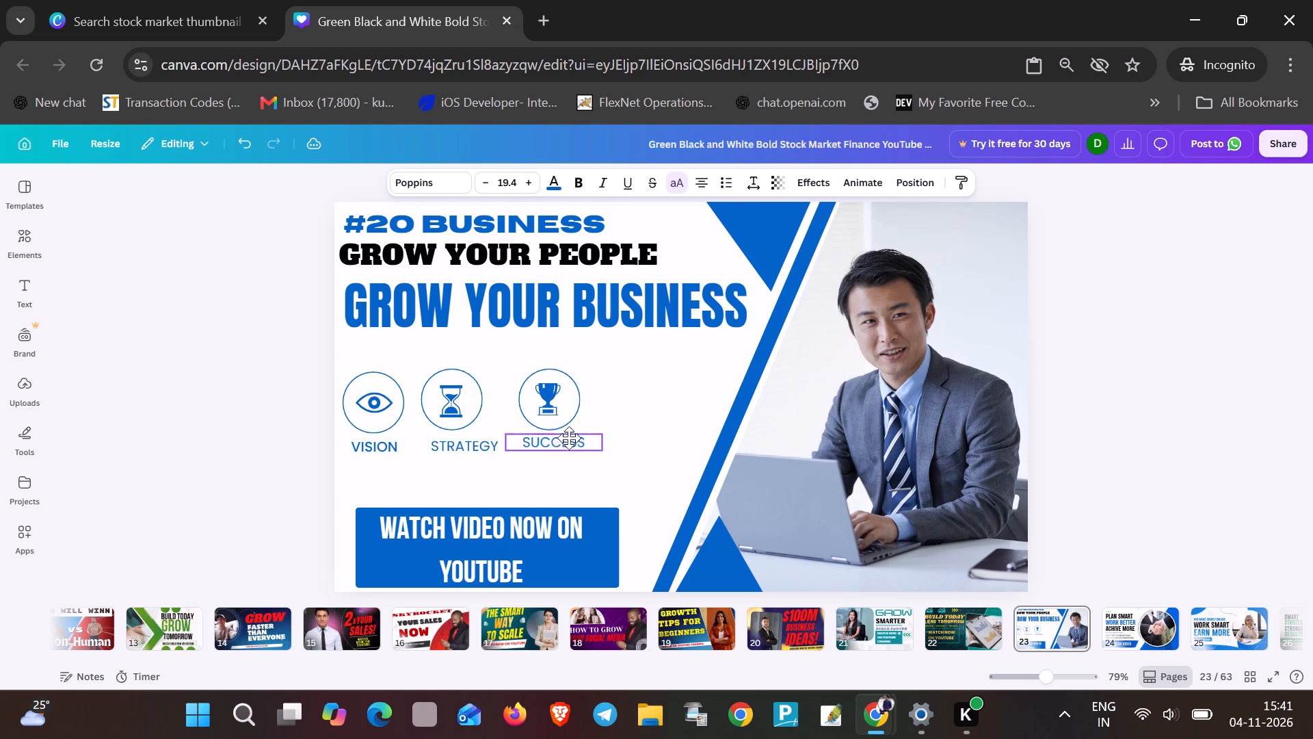
drag(569, 438, 565, 443)
click(572, 476)
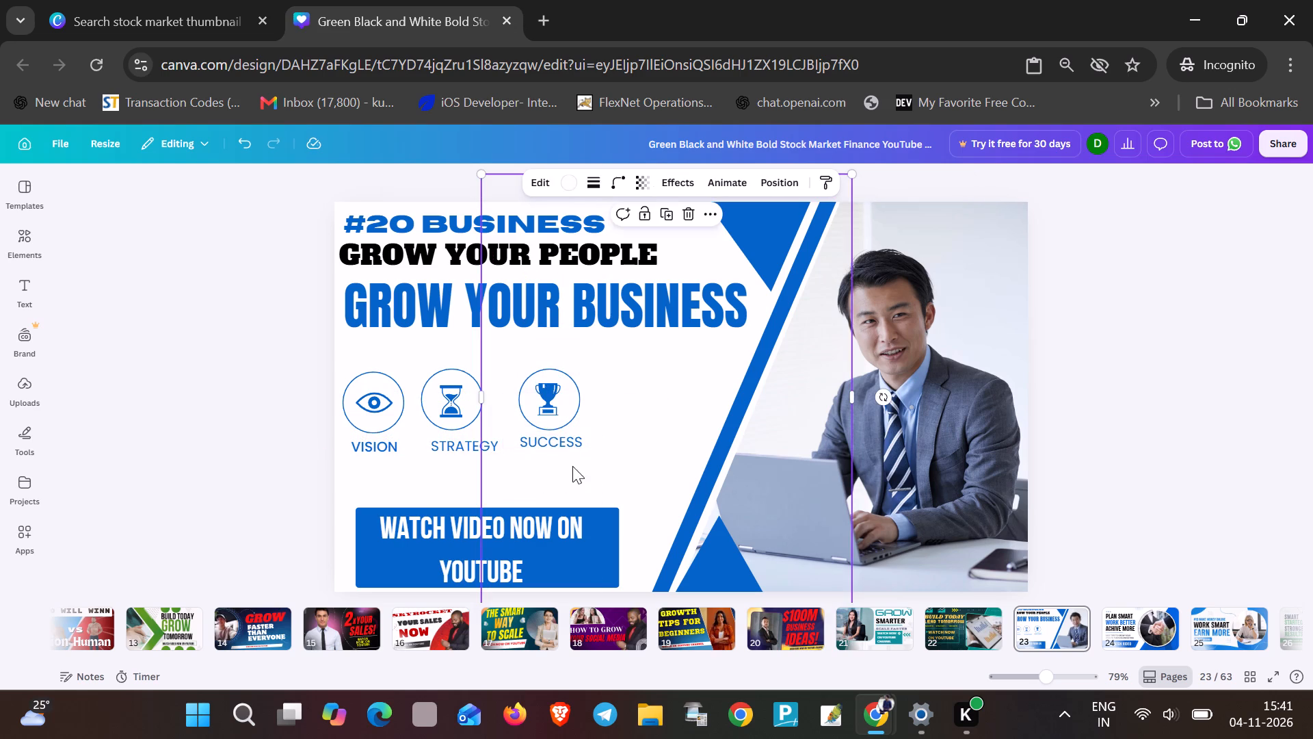
drag(570, 443, 566, 450)
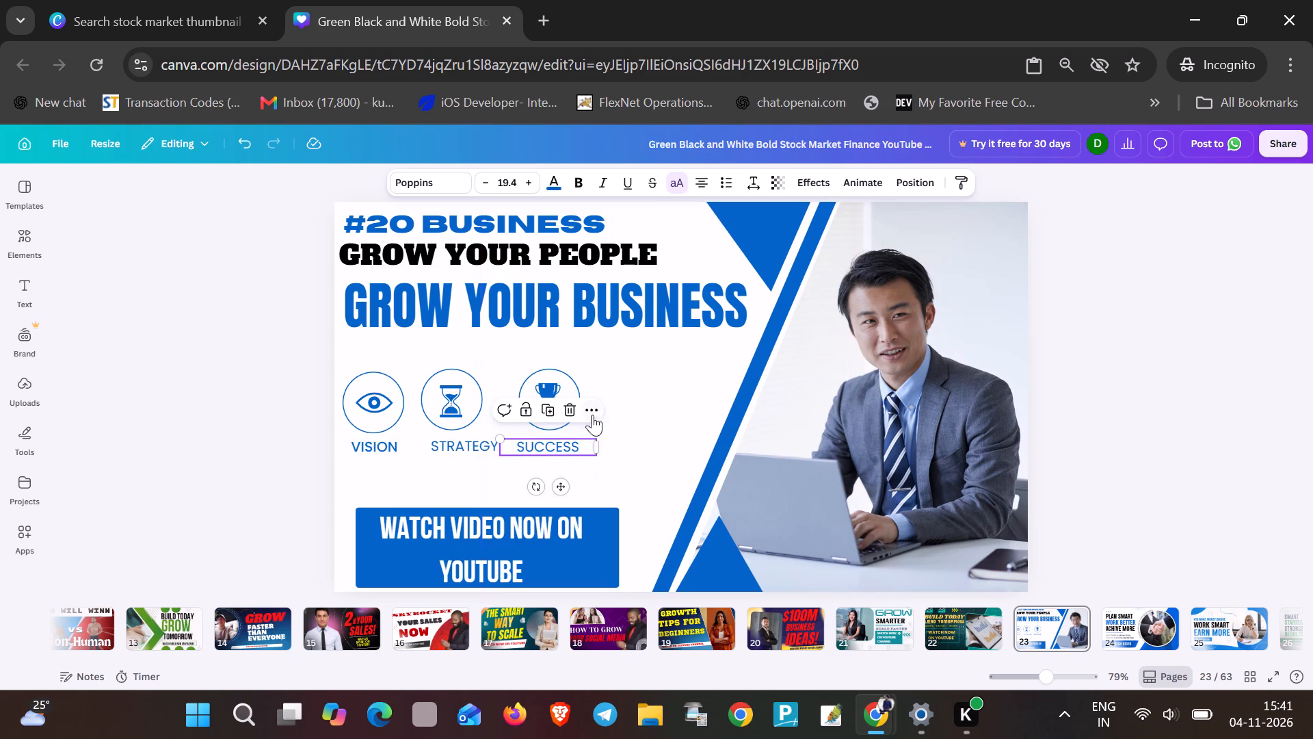
click(613, 391)
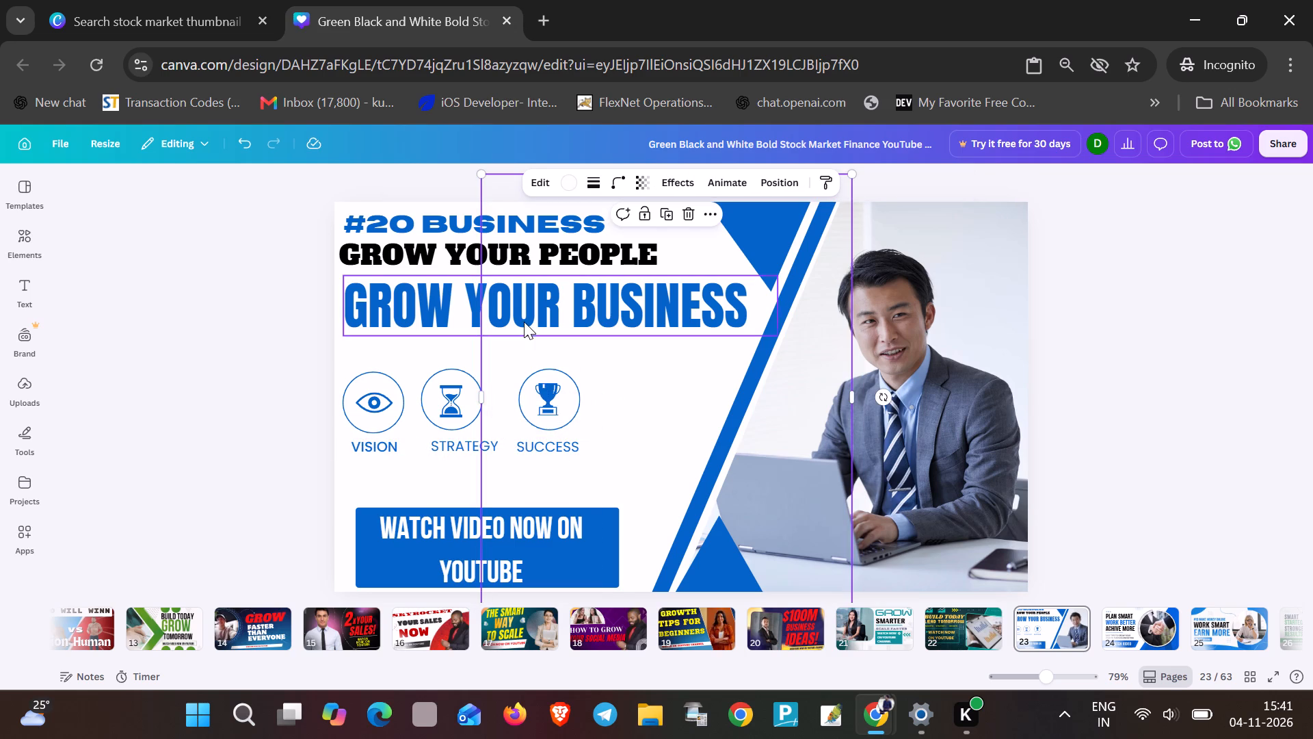
click(523, 320)
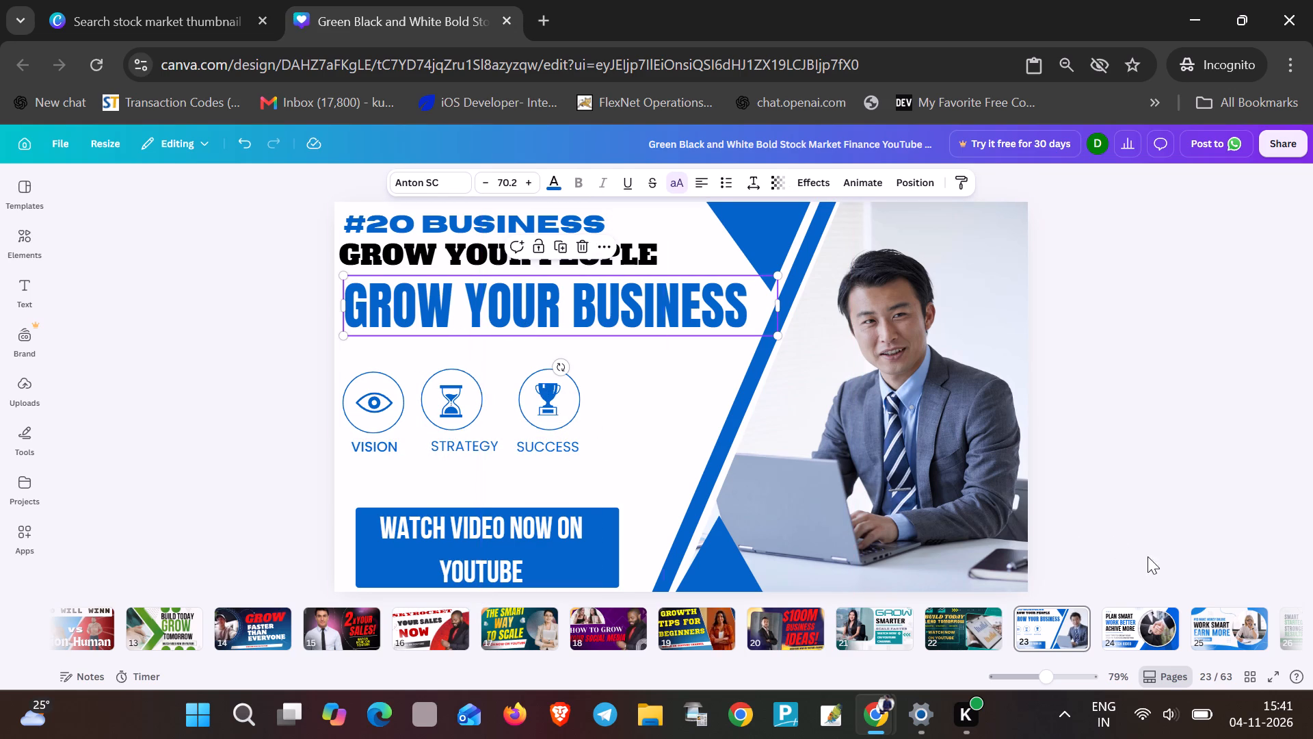
On page 24, move the three blue dots and the three-line headline towards the thumbnail's upper-left corner.
click(1141, 625)
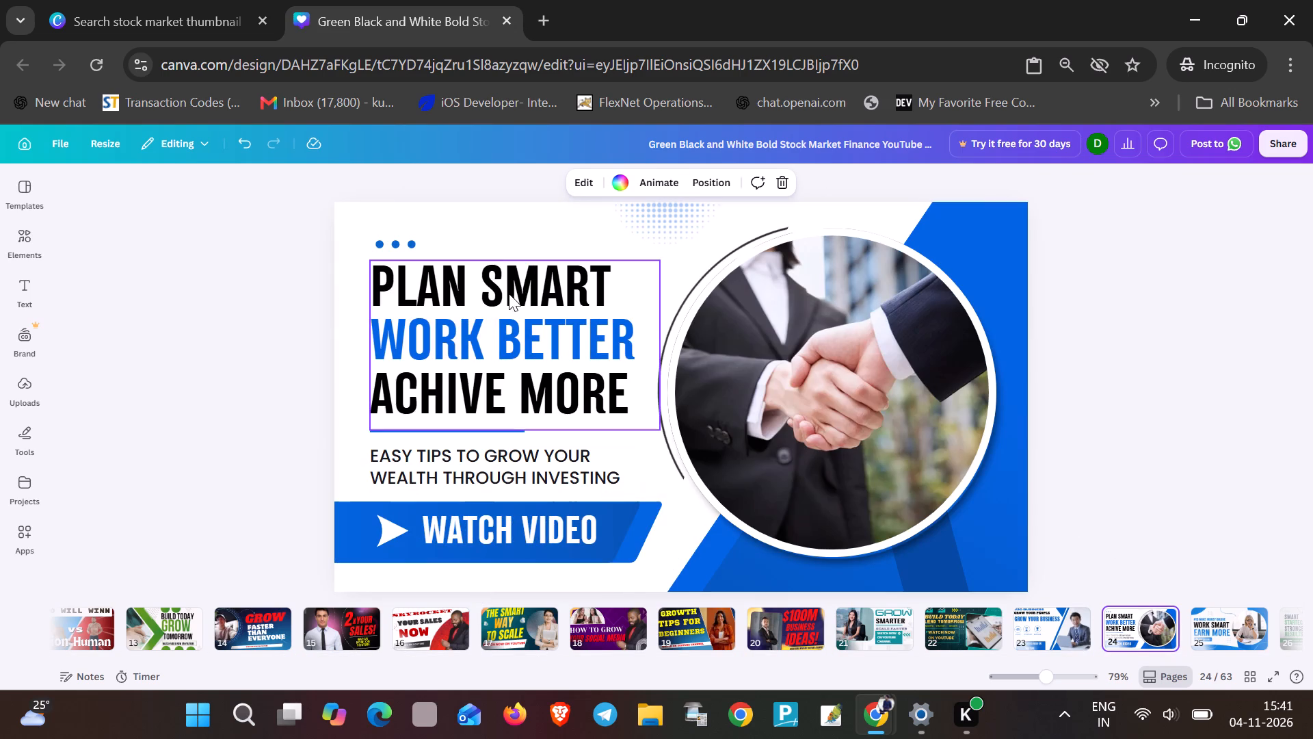
drag(395, 243, 372, 230)
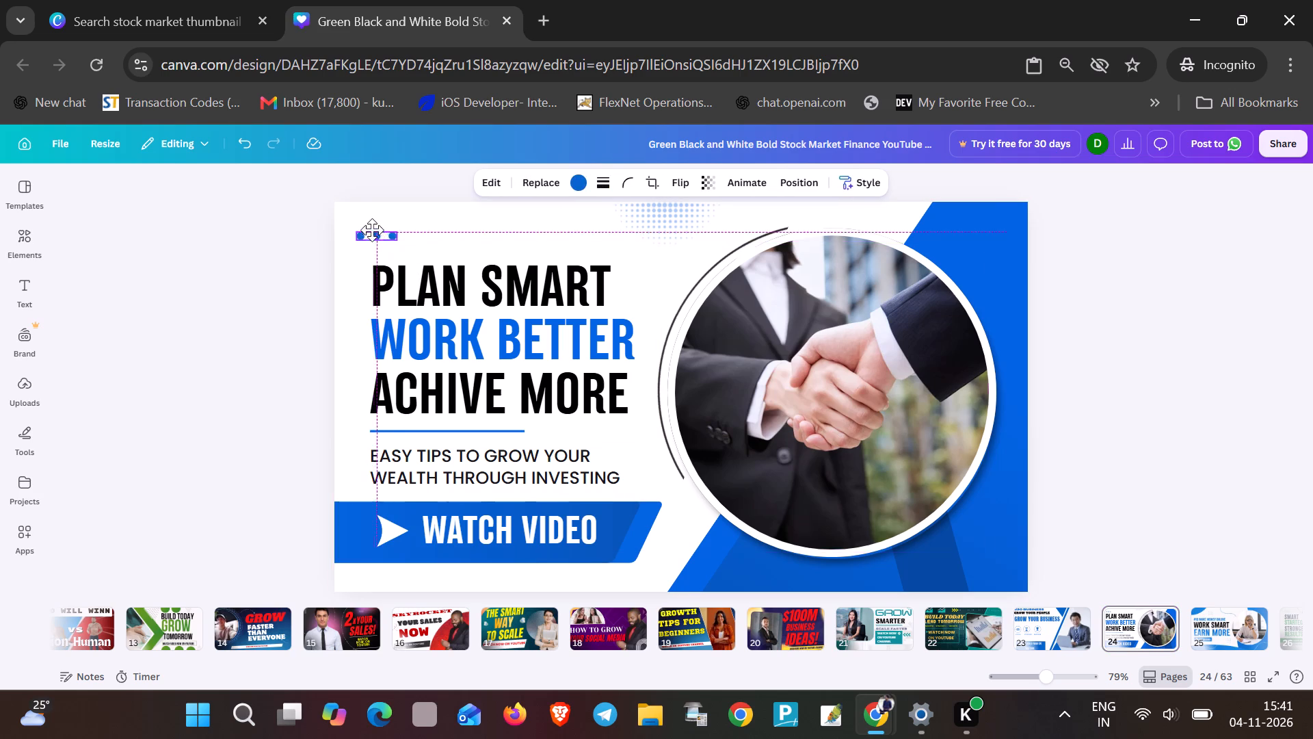
drag(372, 230, 362, 210)
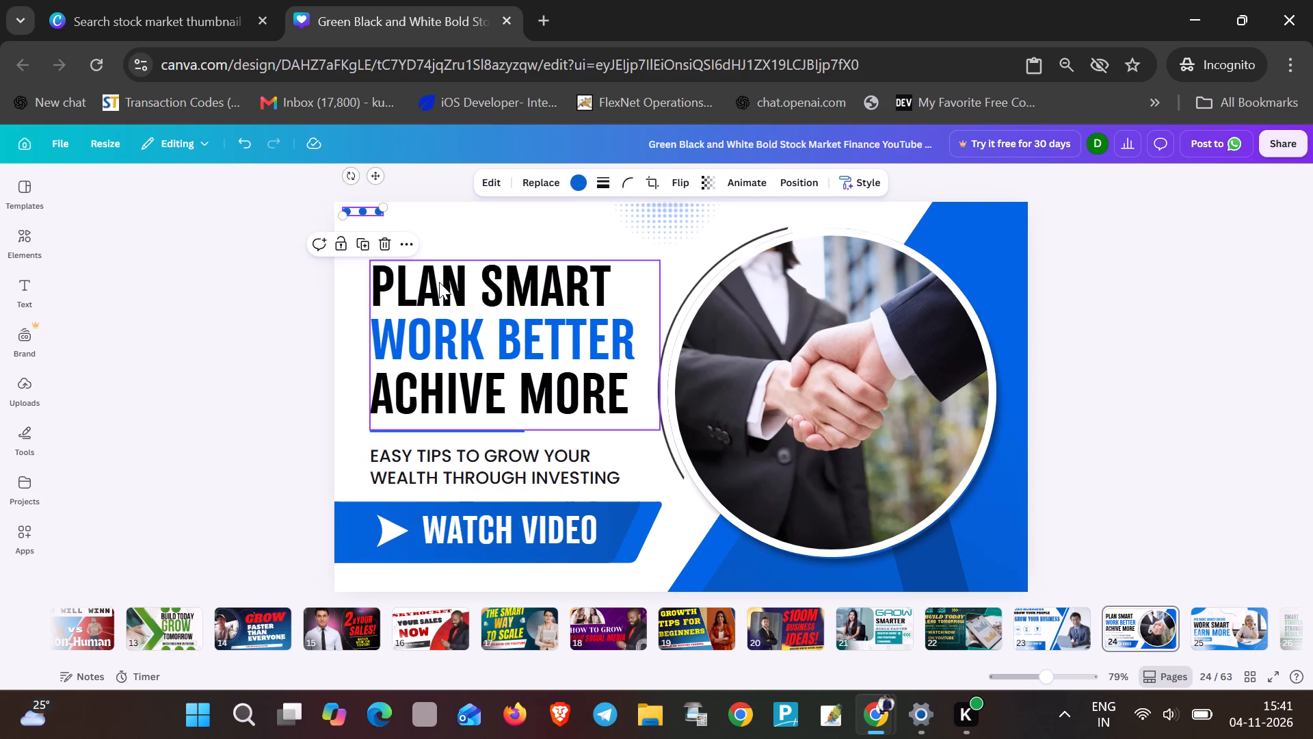
drag(458, 288, 428, 258)
Retype the headline's three lines as PLAN SMART, WORK BETTER and ACHIEVE MORE, keeping the middle line blue.
double_click(552, 258)
click(572, 253)
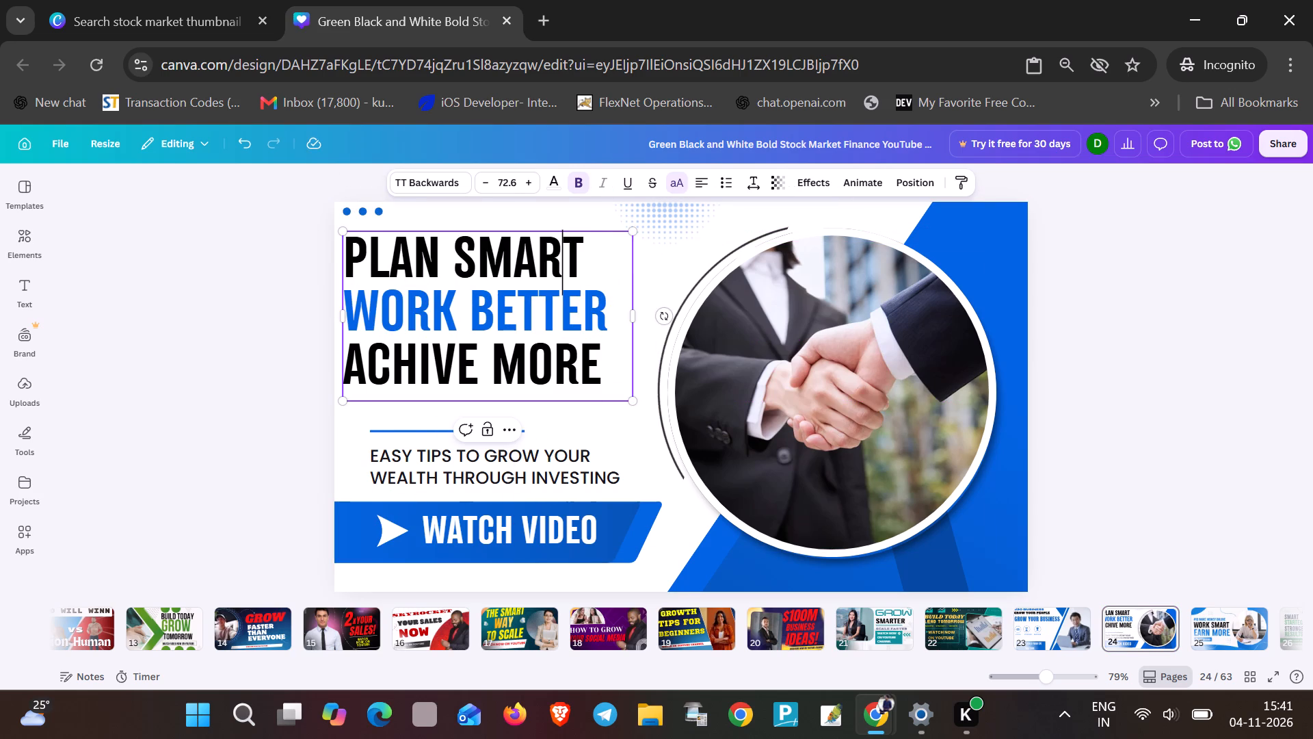
drag(581, 256, 354, 260)
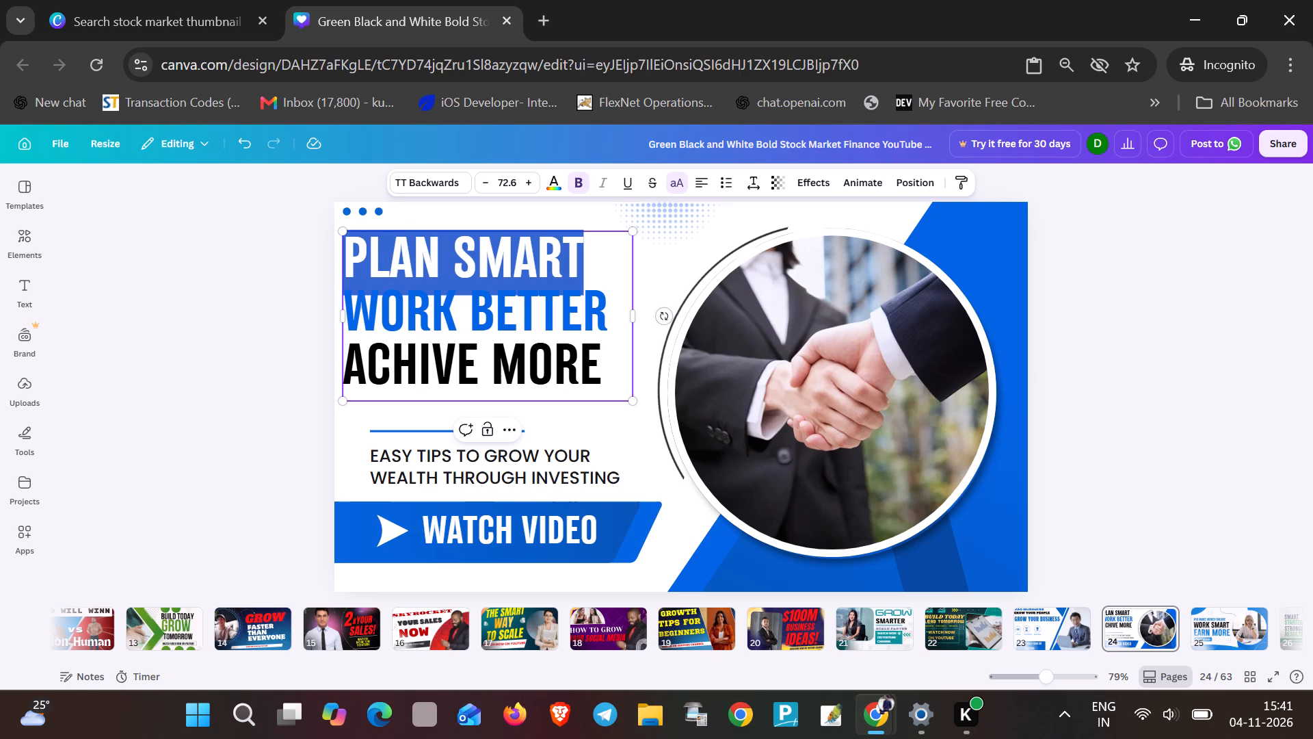
drag(354, 260, 353, 260)
text(plan smart)
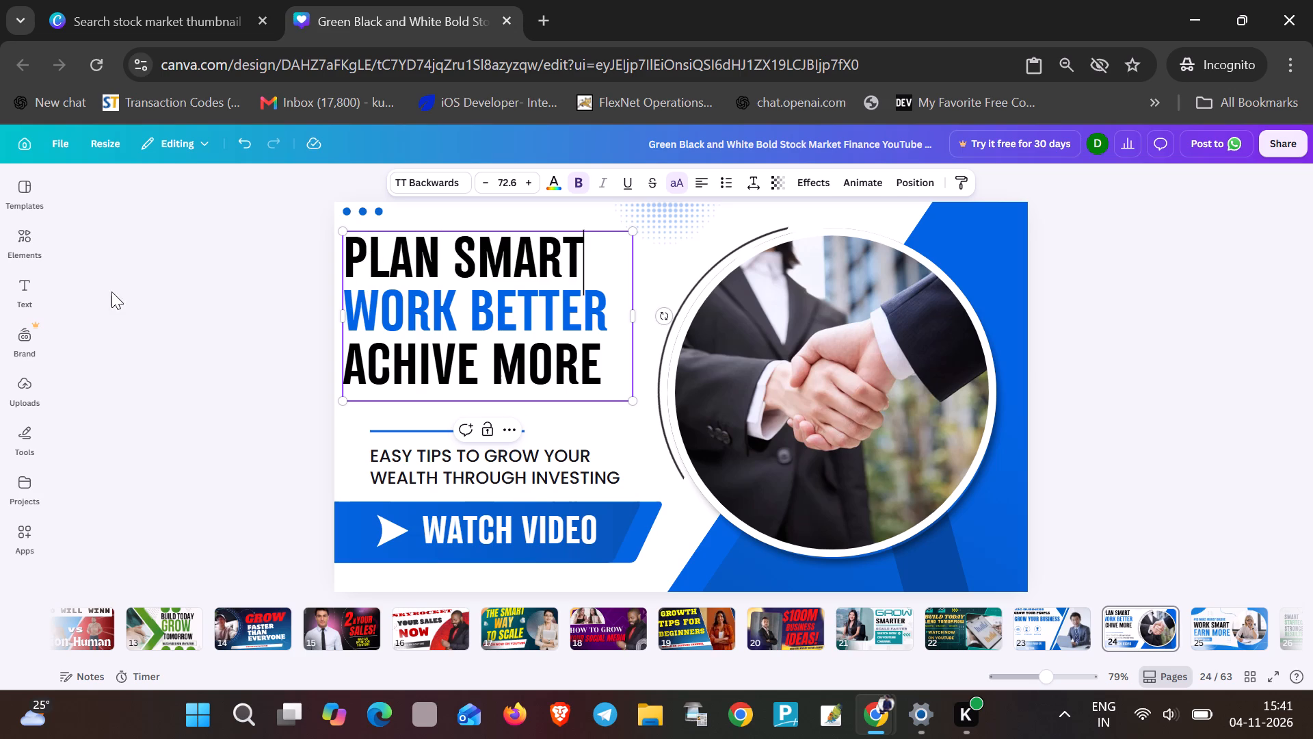
click(394, 312)
drag(604, 305, 353, 301)
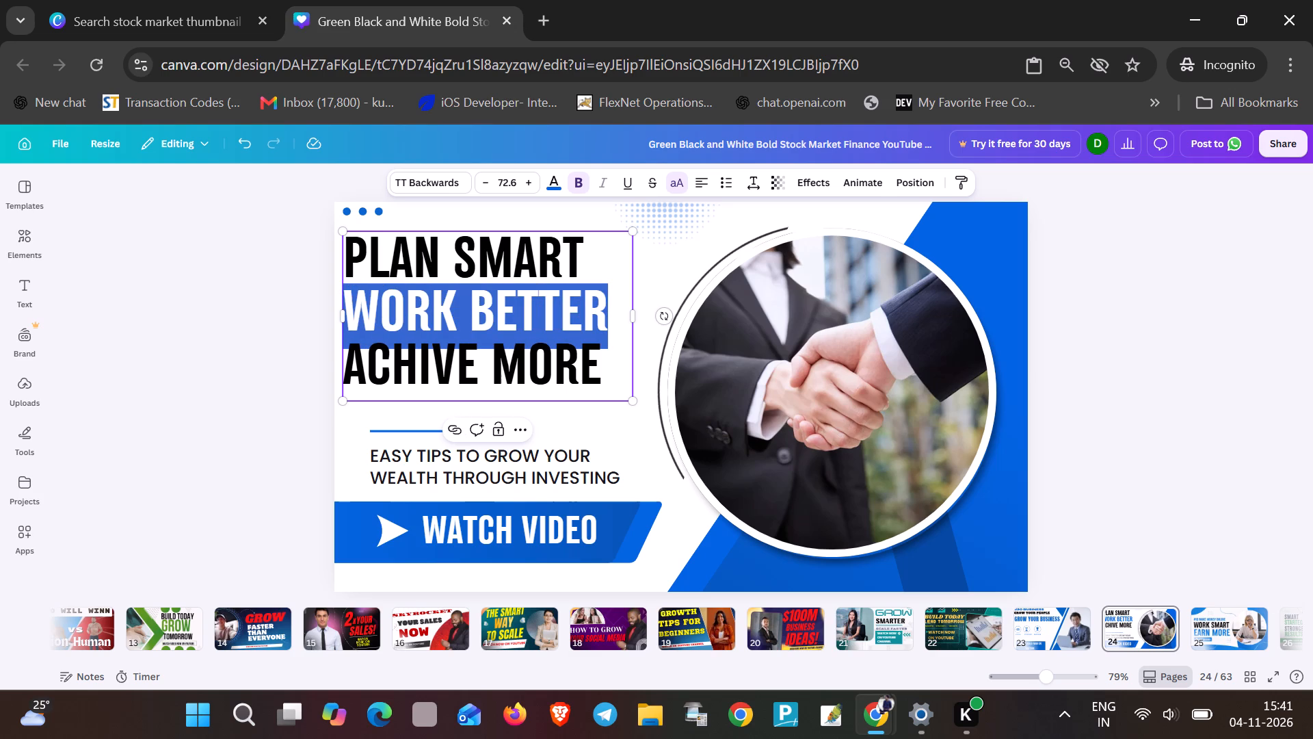
text(work better)
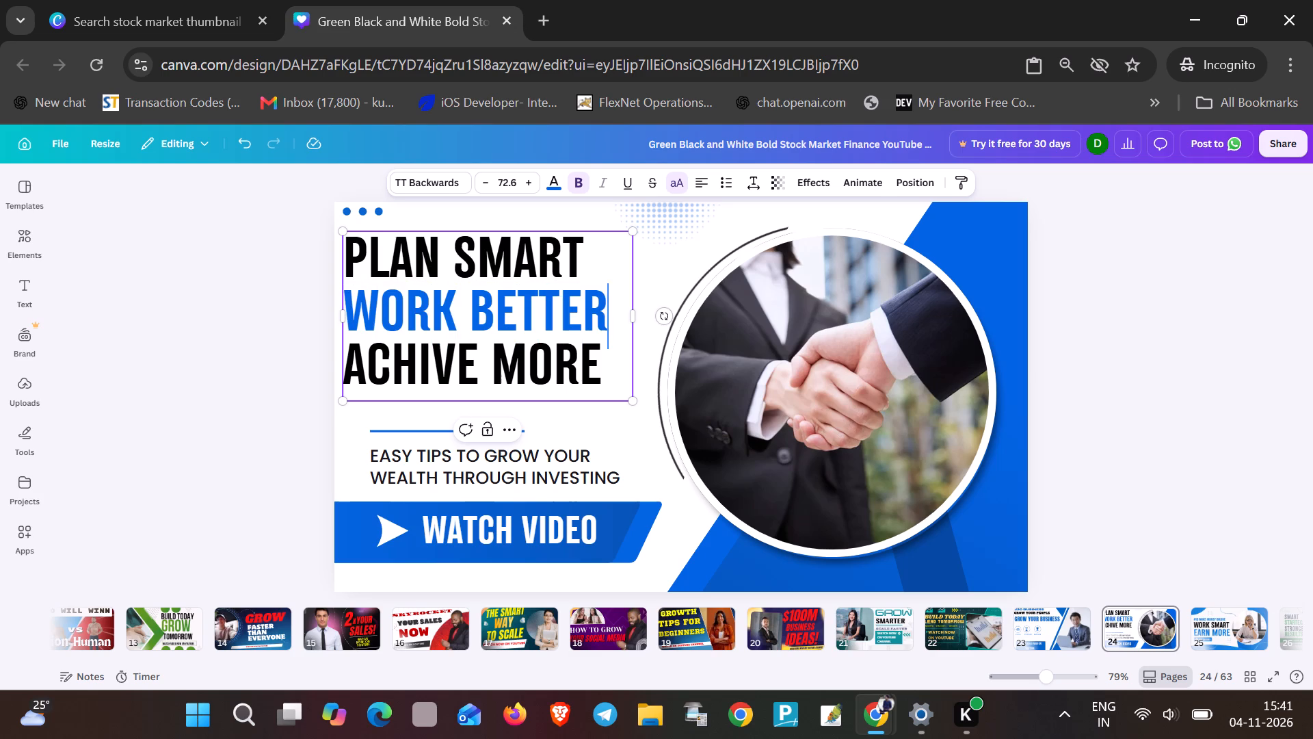
drag(618, 368, 471, 368)
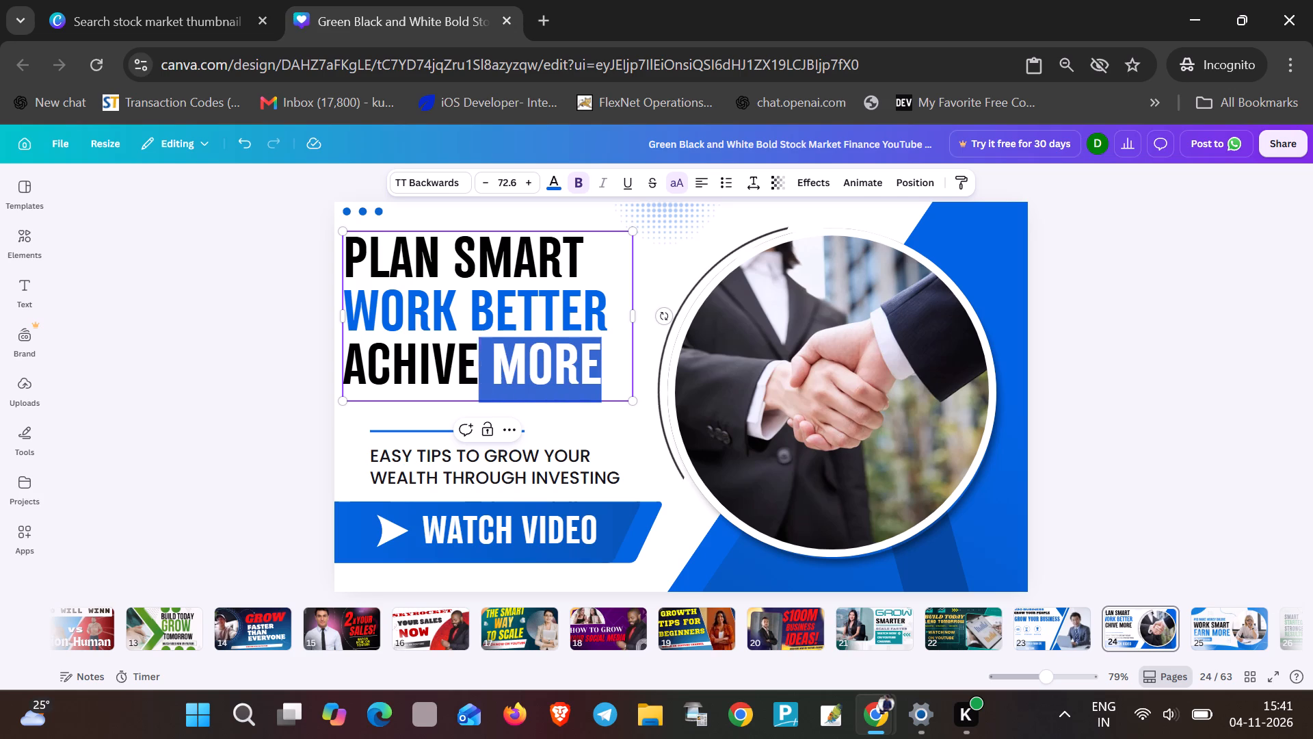
drag(471, 368, 355, 369)
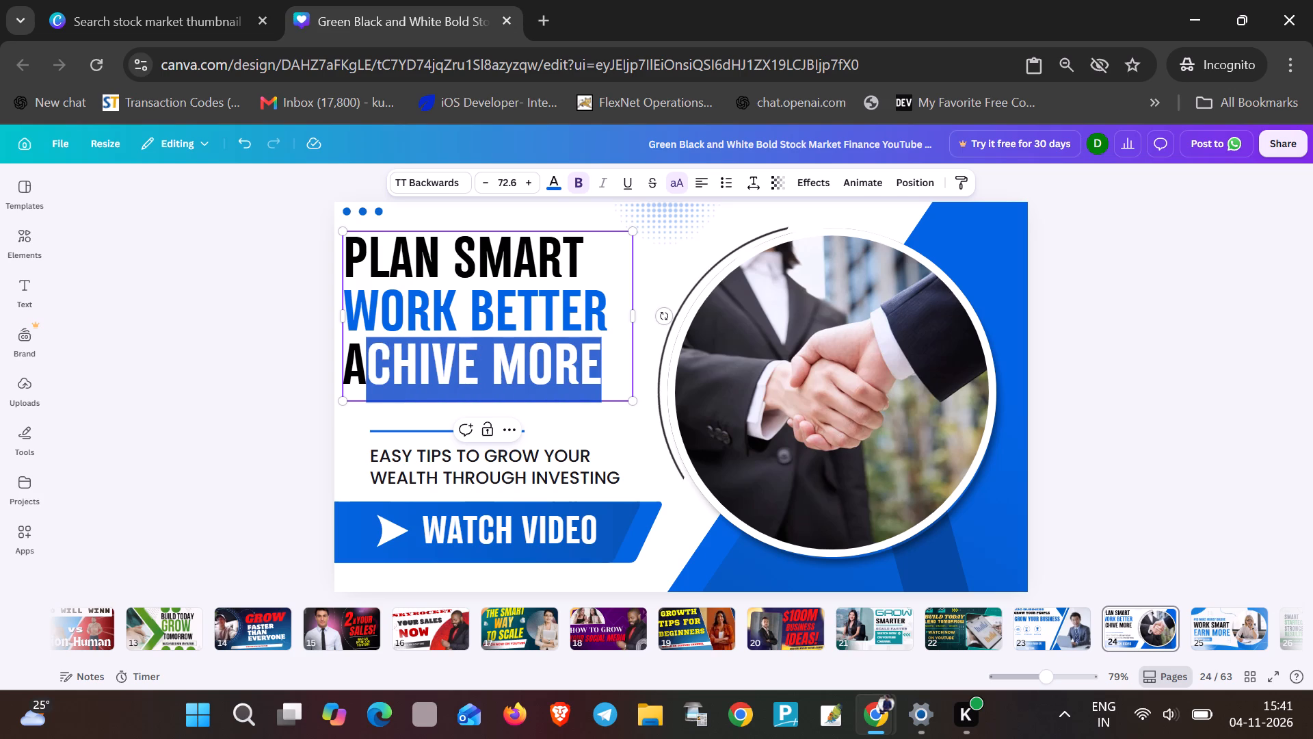
drag(355, 369, 350, 370)
text(achieve more)
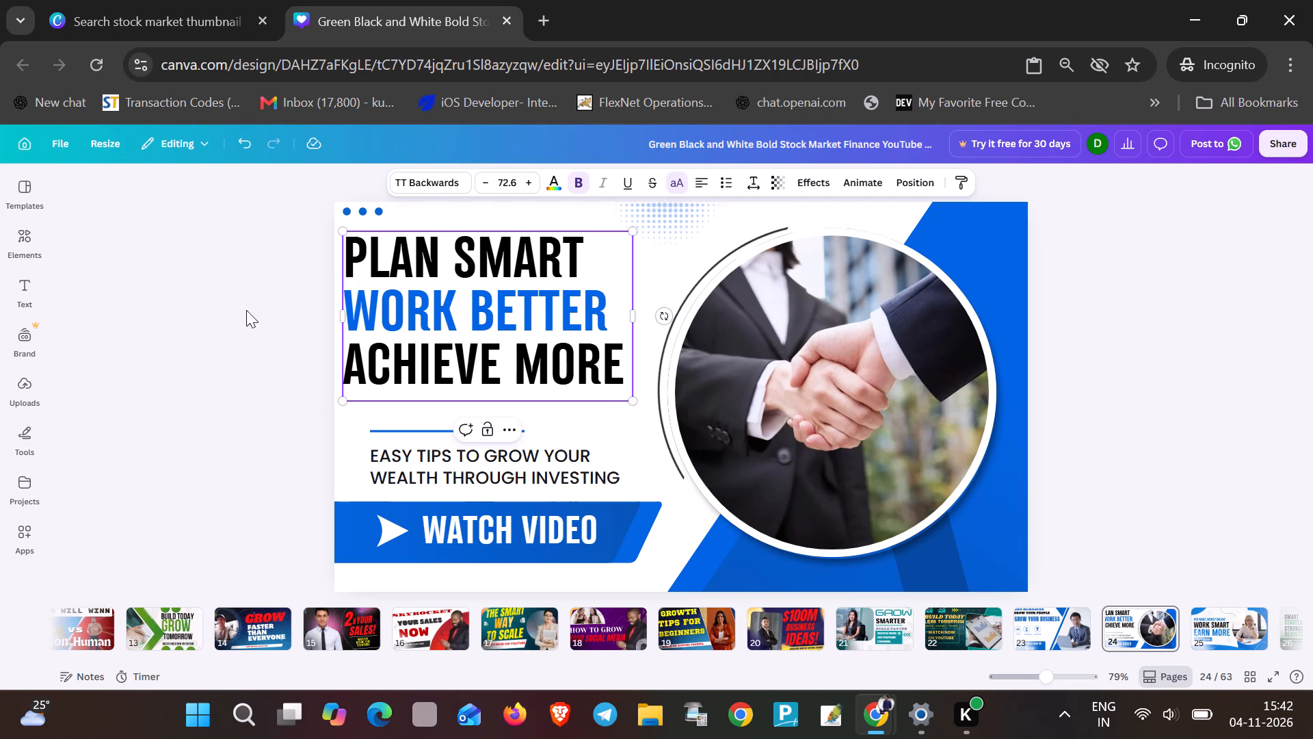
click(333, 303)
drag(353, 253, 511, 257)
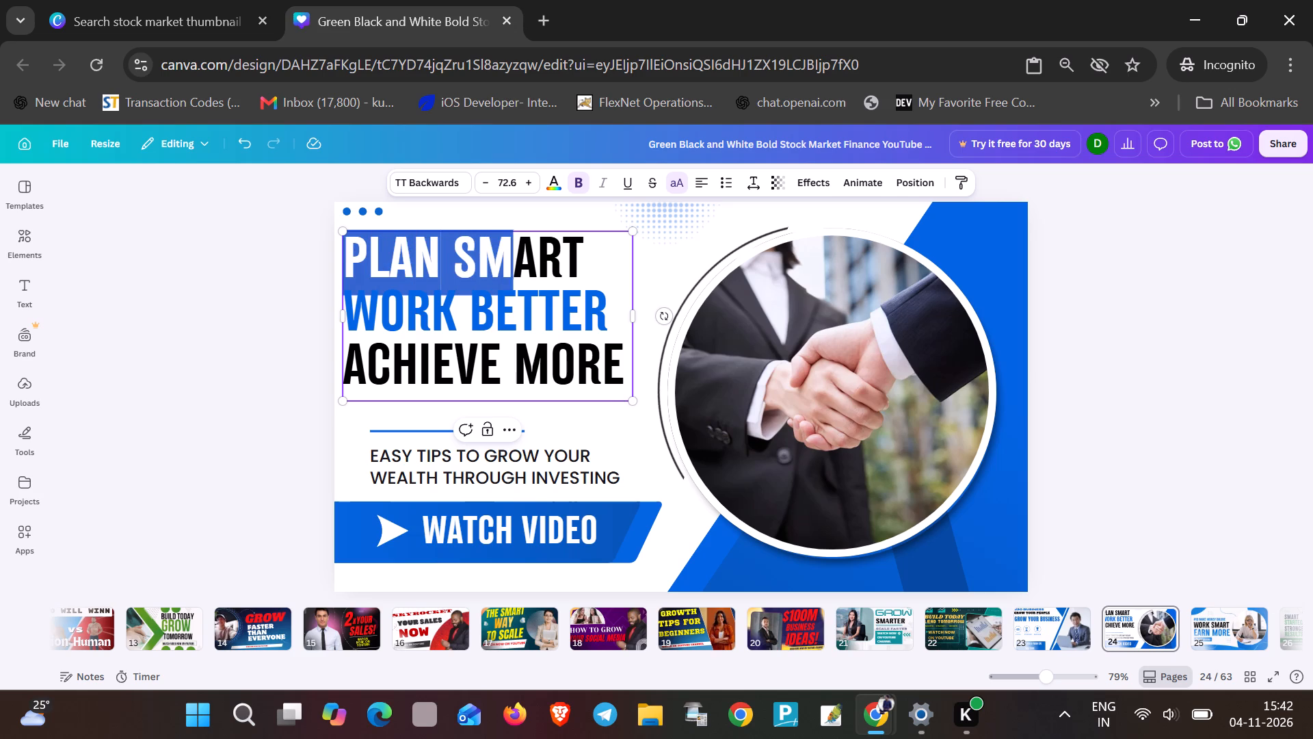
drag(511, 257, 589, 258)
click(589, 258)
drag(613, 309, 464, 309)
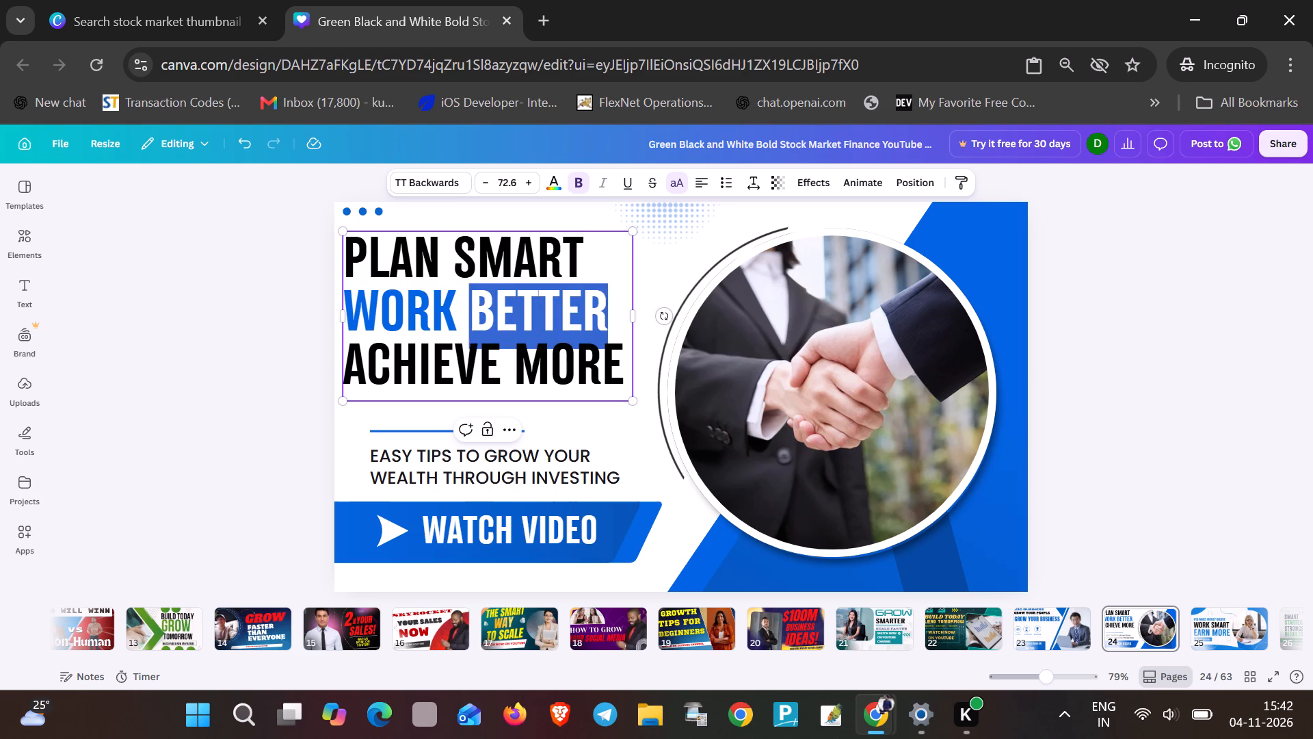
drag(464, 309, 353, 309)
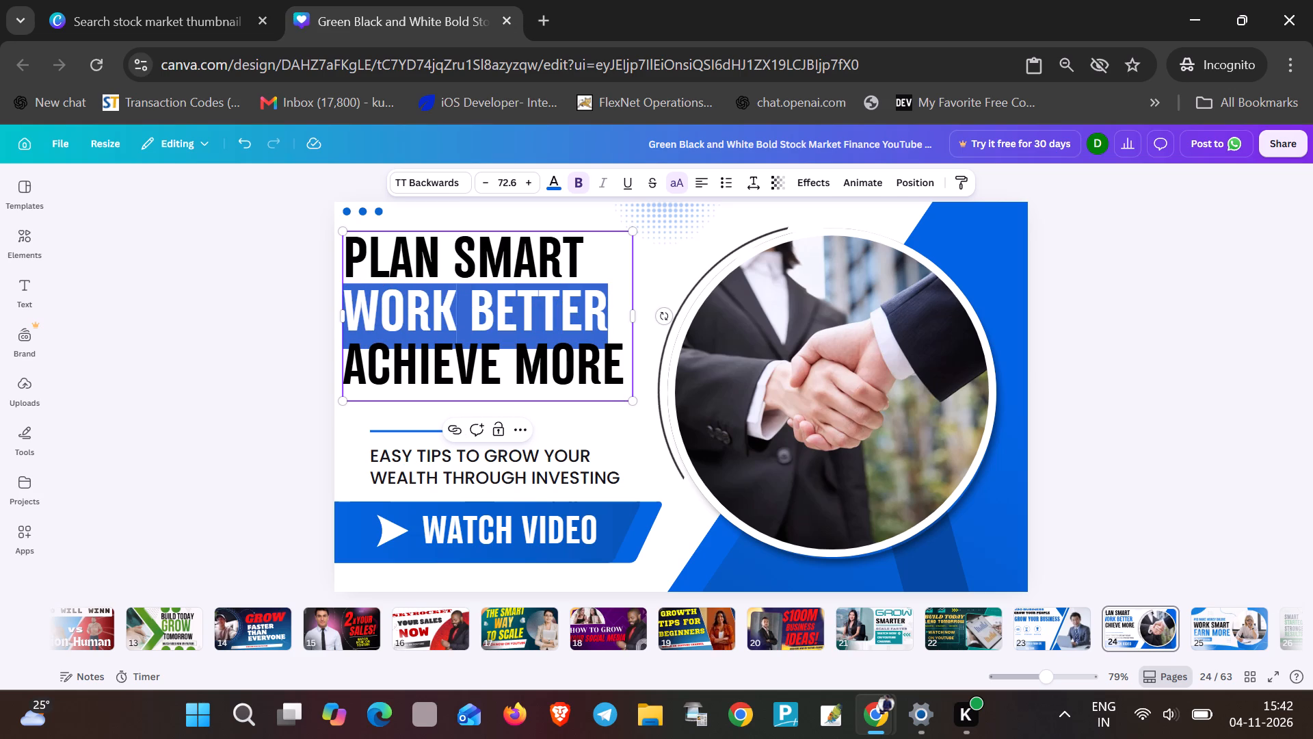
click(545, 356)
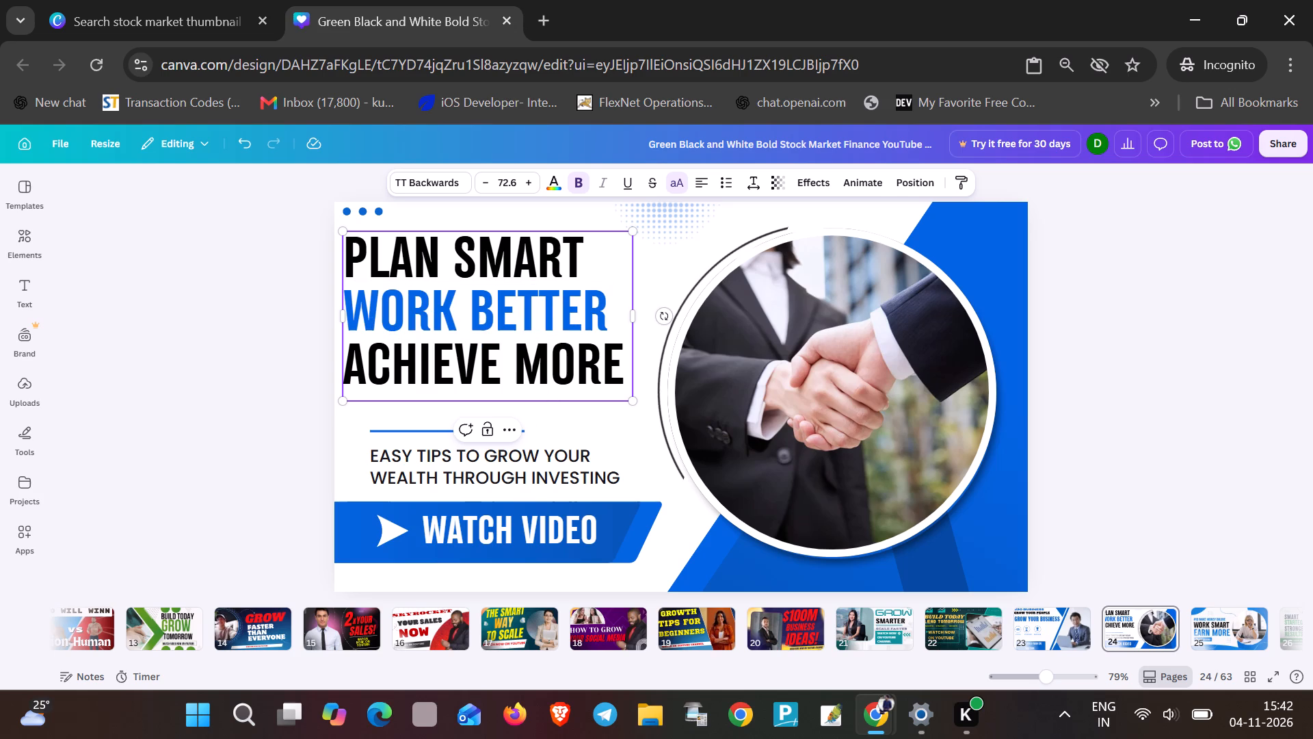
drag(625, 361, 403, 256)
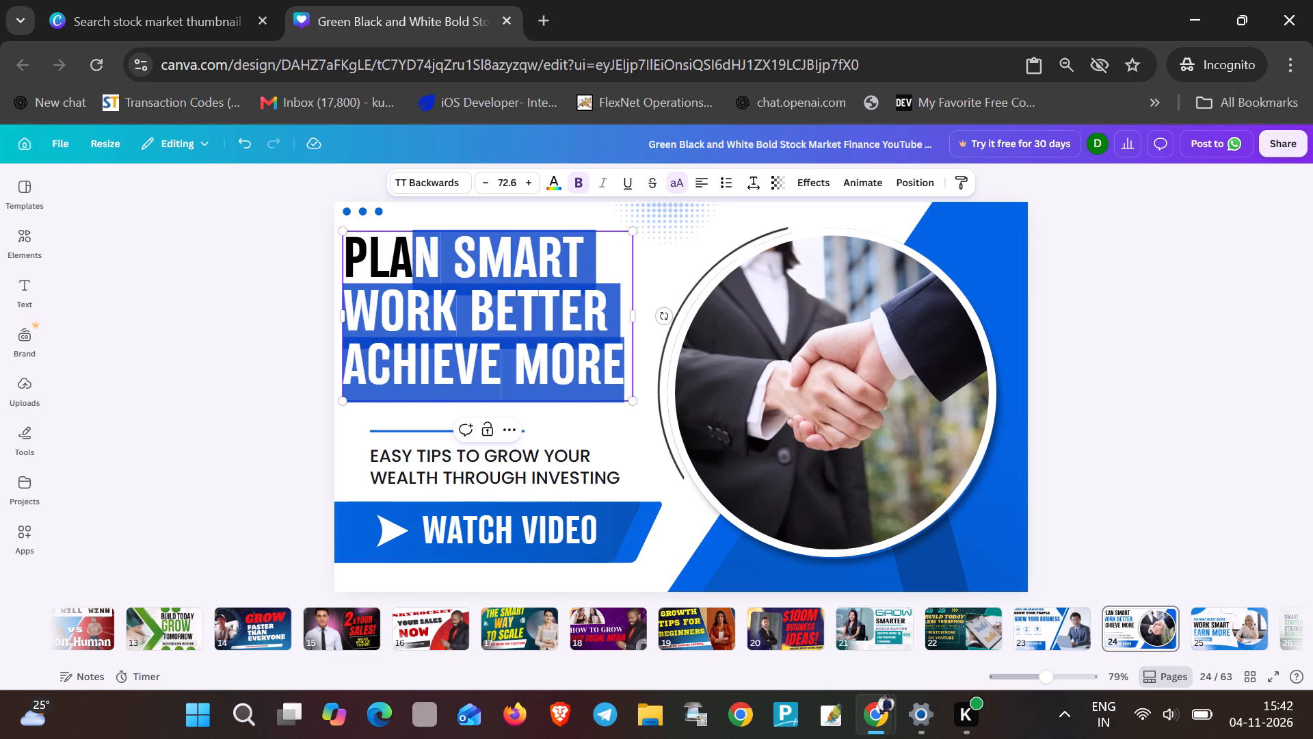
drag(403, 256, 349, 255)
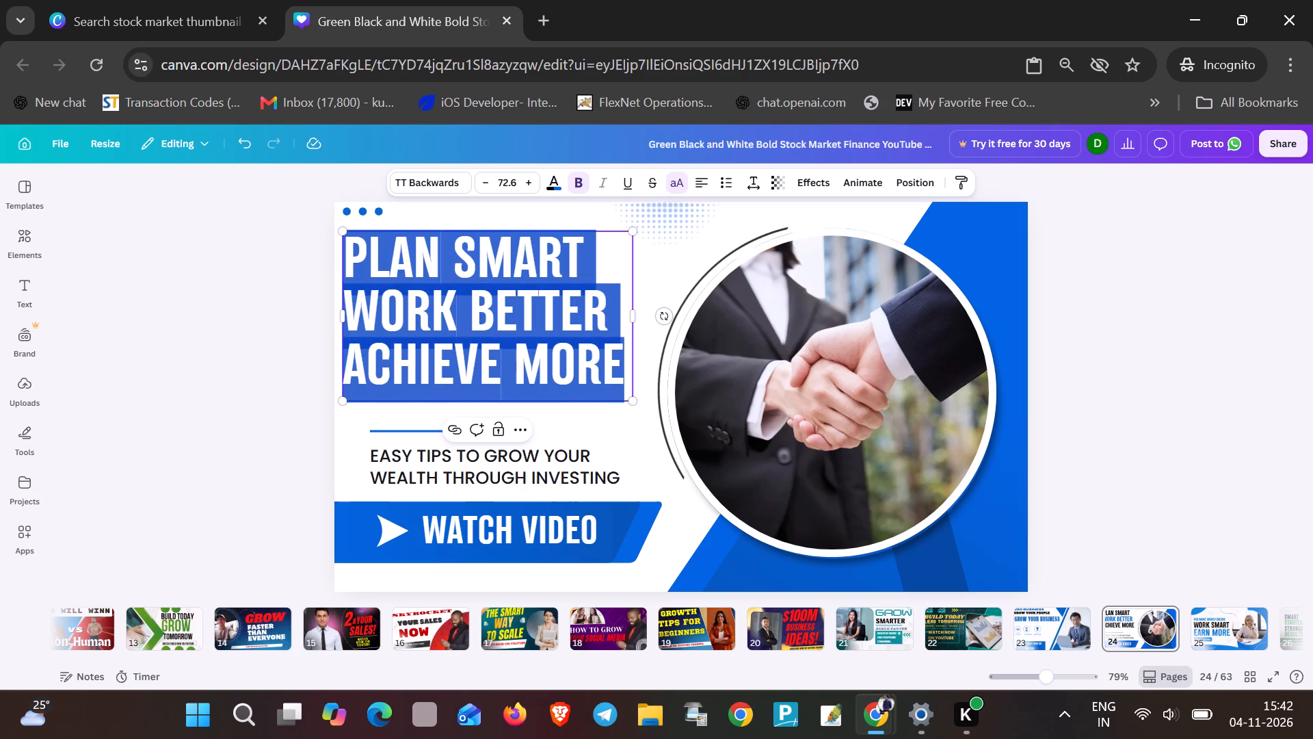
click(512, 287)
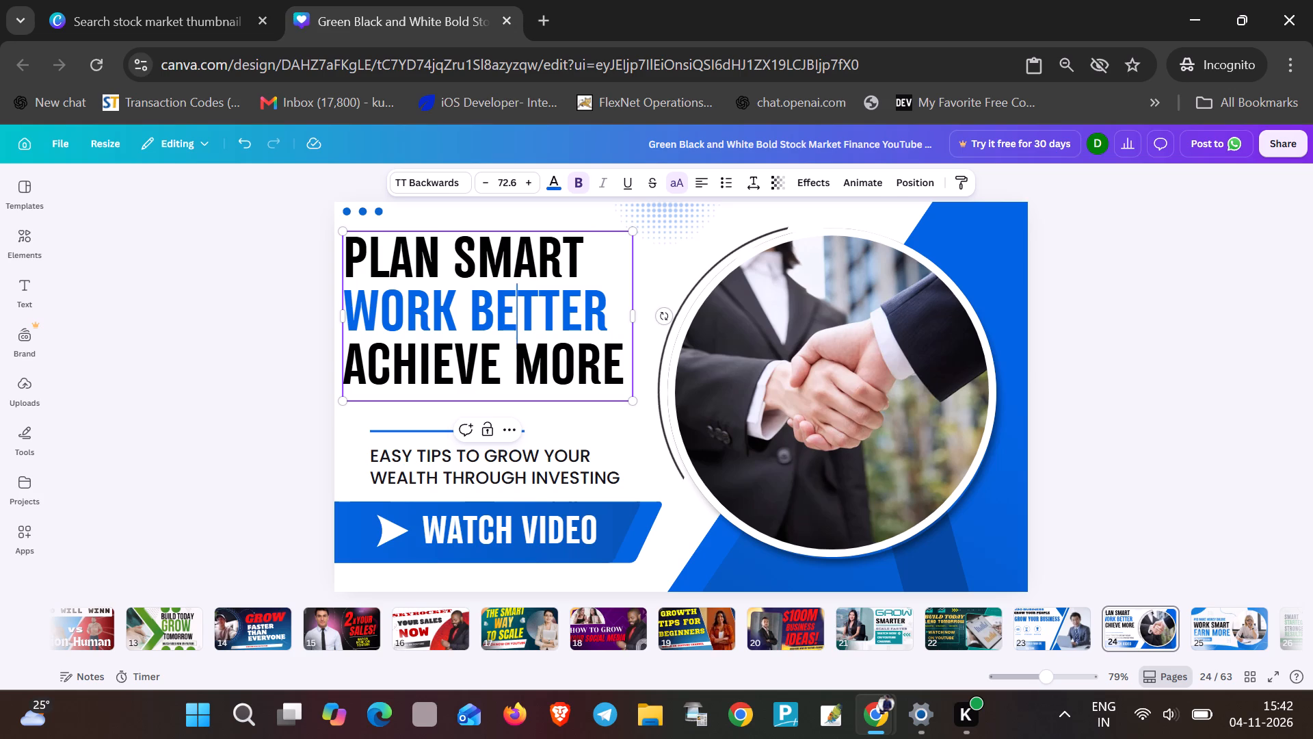
Reduce the font size of the headline's WORK BETTER line to 70.6.
click(481, 174)
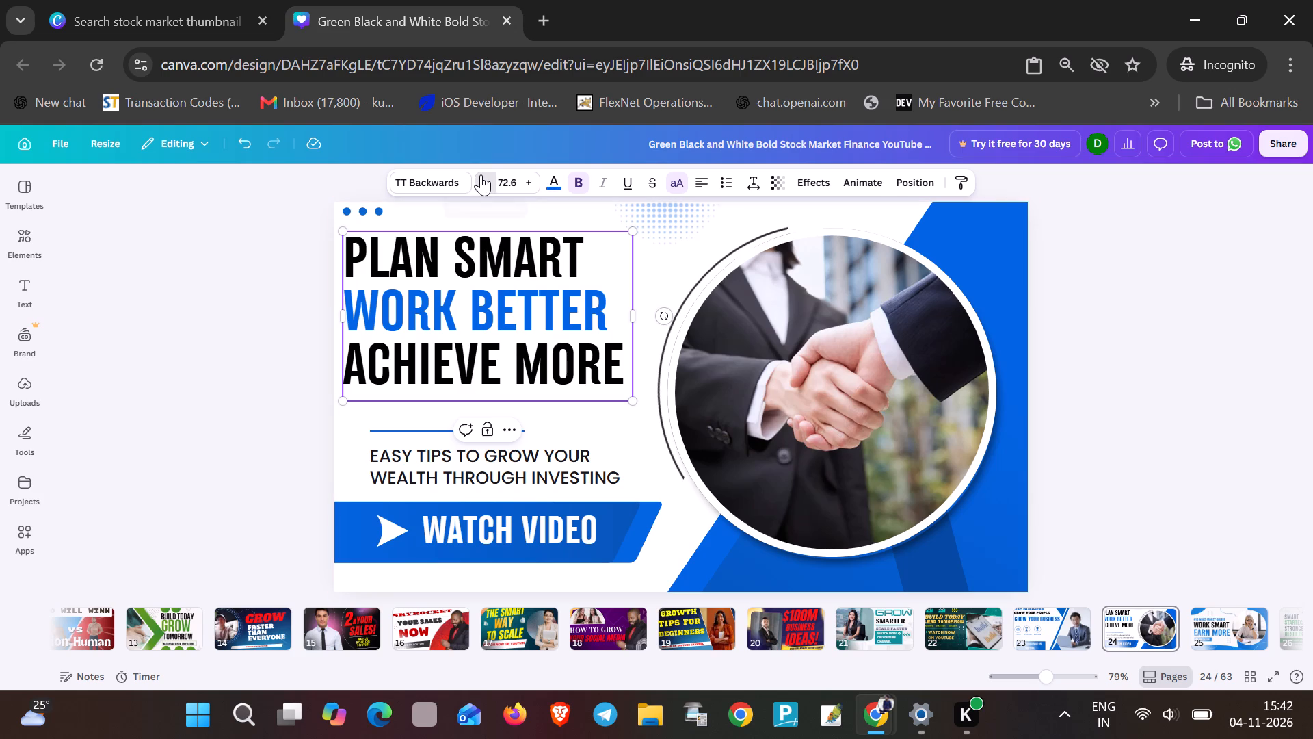
click(481, 174)
click(559, 352)
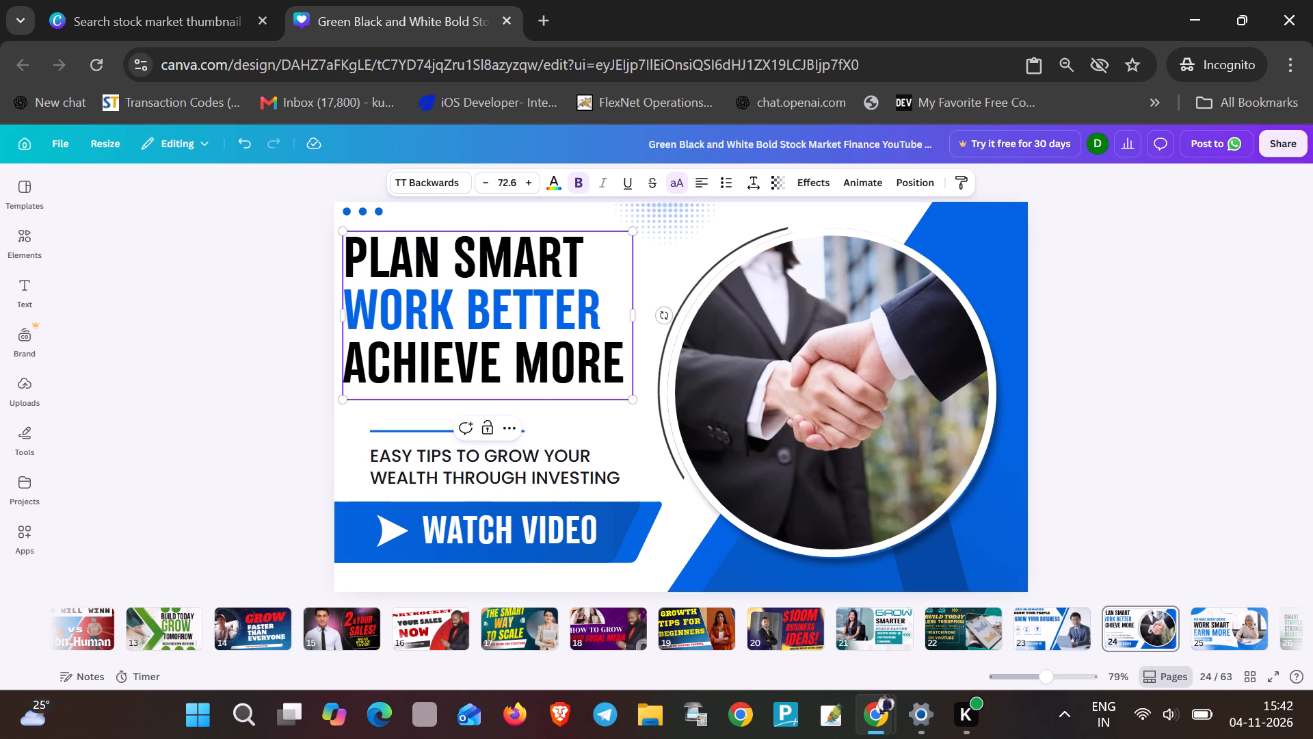
Change the font of the headline's PLAN SMART line to Archivo Black.
drag(587, 263, 345, 242)
click(427, 171)
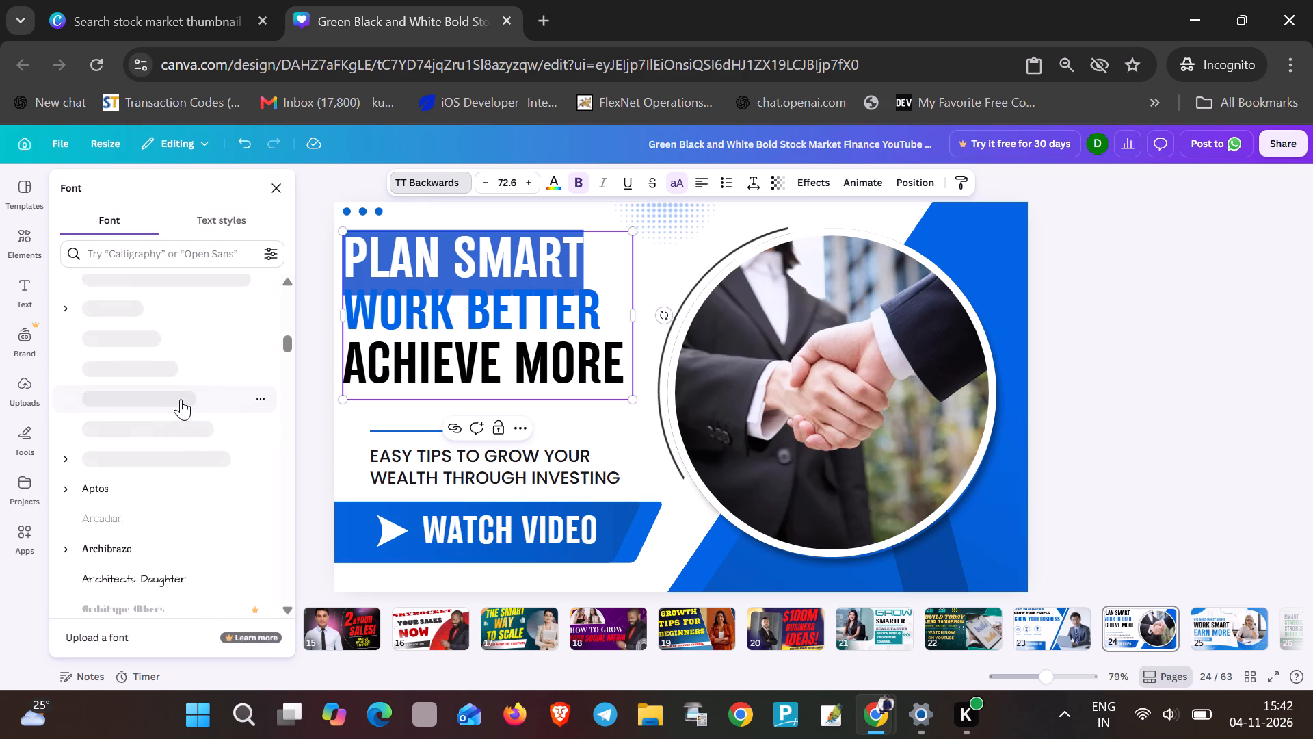
scroll(177, 399, down, 1)
scroll(168, 459, down, 8)
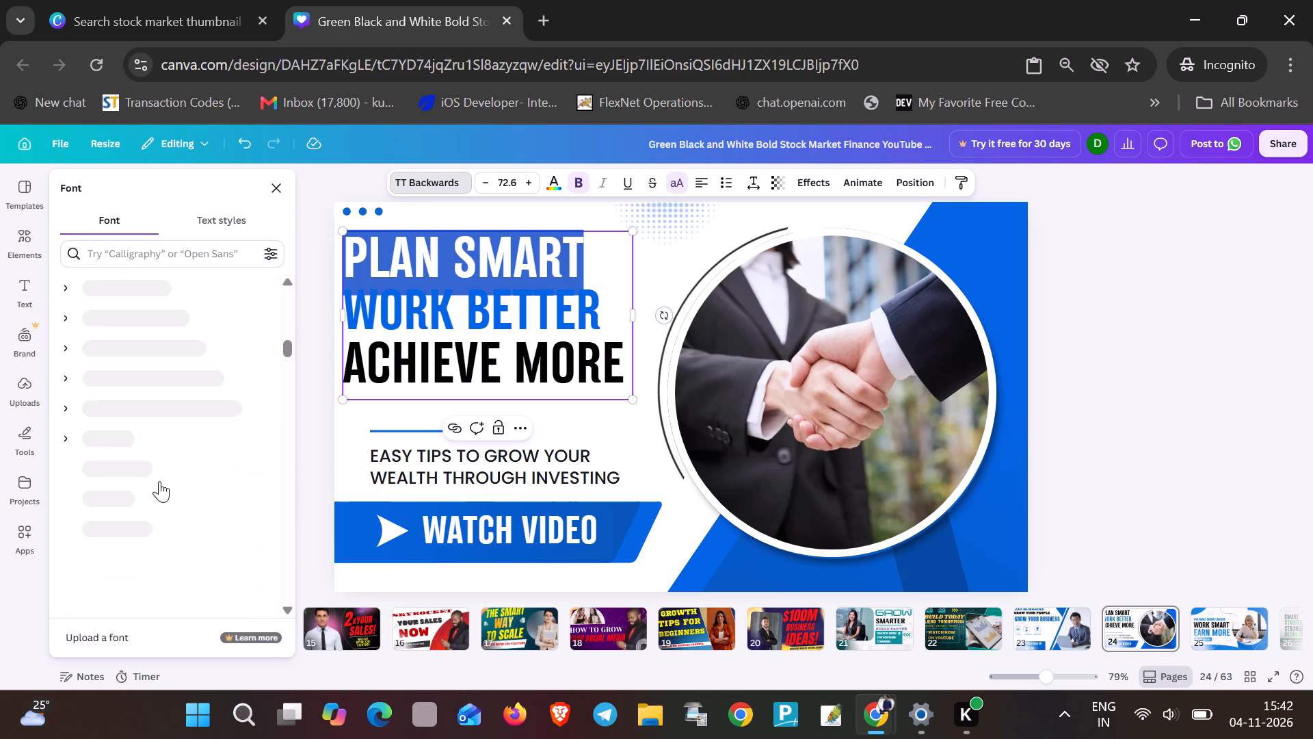
scroll(157, 481, up, 1)
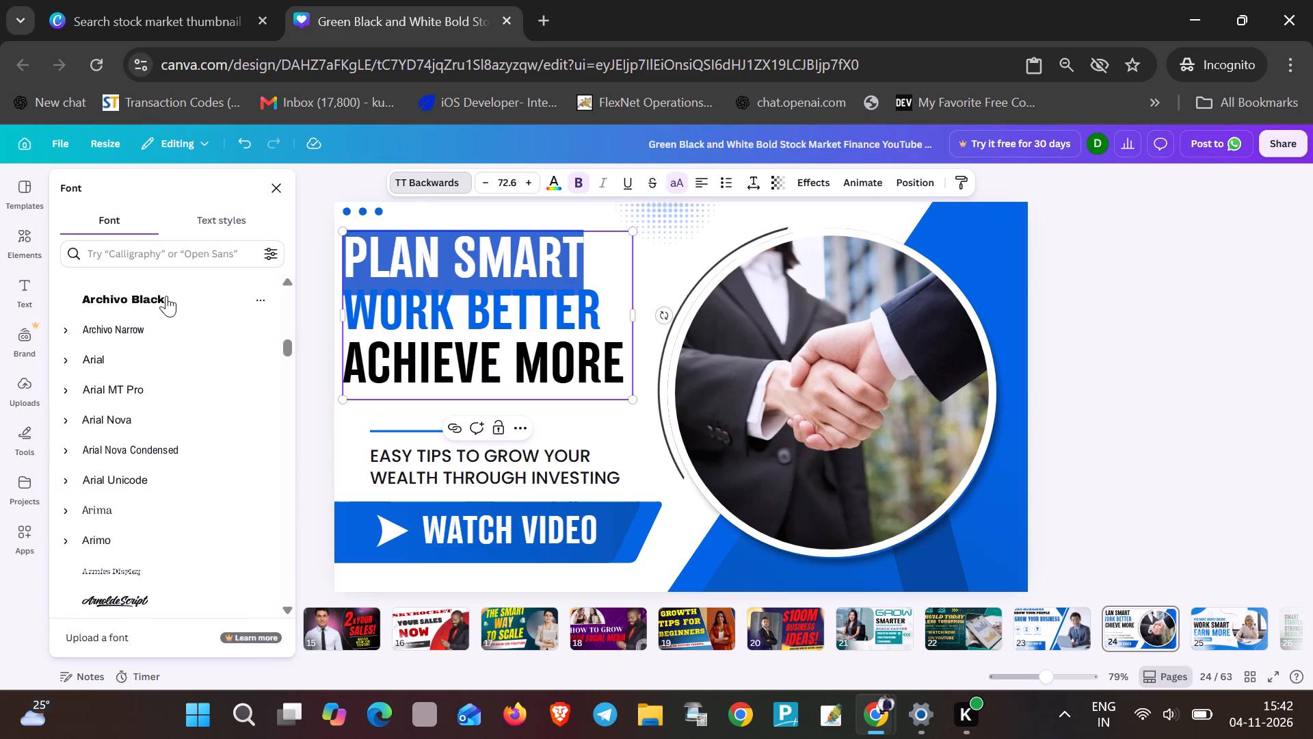
click(165, 294)
click(424, 320)
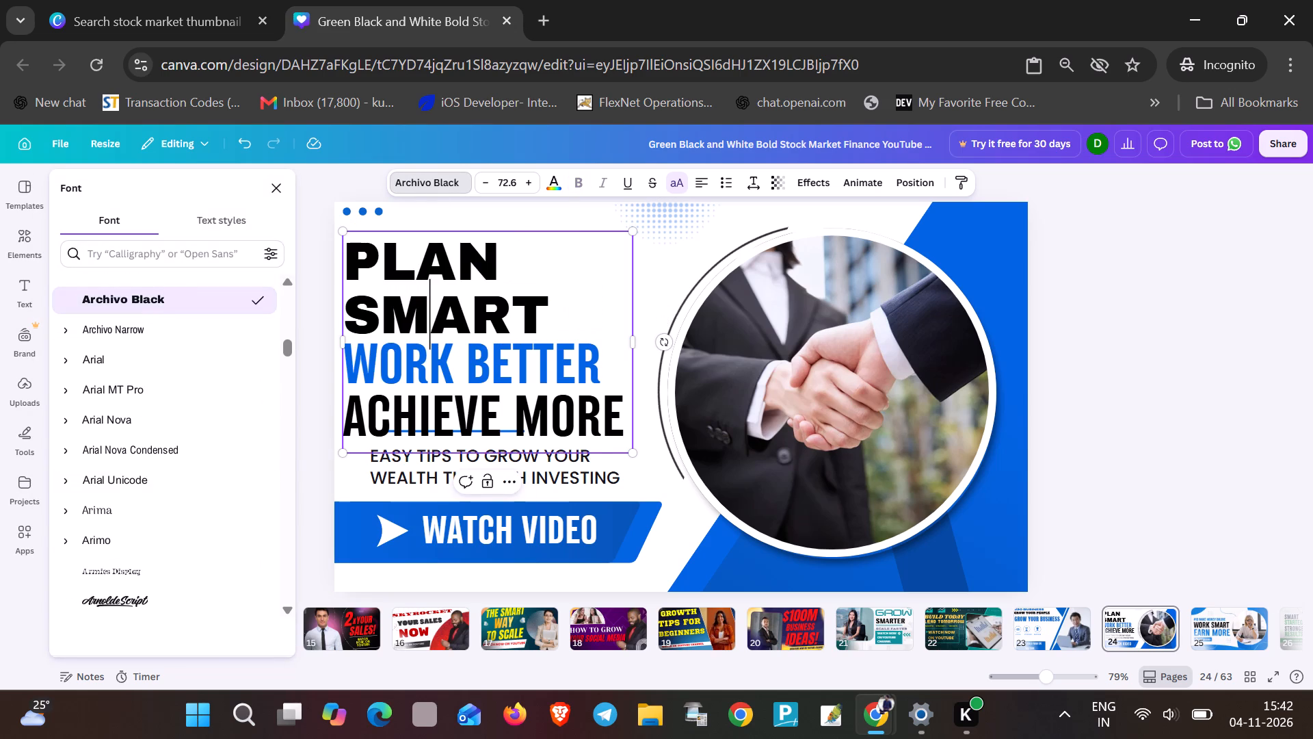
Reduce the PLAN SMART text's font size to 53.6 so it fits on a single line.
drag(585, 312, 360, 254)
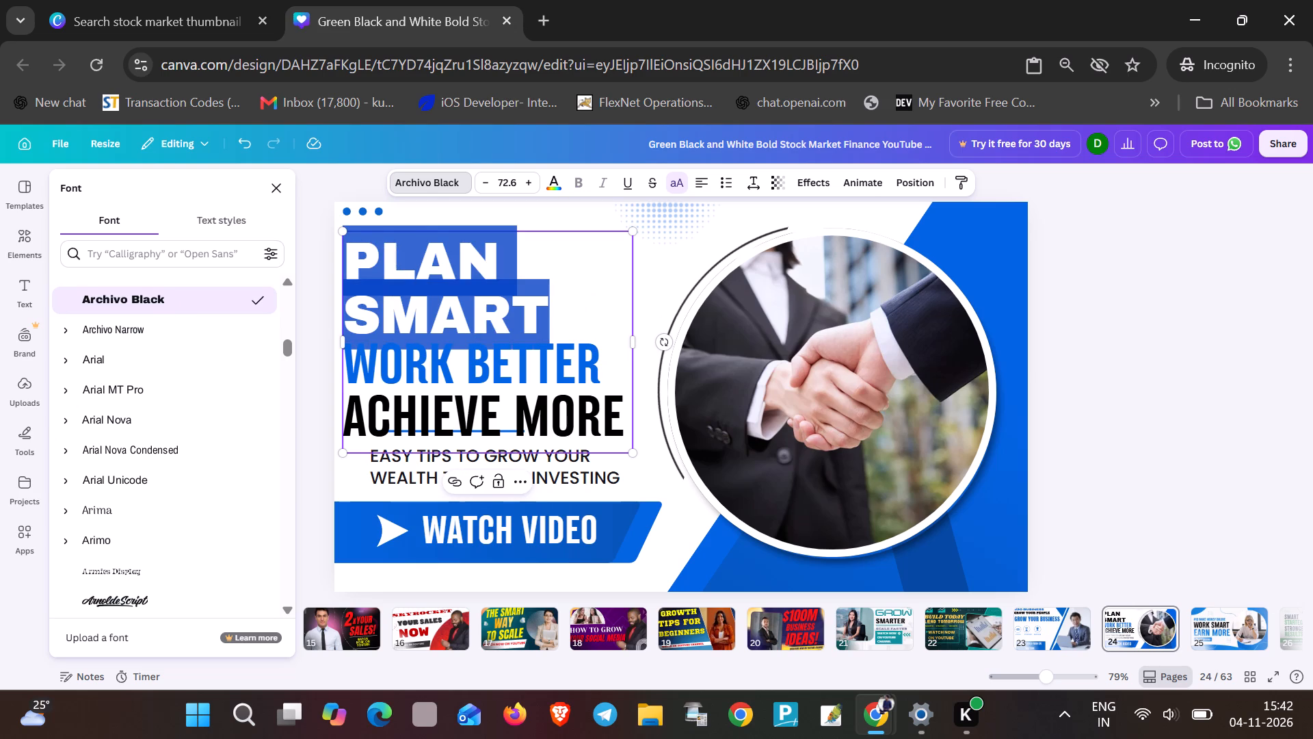
triple_click(487, 183)
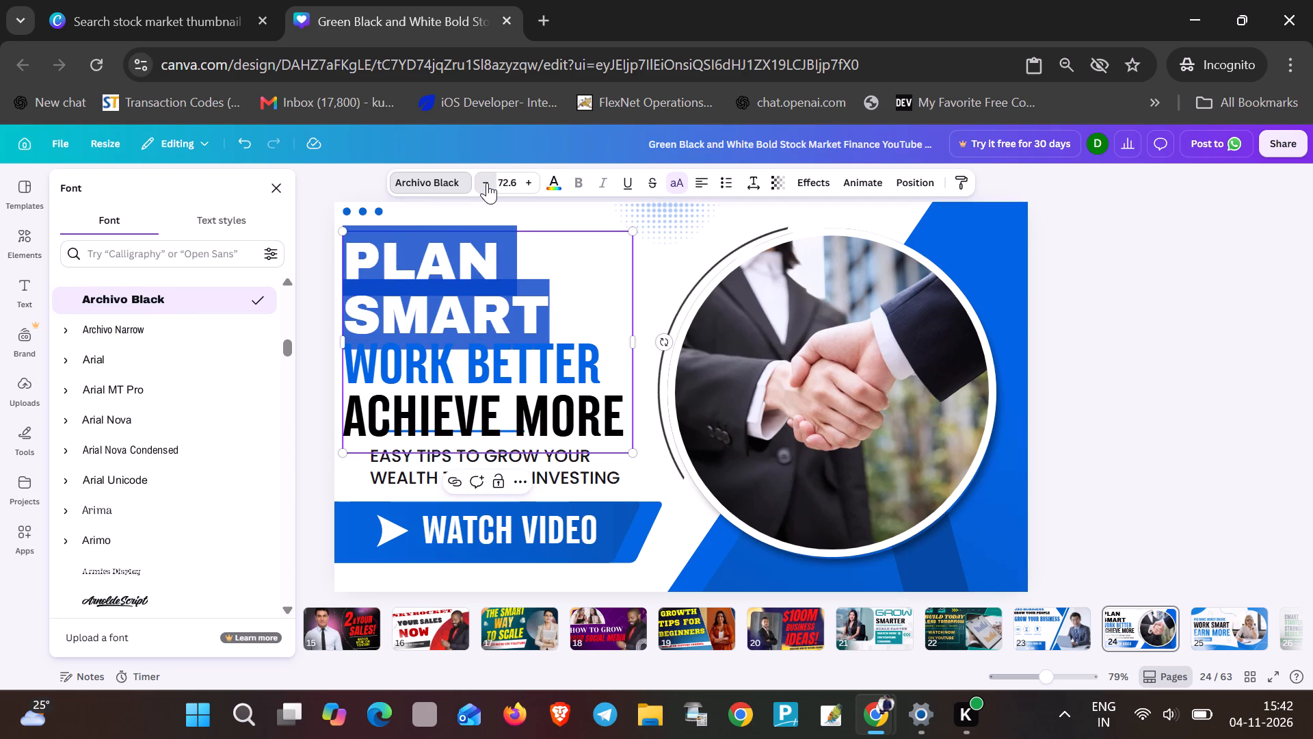
triple_click(487, 181)
triple_click(487, 181)
click(486, 181)
double_click(483, 181)
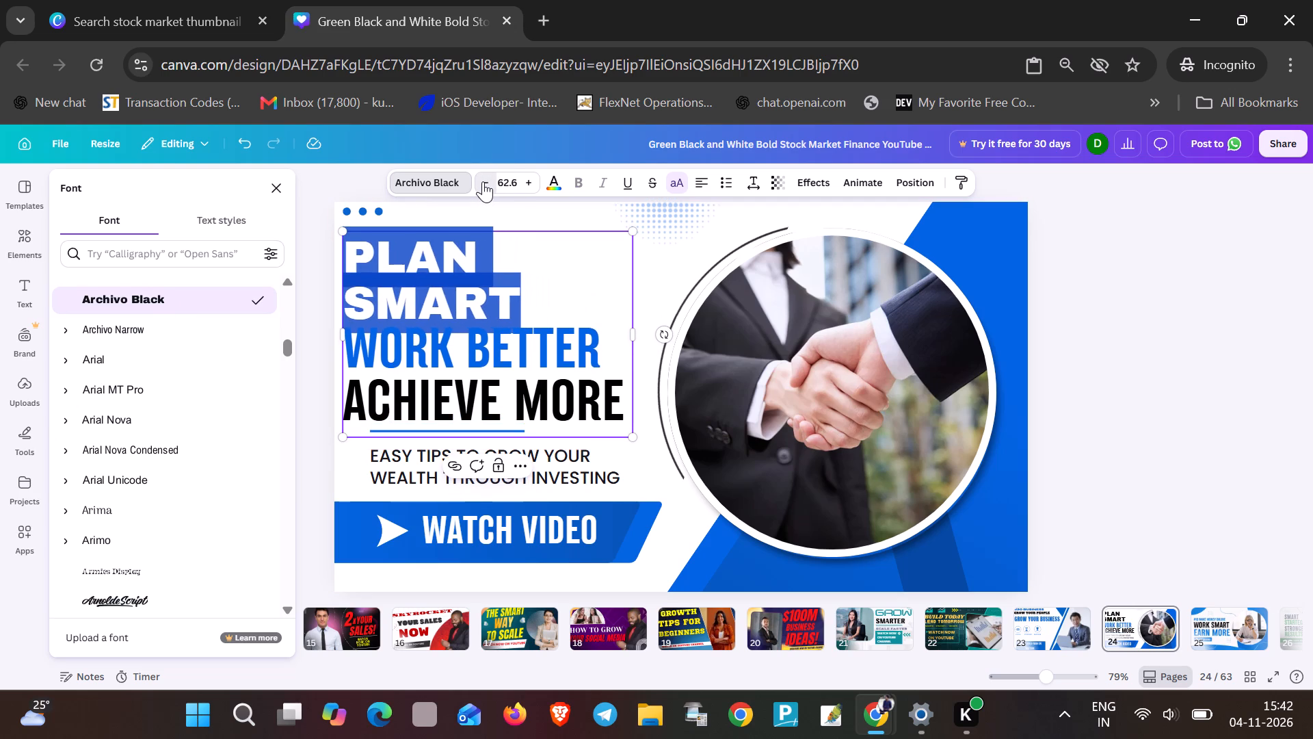
double_click(483, 181)
double_click(483, 181)
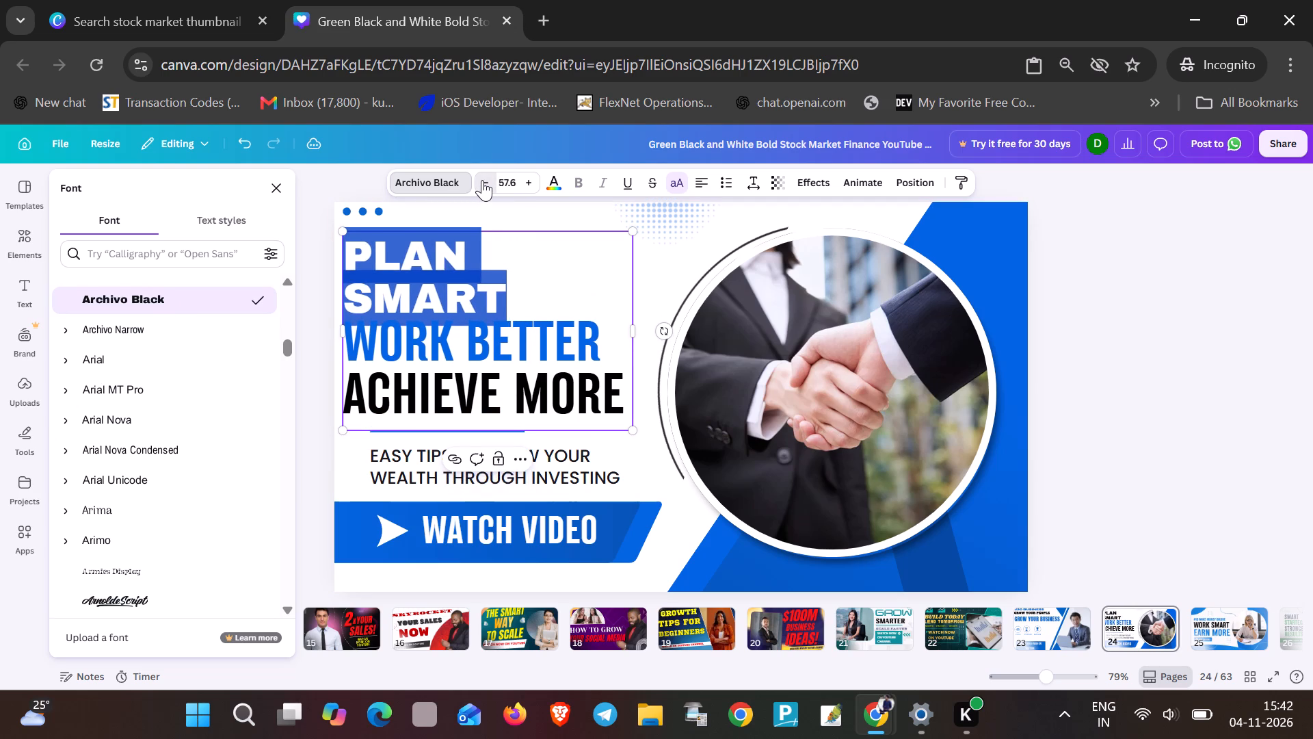
triple_click(482, 180)
click(475, 258)
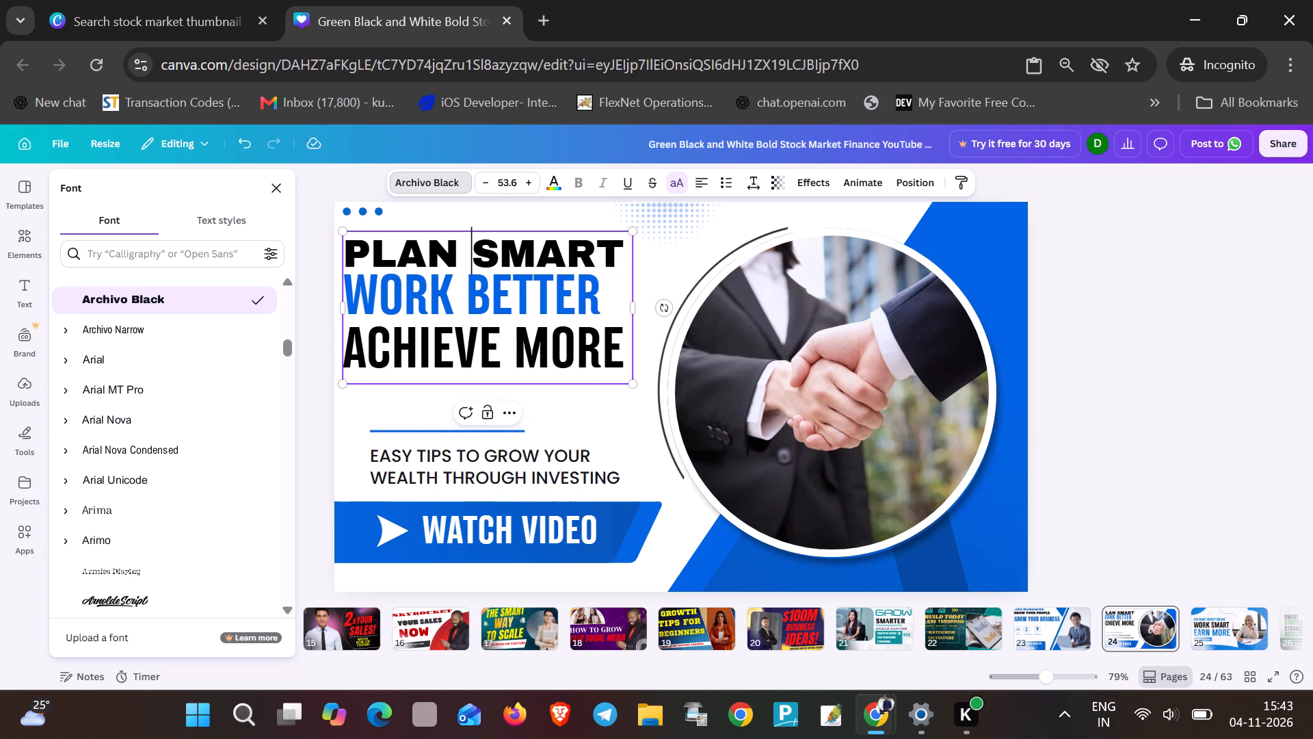
Reduce the font size of the blue WORK BETTER line to 64.6.
click(473, 291)
drag(602, 281, 397, 272)
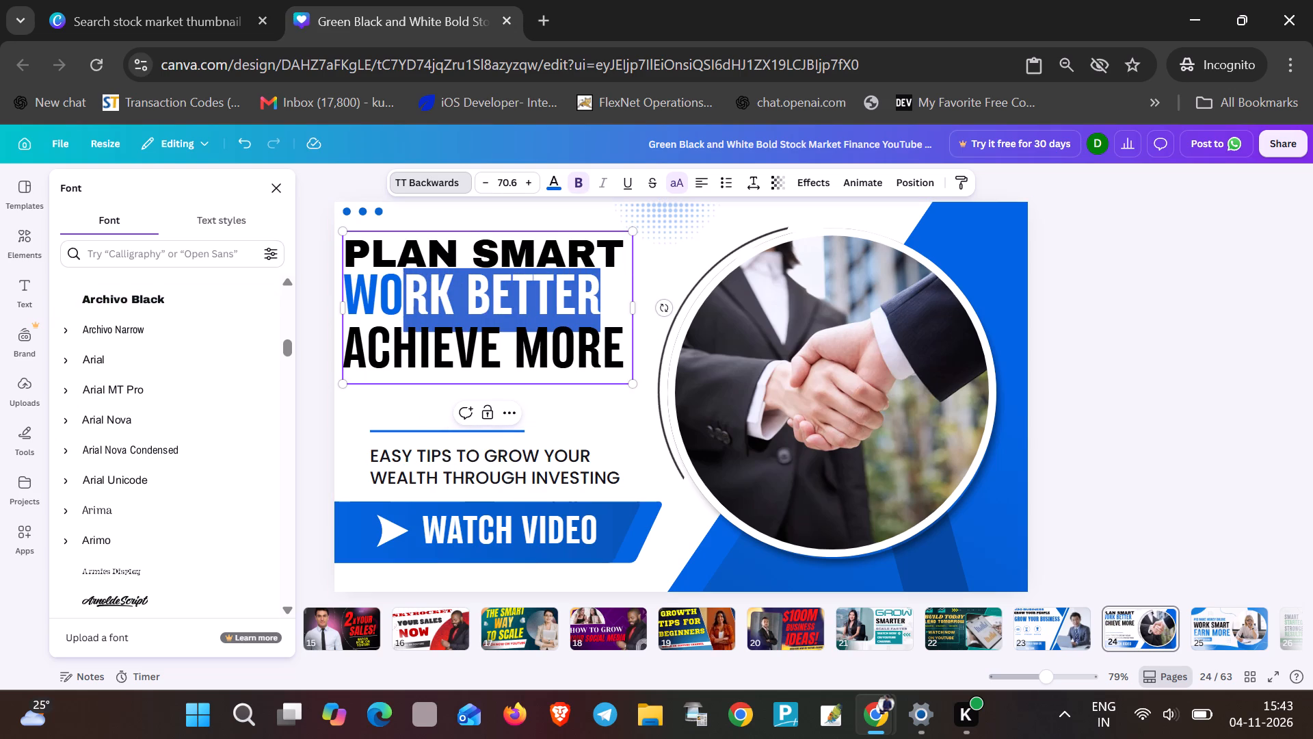
drag(397, 272, 360, 272)
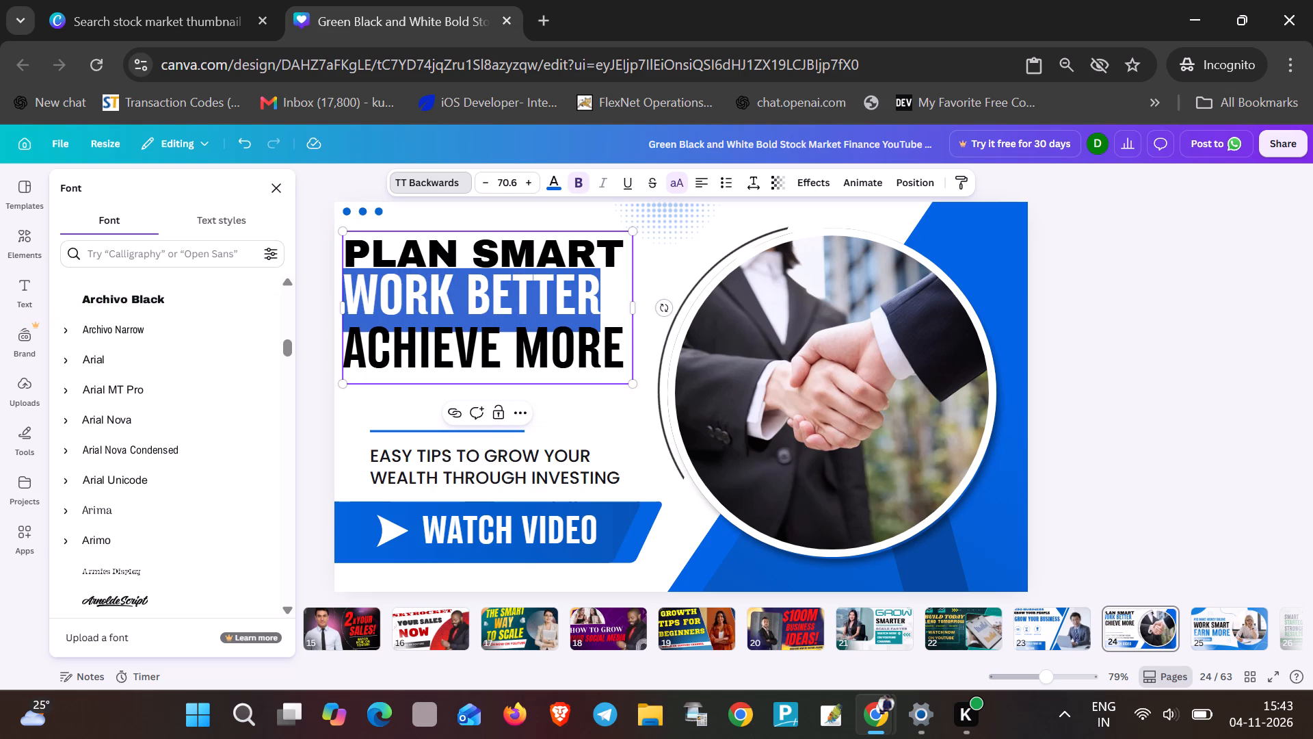
click(486, 185)
triple_click(484, 185)
click(484, 185)
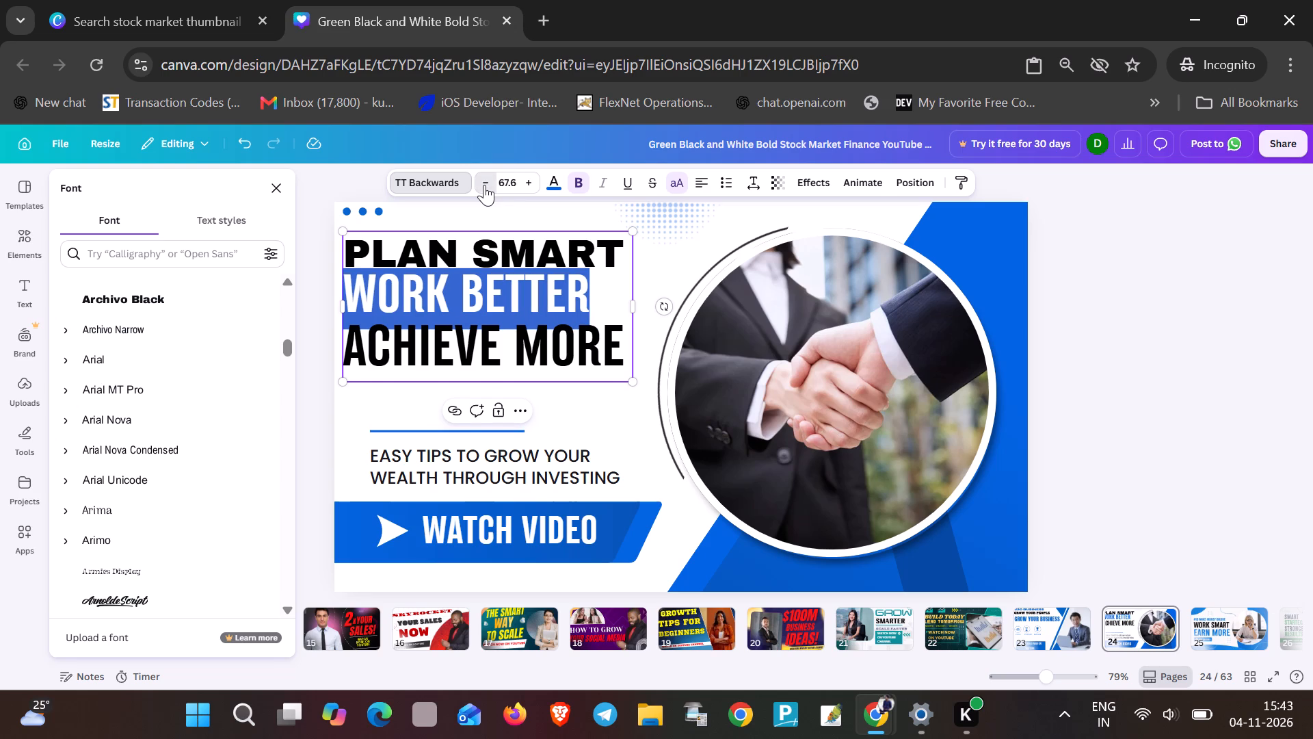
click(484, 185)
click(507, 314)
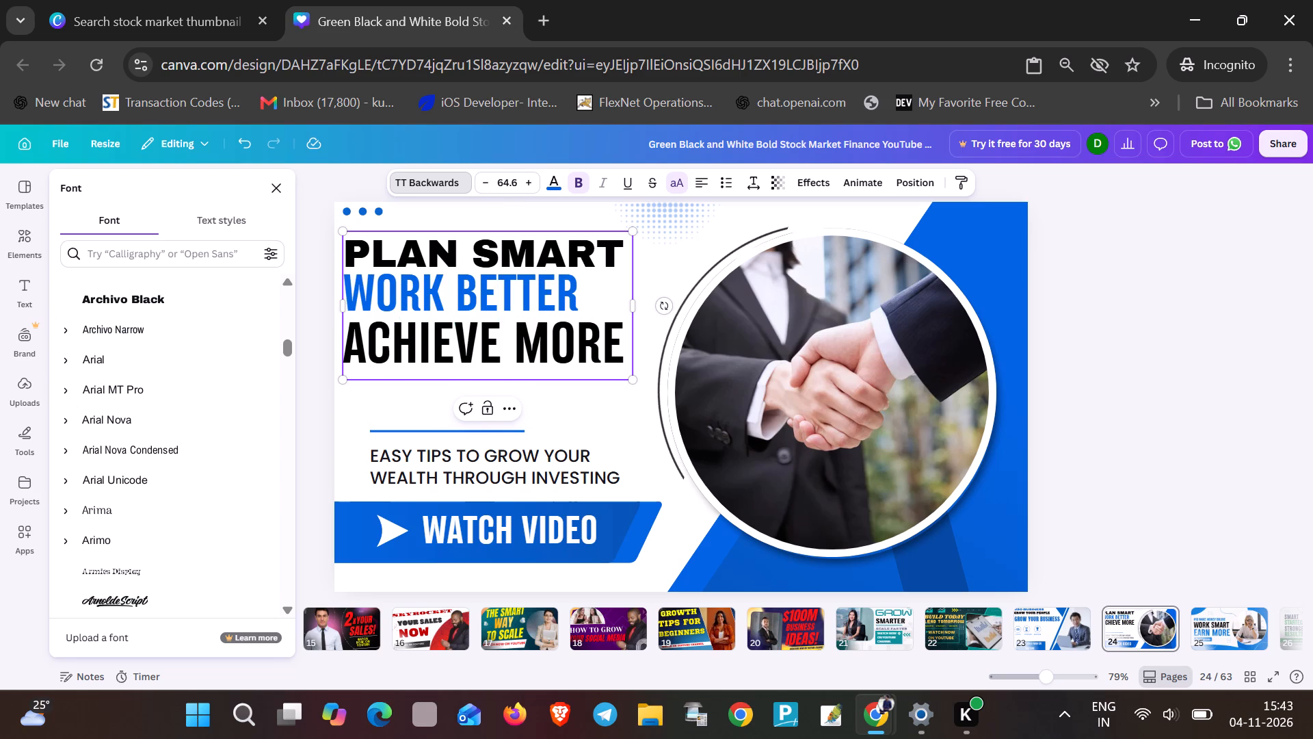
Increase the font size of the headline's ACHIEVE MORE line to 74.6.
drag(631, 350, 355, 339)
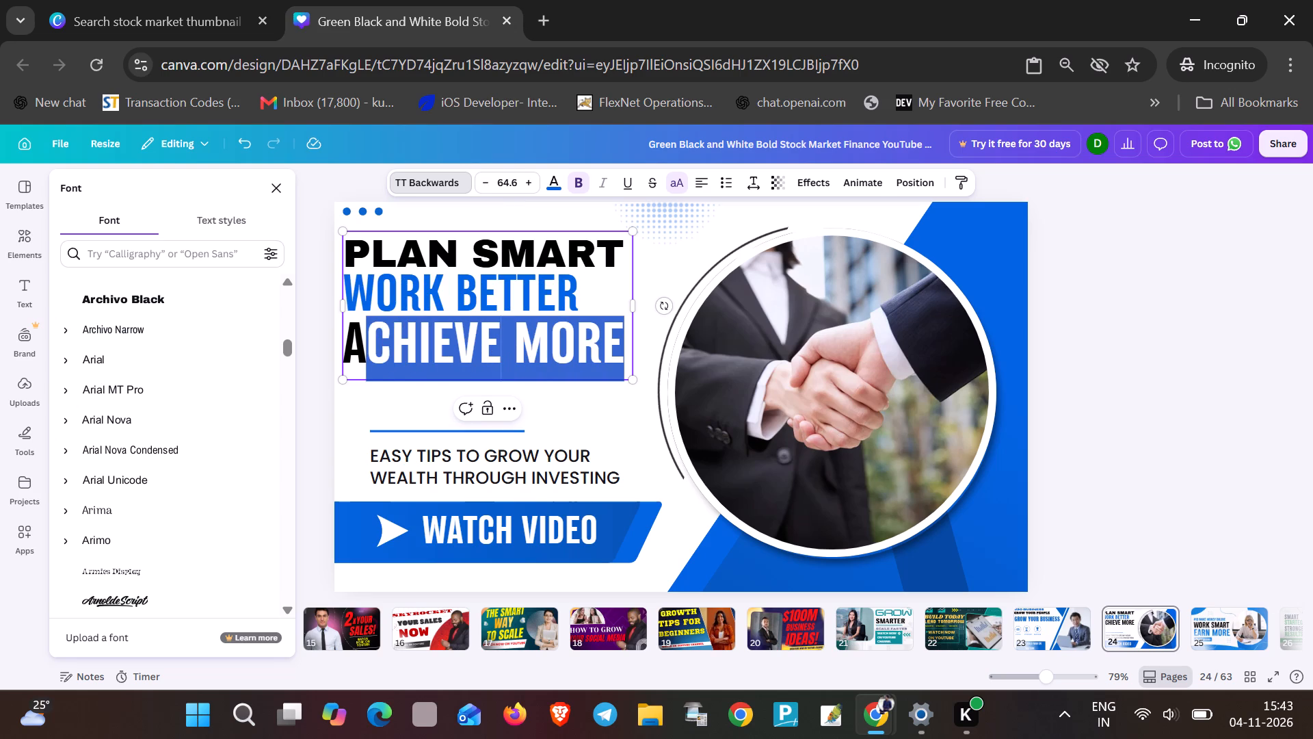
drag(355, 339, 350, 339)
click(535, 181)
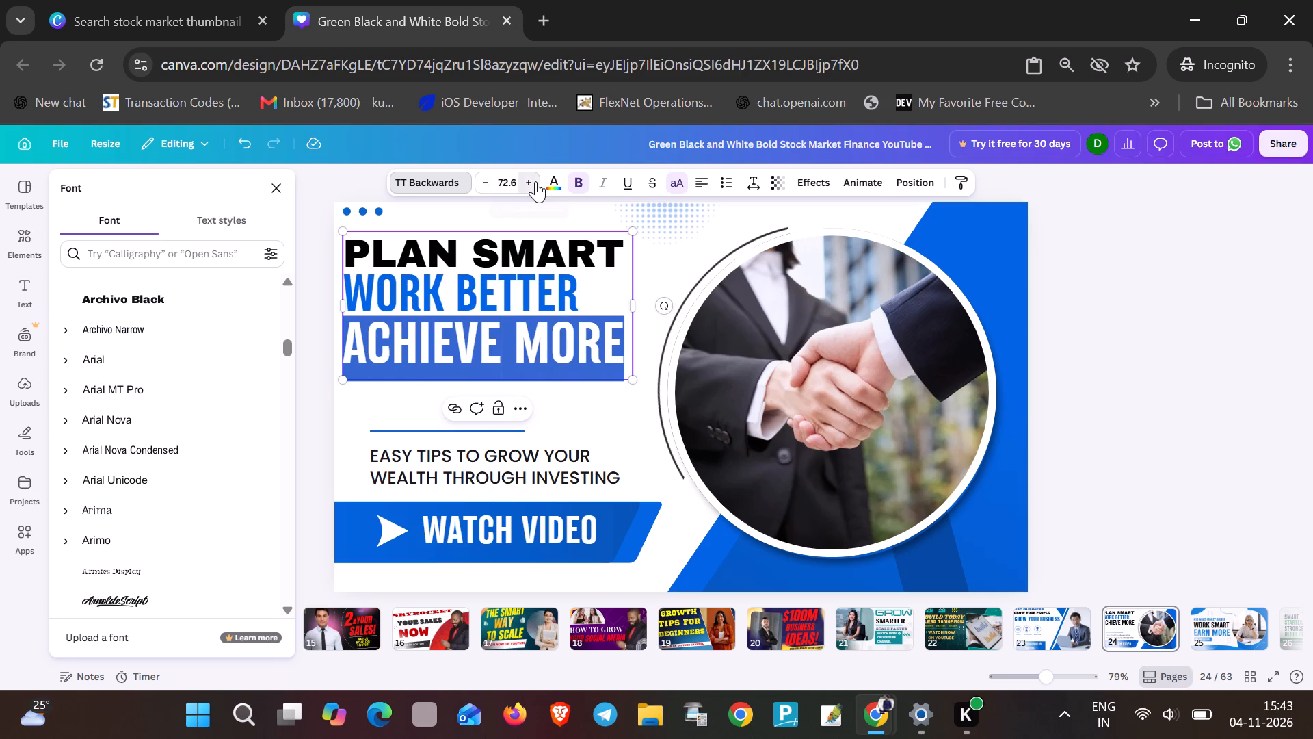
click(535, 181)
click(535, 321)
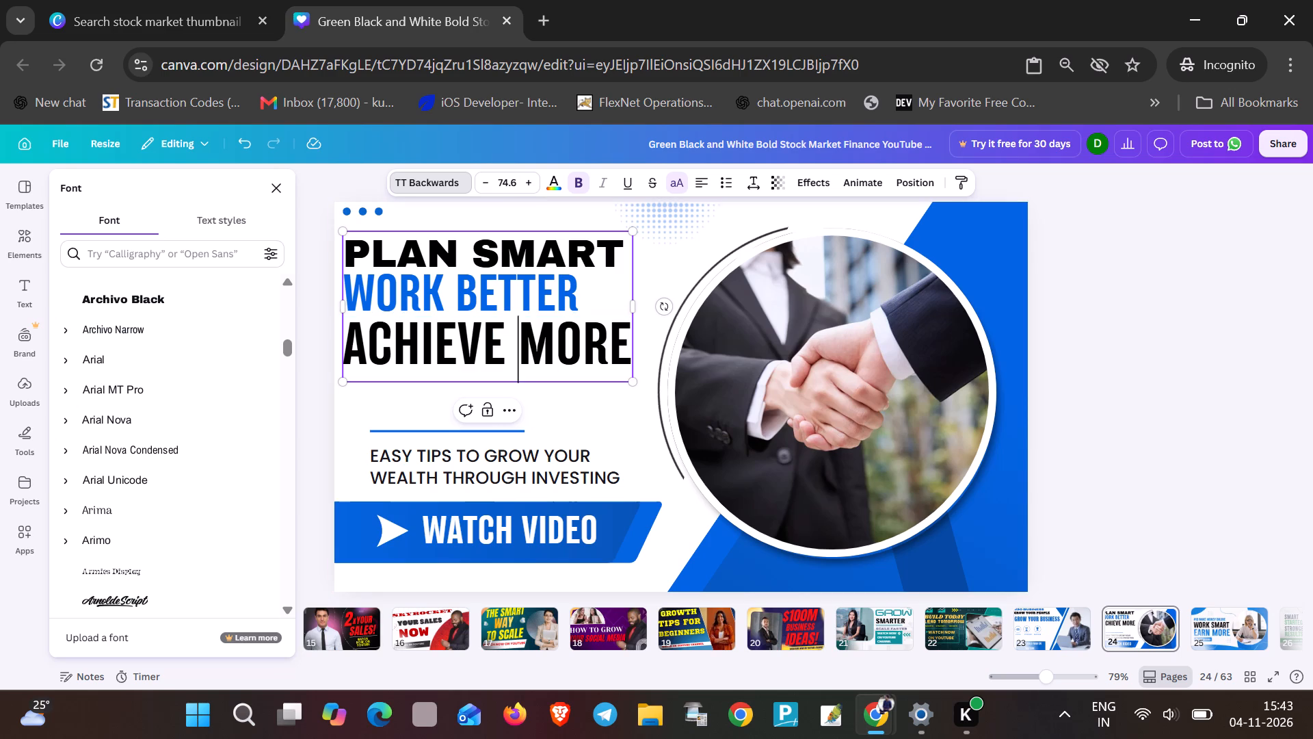
click(550, 295)
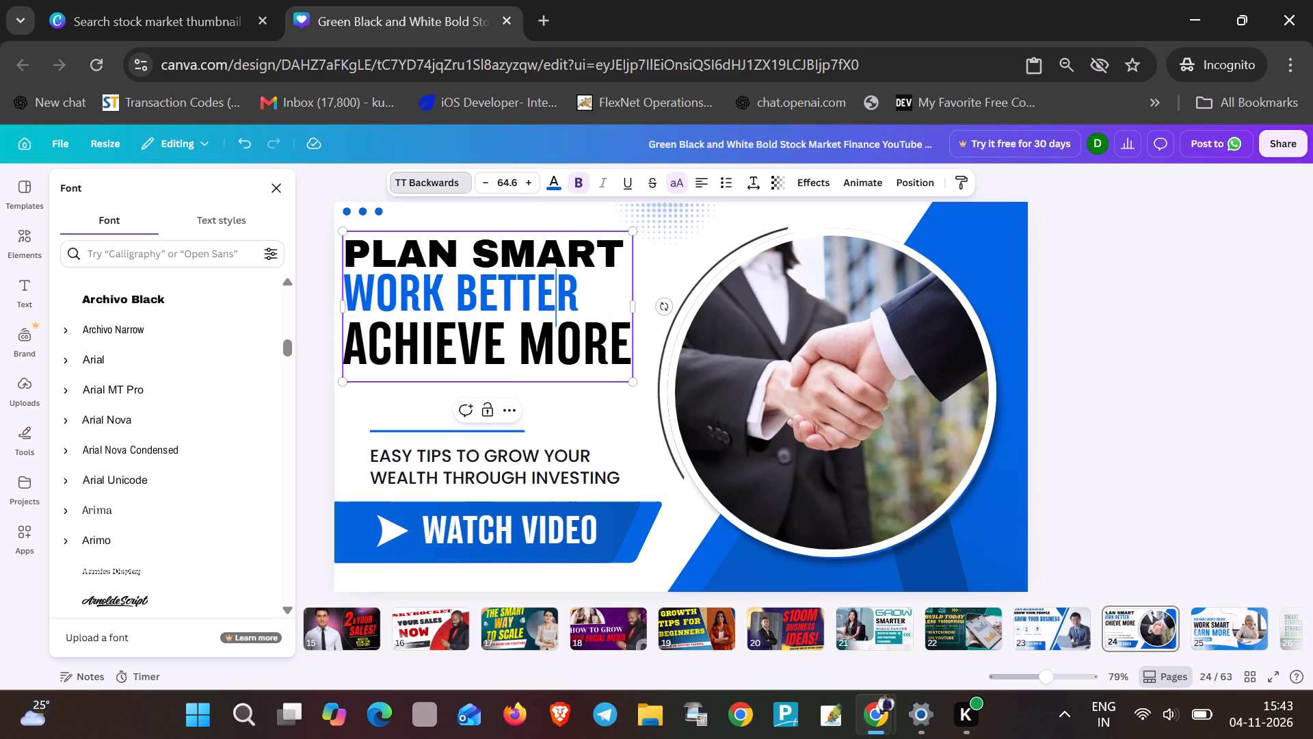
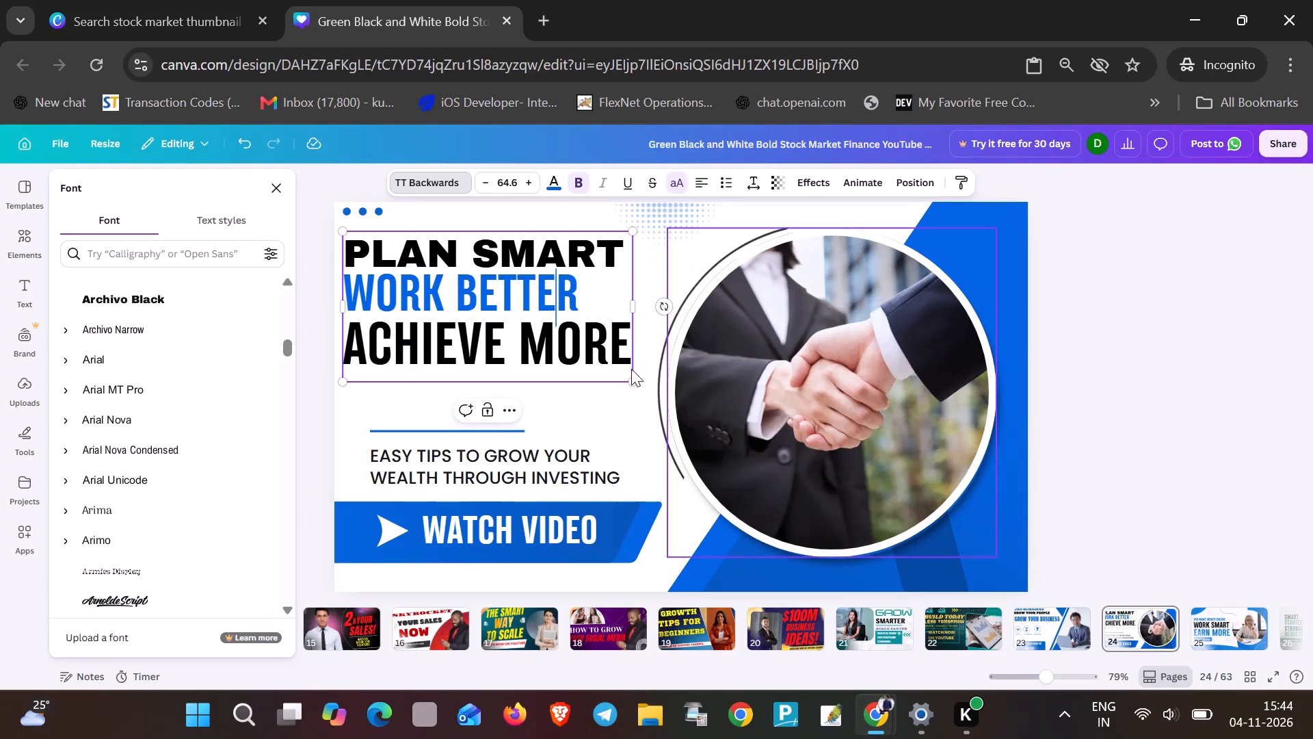
Move the three-line headline up and outward to the page's left edge, just below the three blue dots.
click(551, 402)
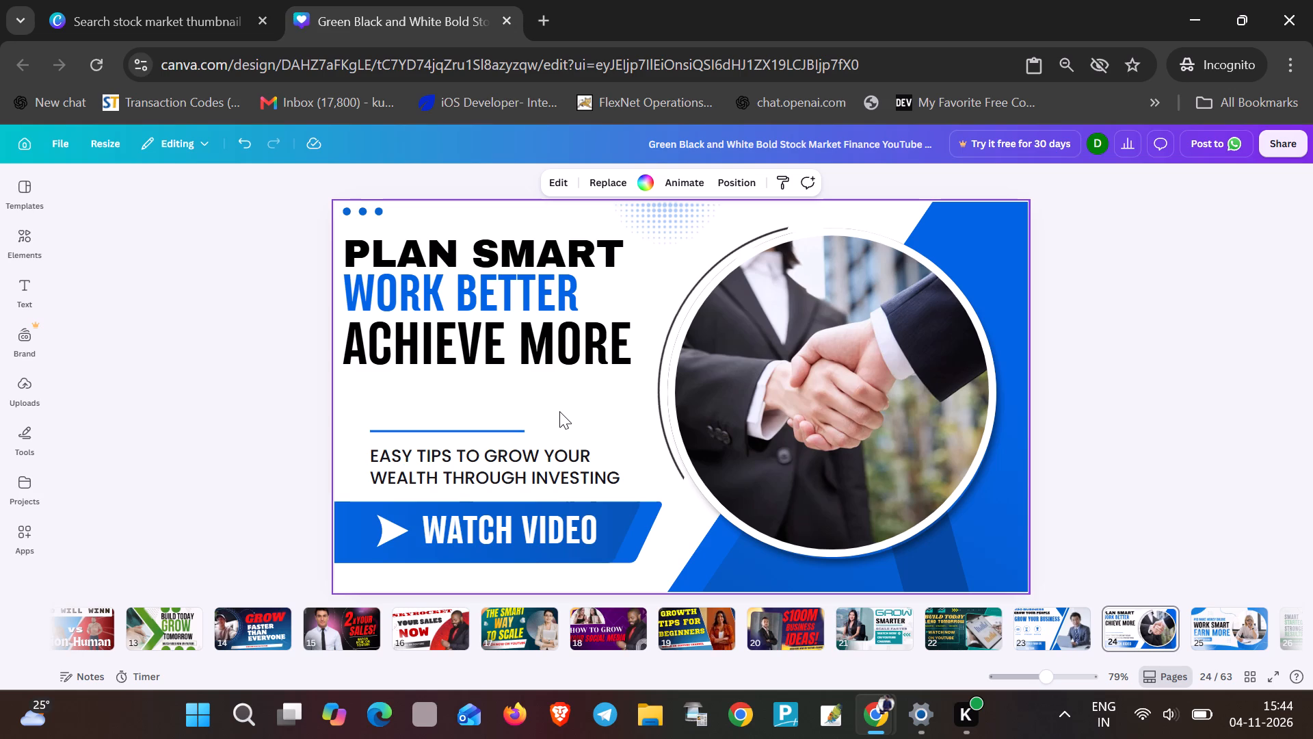
click(542, 376)
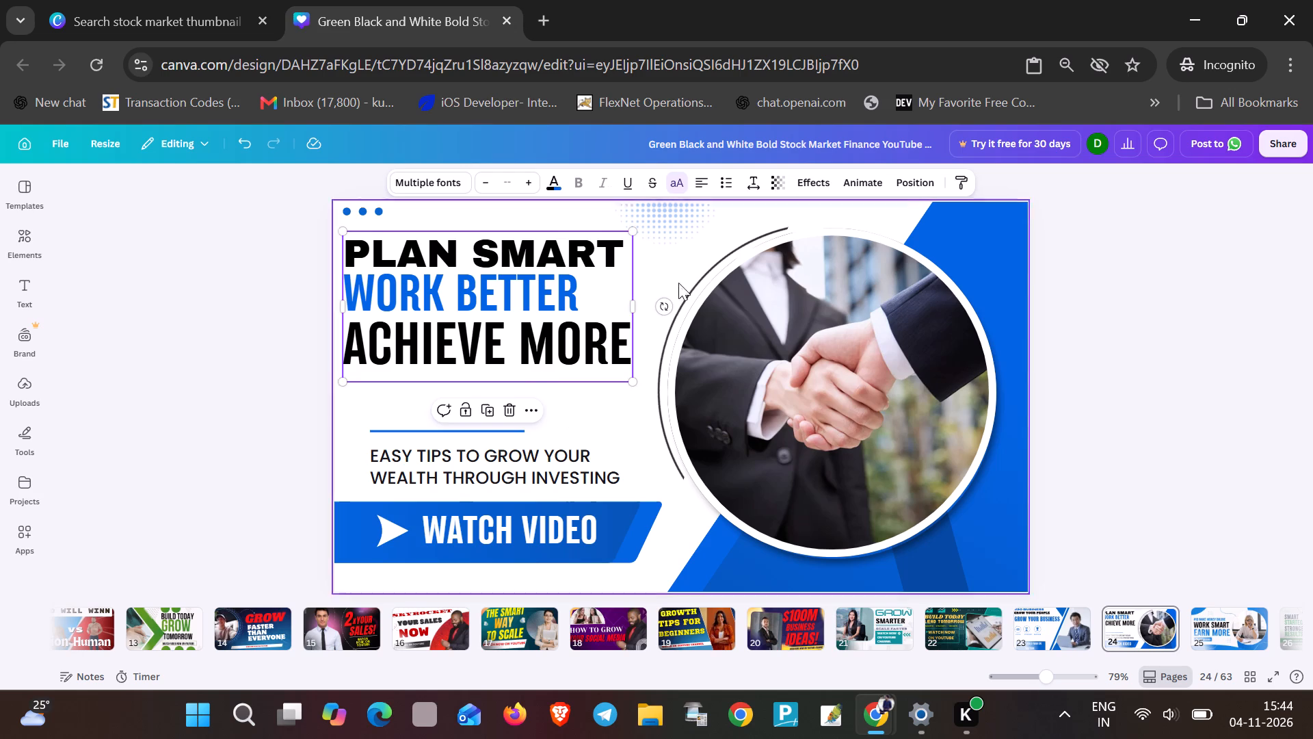
click(648, 243)
drag(514, 290, 512, 311)
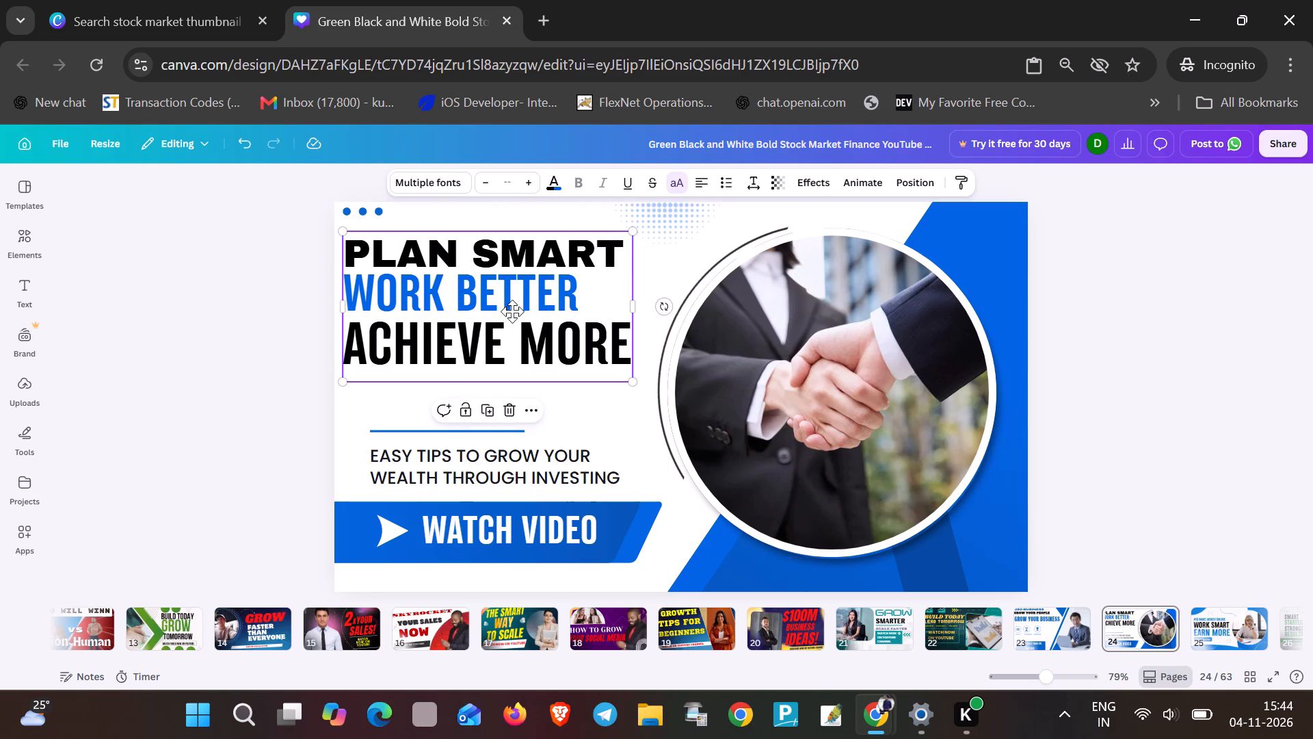
drag(512, 311, 507, 276)
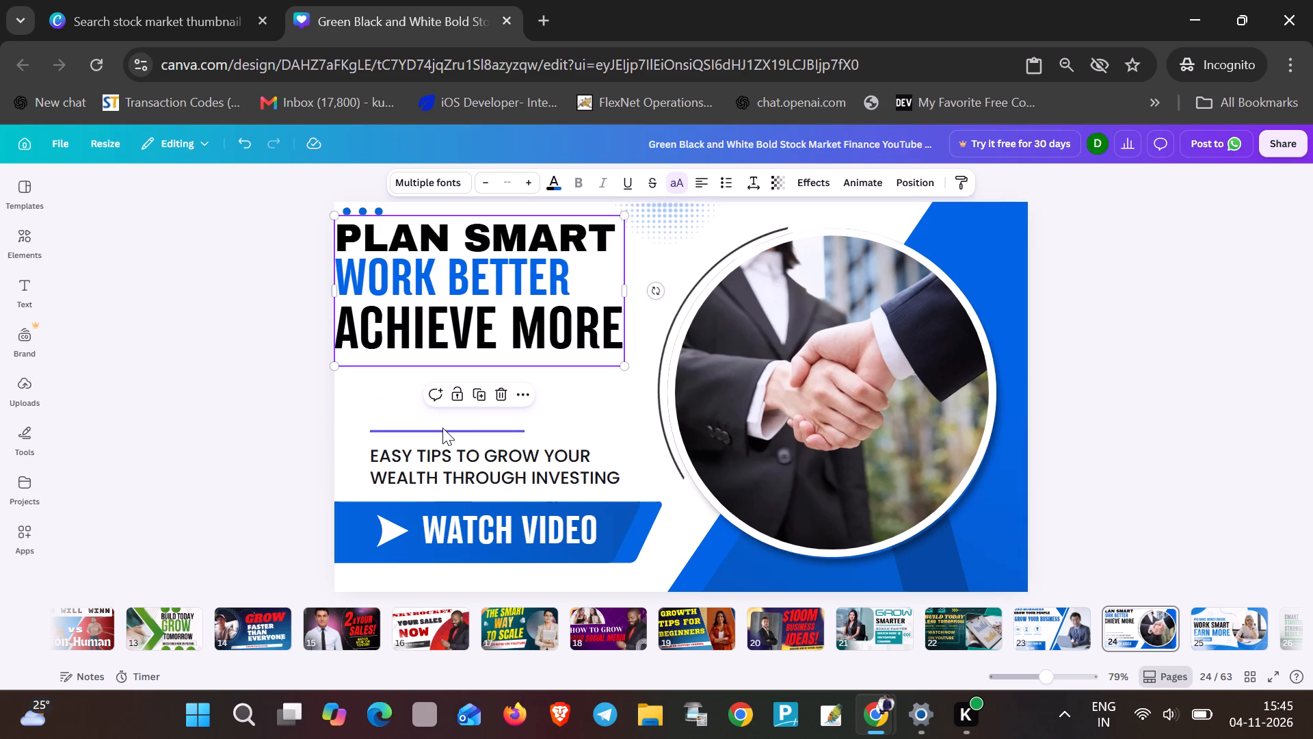
Move the thin blue divider line and the EASY TIPS subtitle up to sit directly beneath the headline.
drag(442, 430, 406, 371)
drag(432, 470, 401, 432)
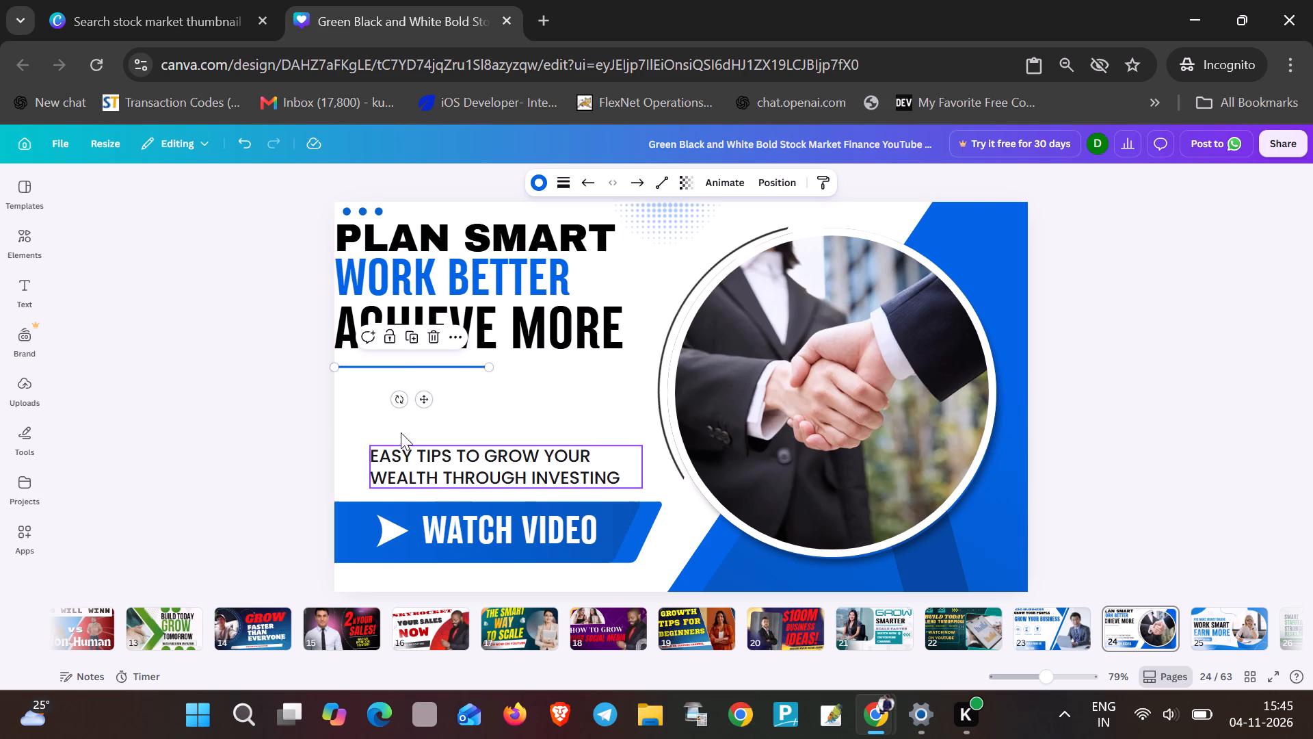
drag(401, 432, 400, 394)
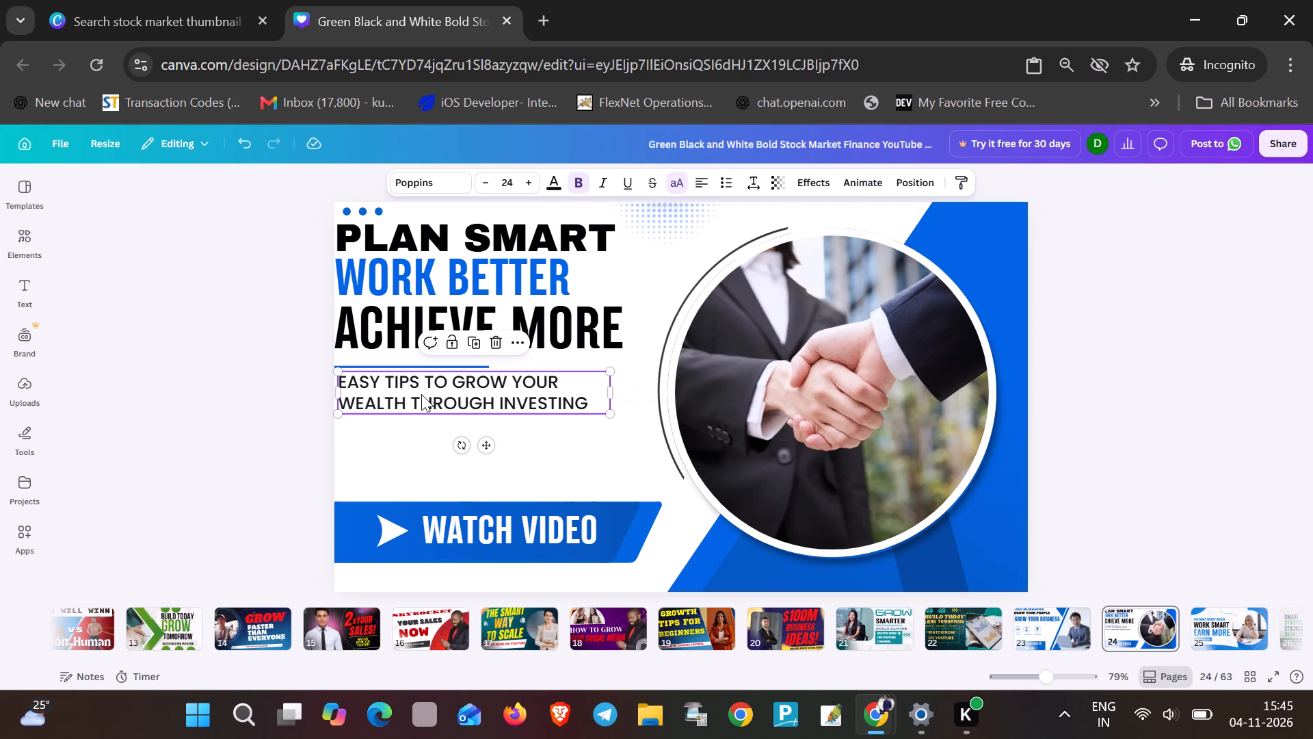
click(465, 383)
click(659, 259)
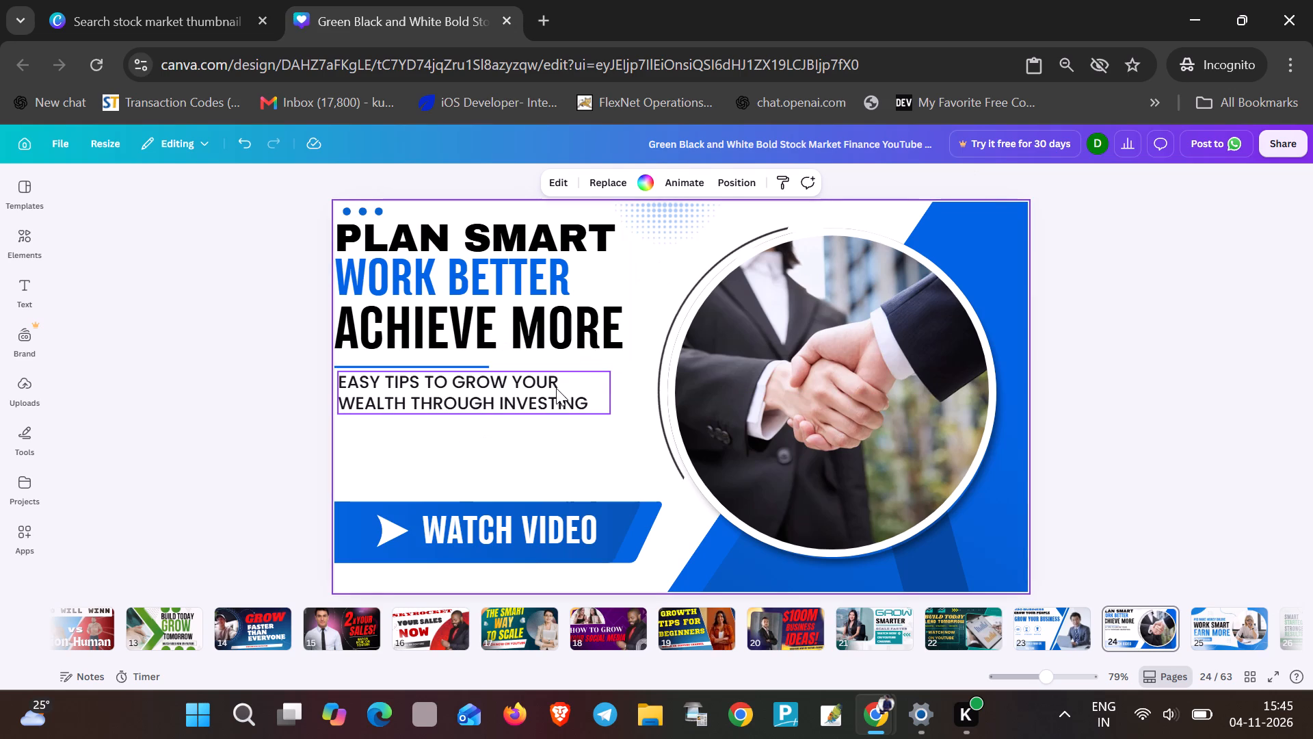
click(555, 389)
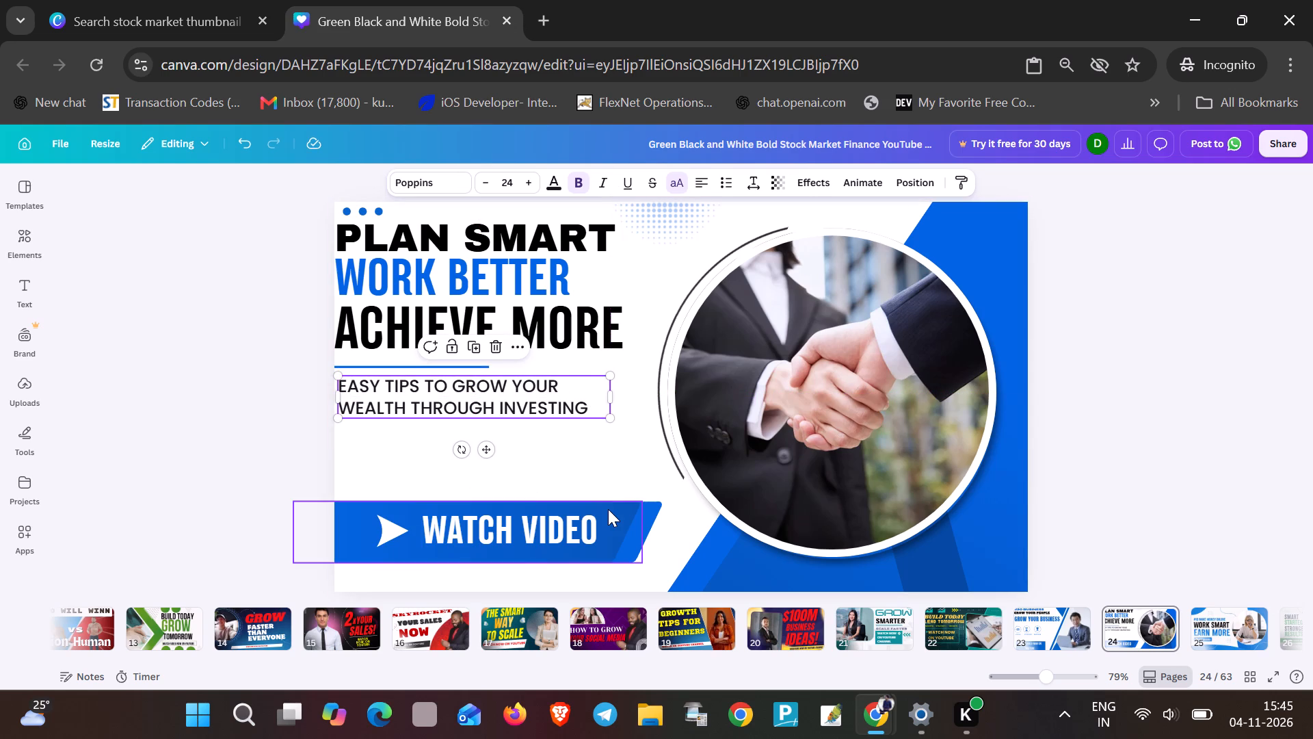
click(608, 509)
Enlarge the EASY TIPS subtitle text to font size 32.4, letting it wrap onto three lines.
triple_click(530, 398)
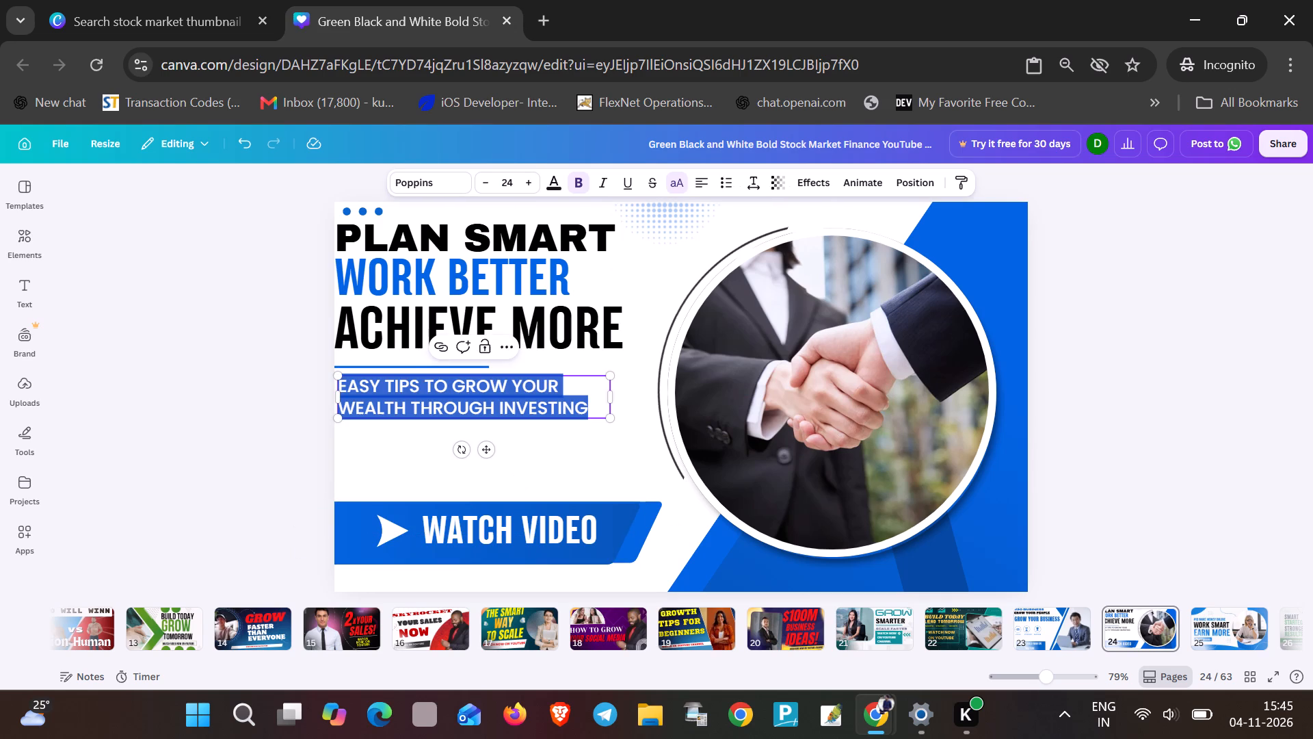
click(531, 174)
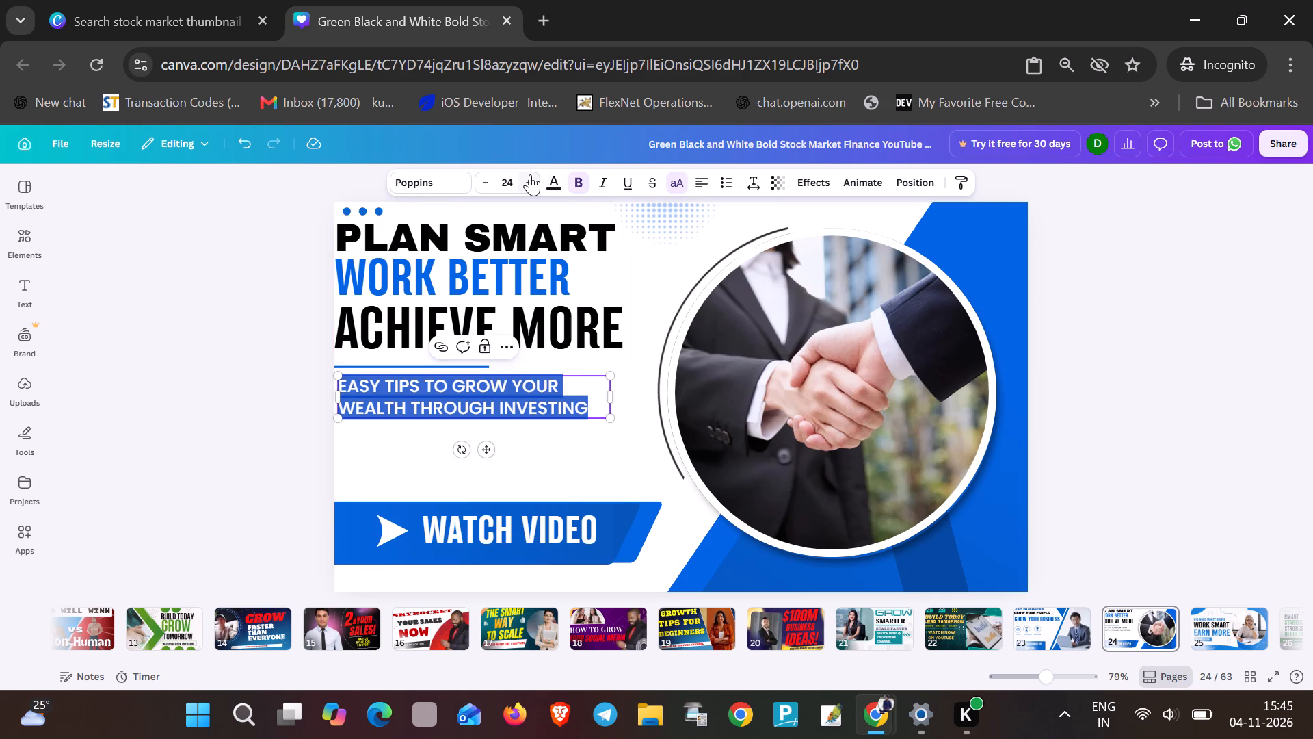
triple_click(530, 174)
click(527, 174)
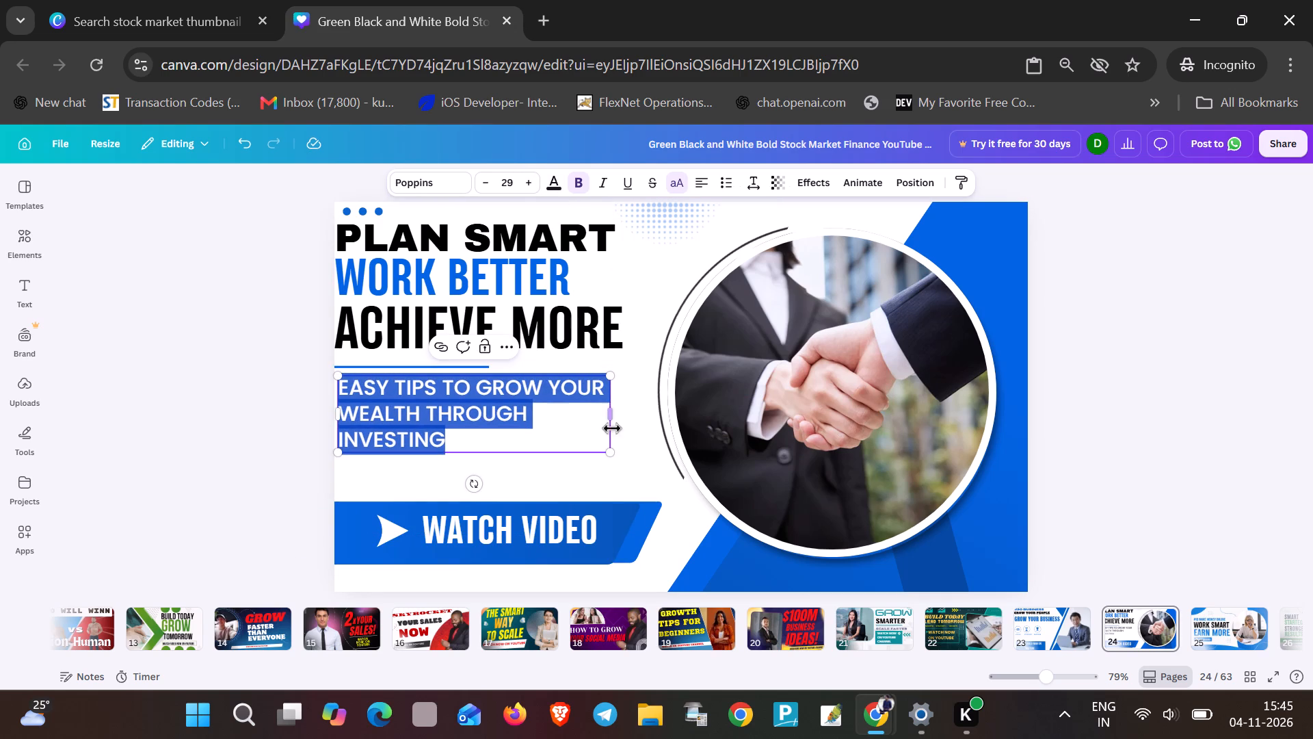
drag(615, 453, 643, 461)
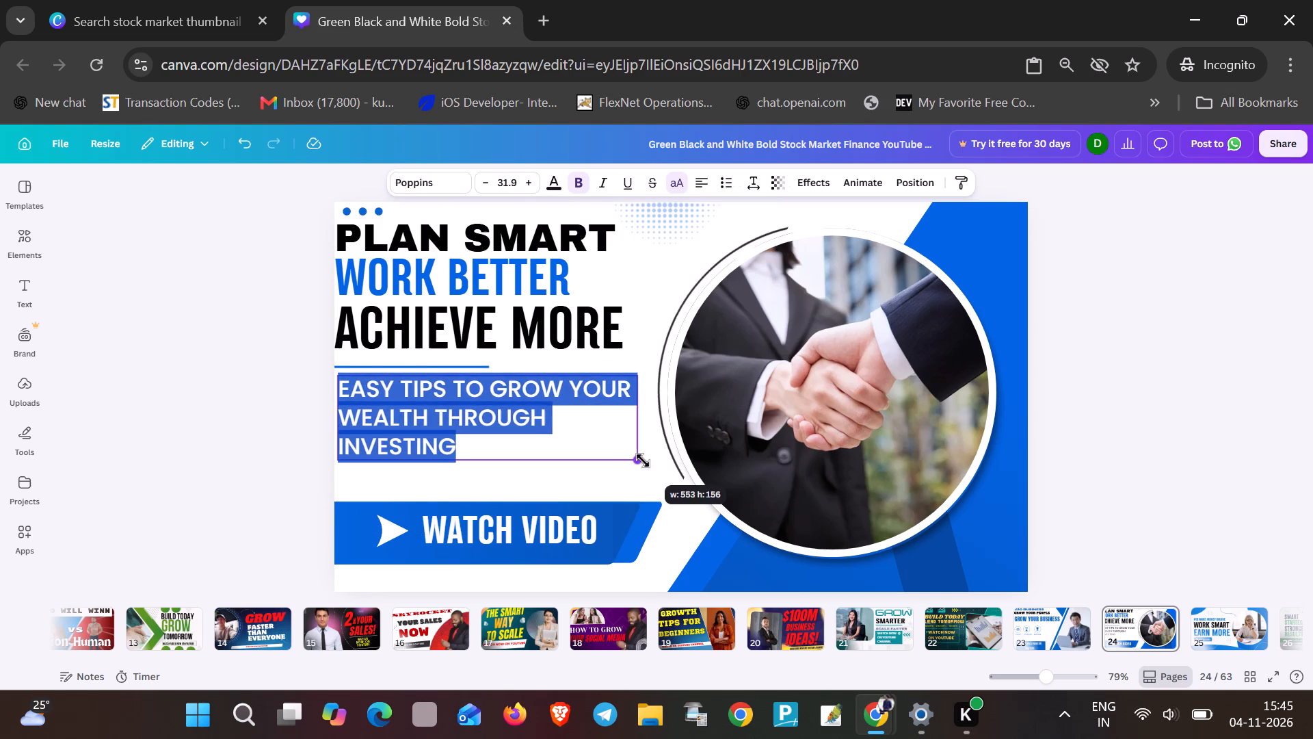
drag(643, 461, 644, 460)
click(624, 447)
drag(624, 447, 617, 447)
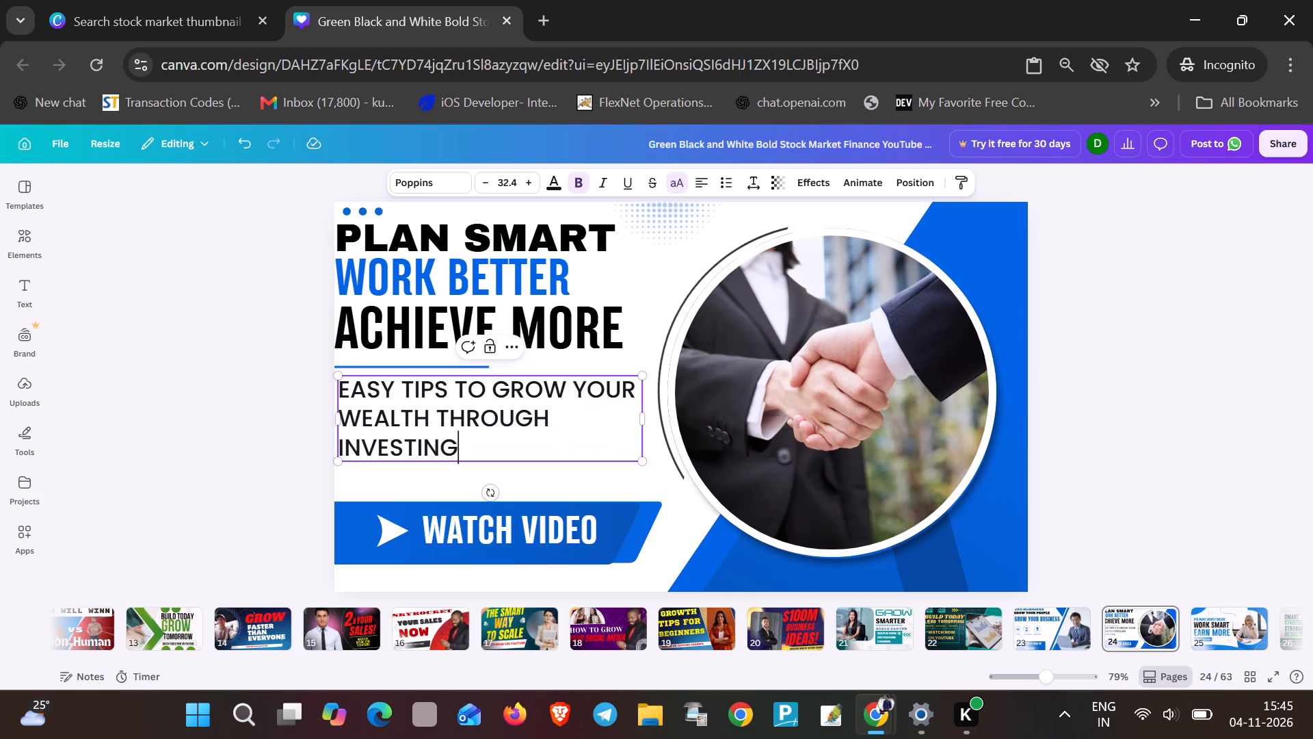
Change the colour of the whole EASY TIPS subtitle to bright red.
drag(483, 452, 399, 432)
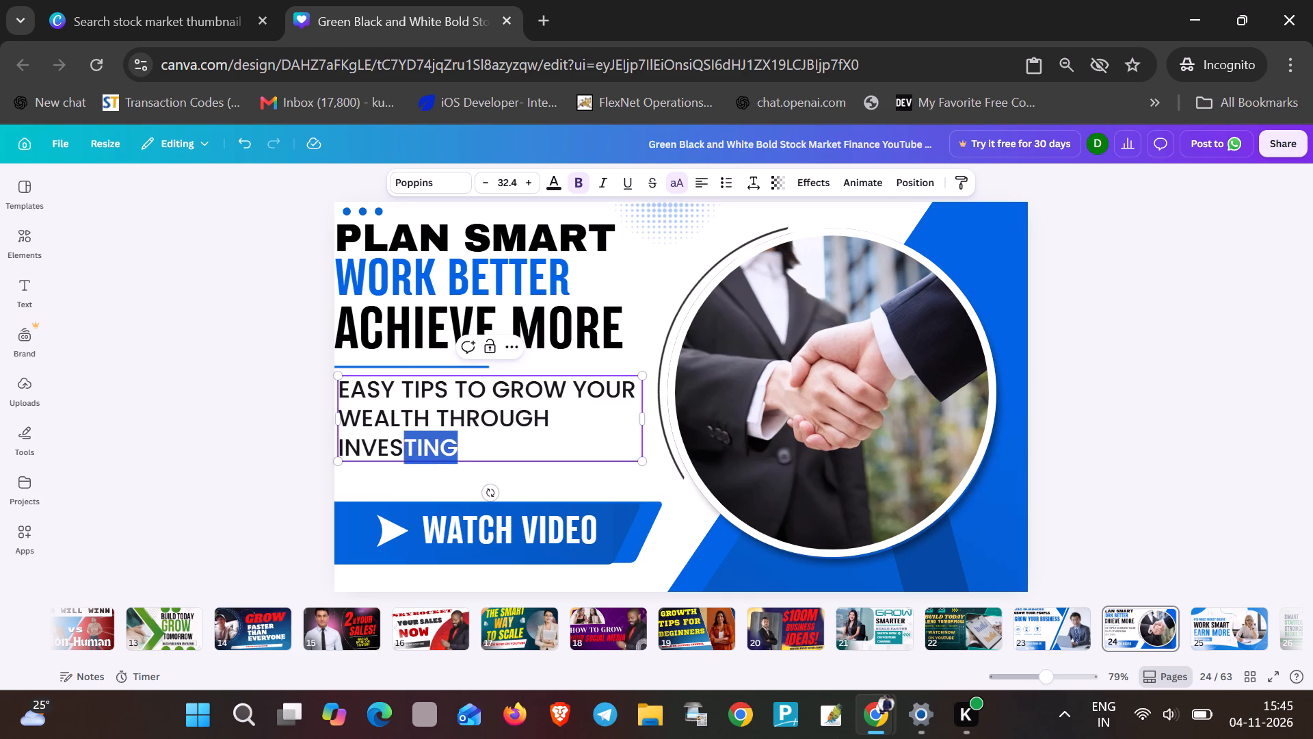
drag(399, 432, 334, 396)
click(548, 172)
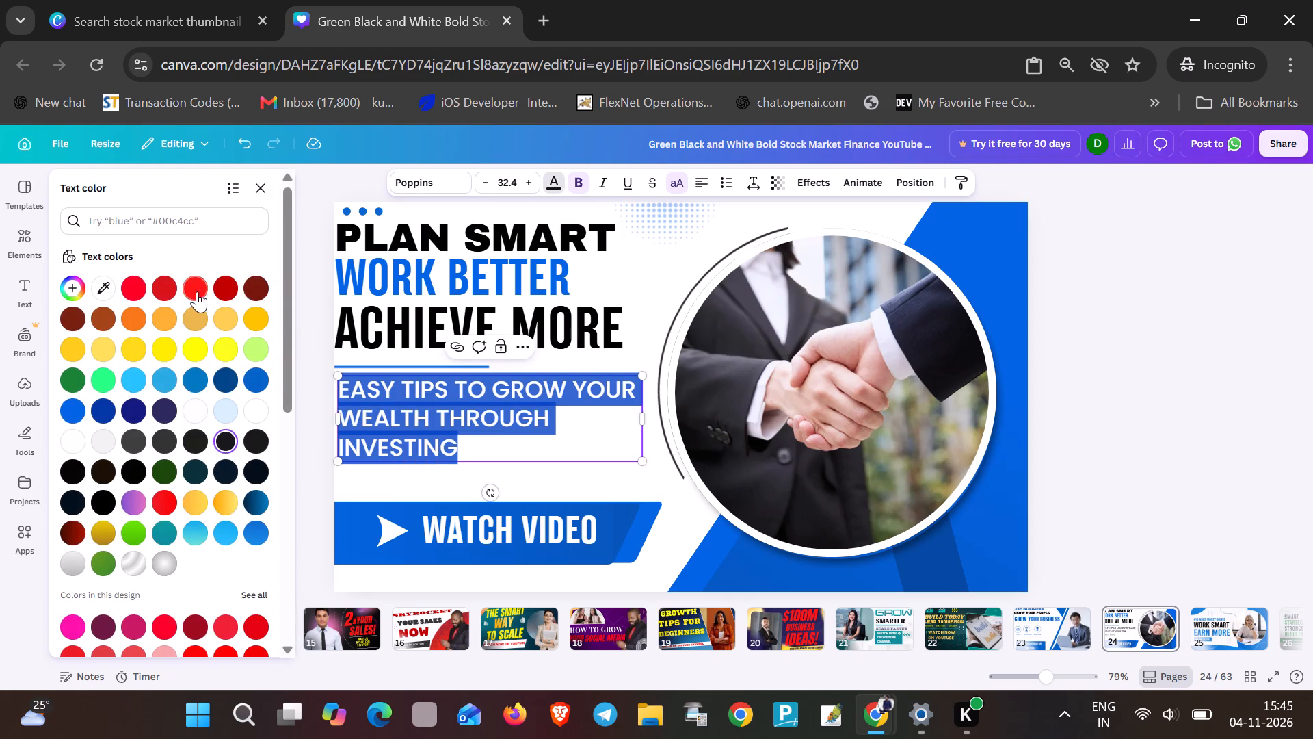
click(196, 291)
click(413, 345)
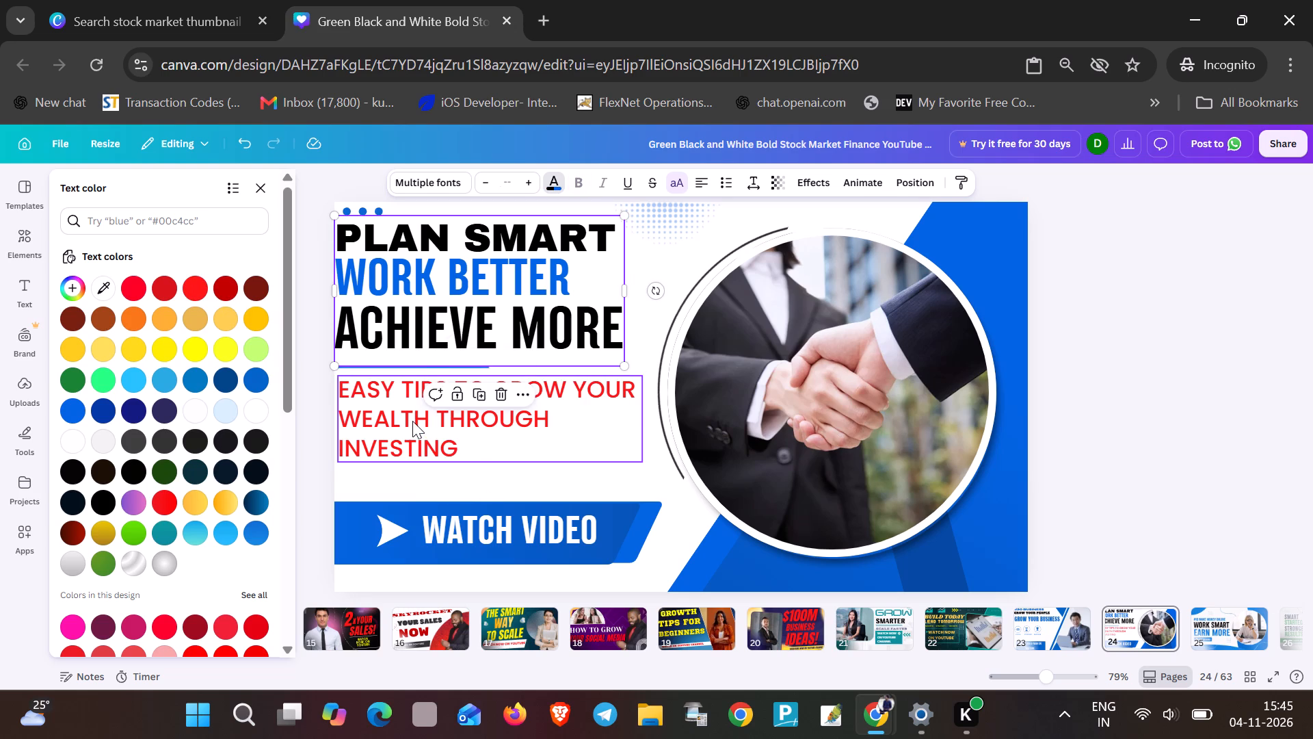
Move the front blue banner shape up so its top edge sits right under the red subtitle.
drag(406, 513, 406, 506)
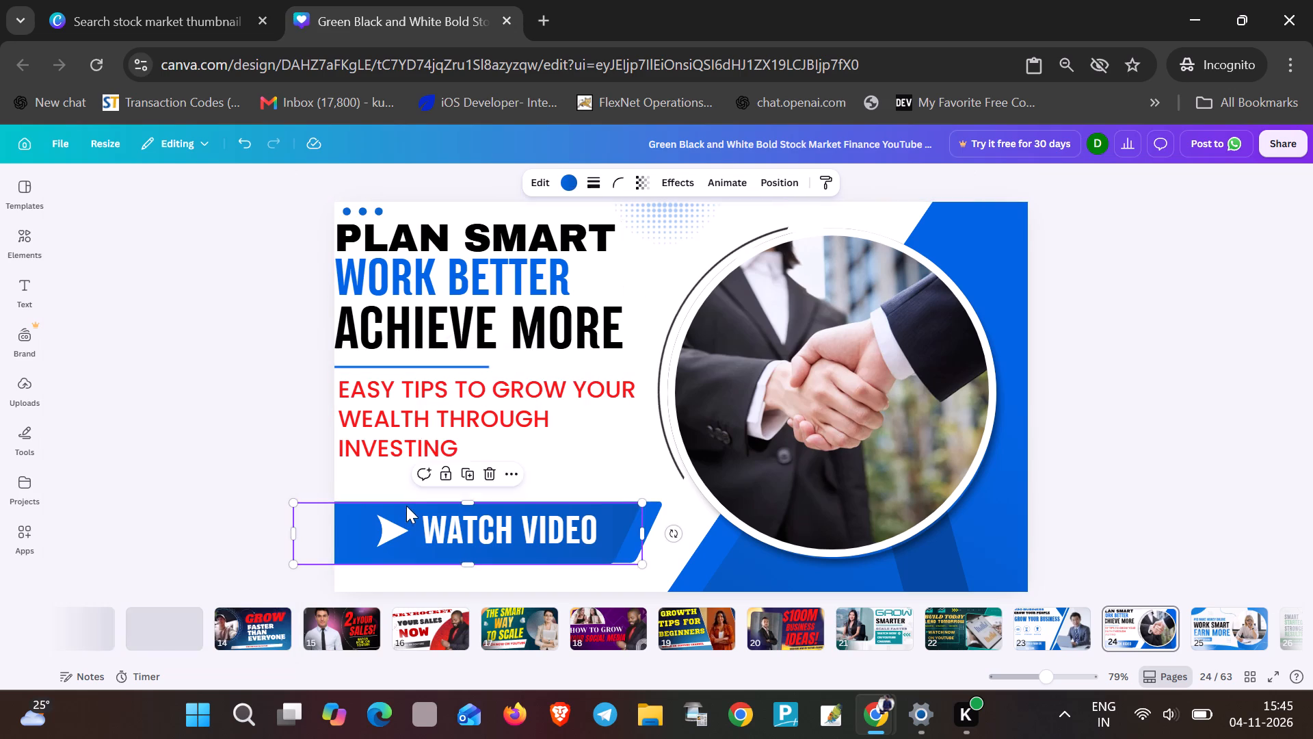
drag(406, 506, 418, 475)
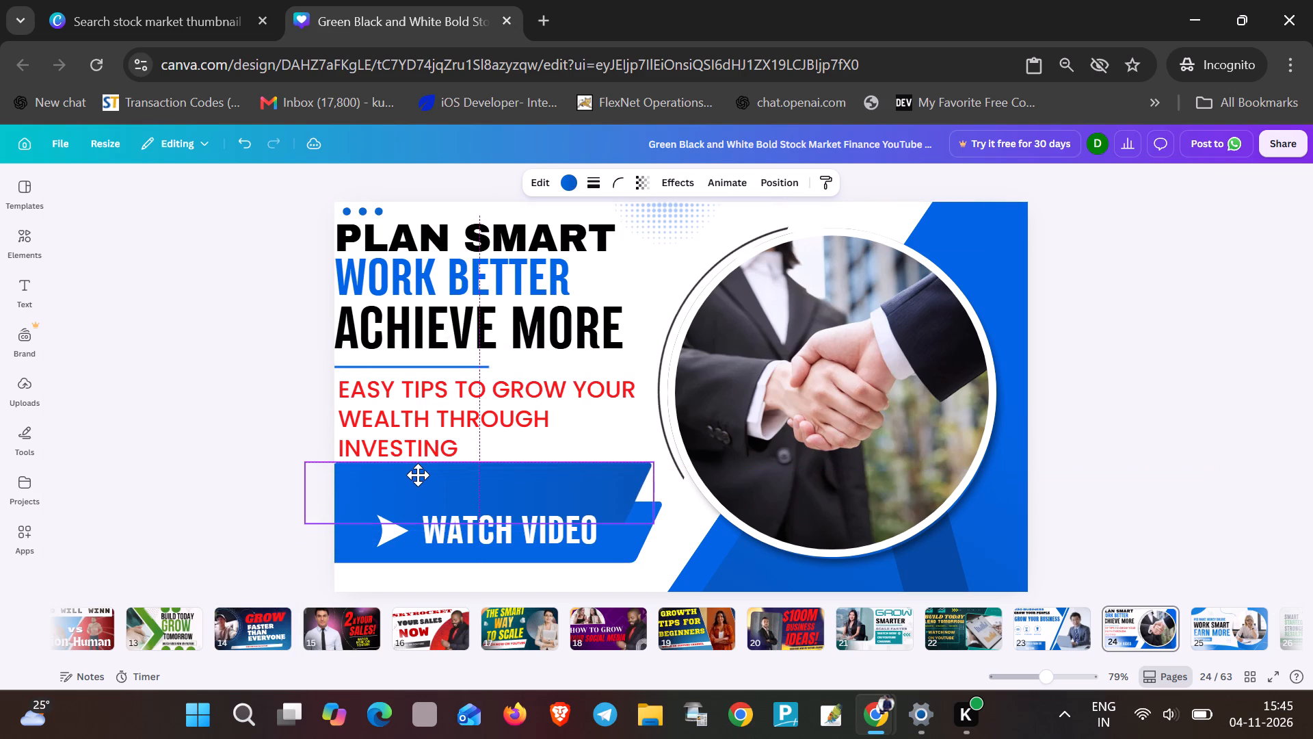
drag(418, 475, 419, 475)
Move the white arrow to the start of the raised banner shape and bring the WATCH VIDEO text up onto it.
drag(396, 534, 388, 504)
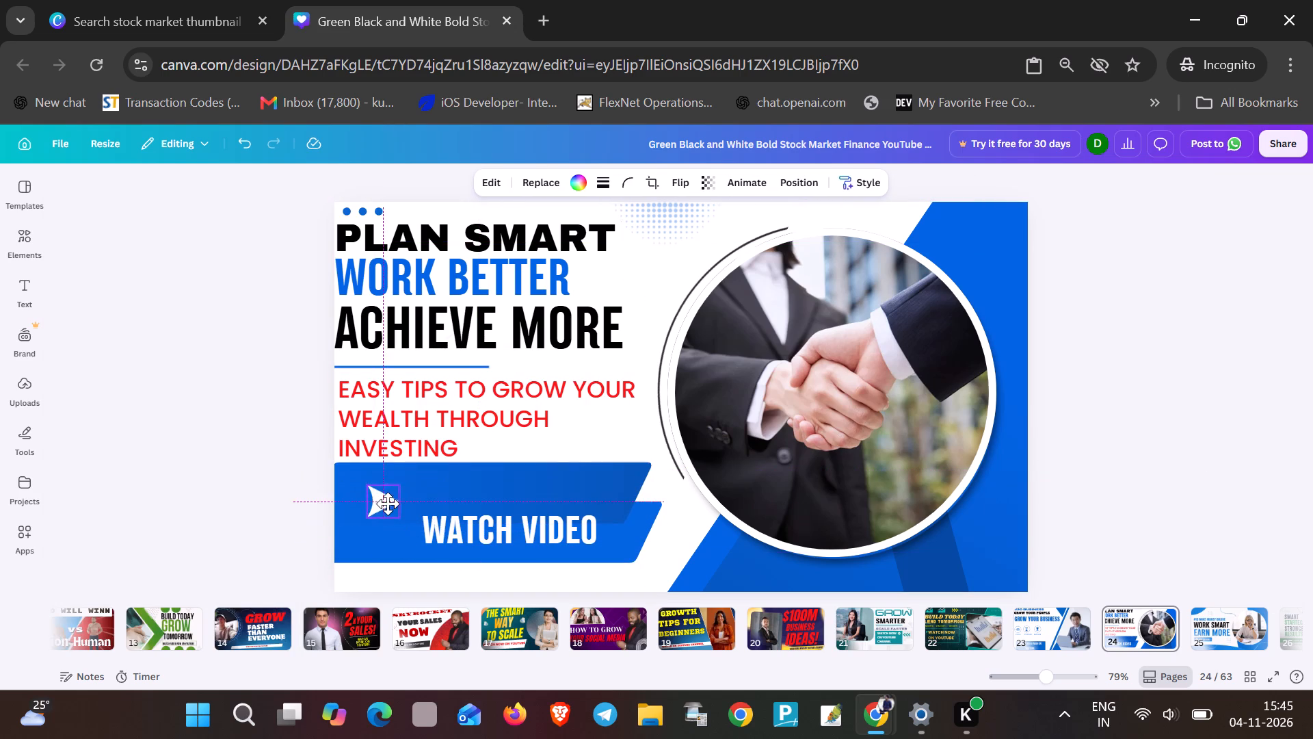
drag(388, 504, 351, 506)
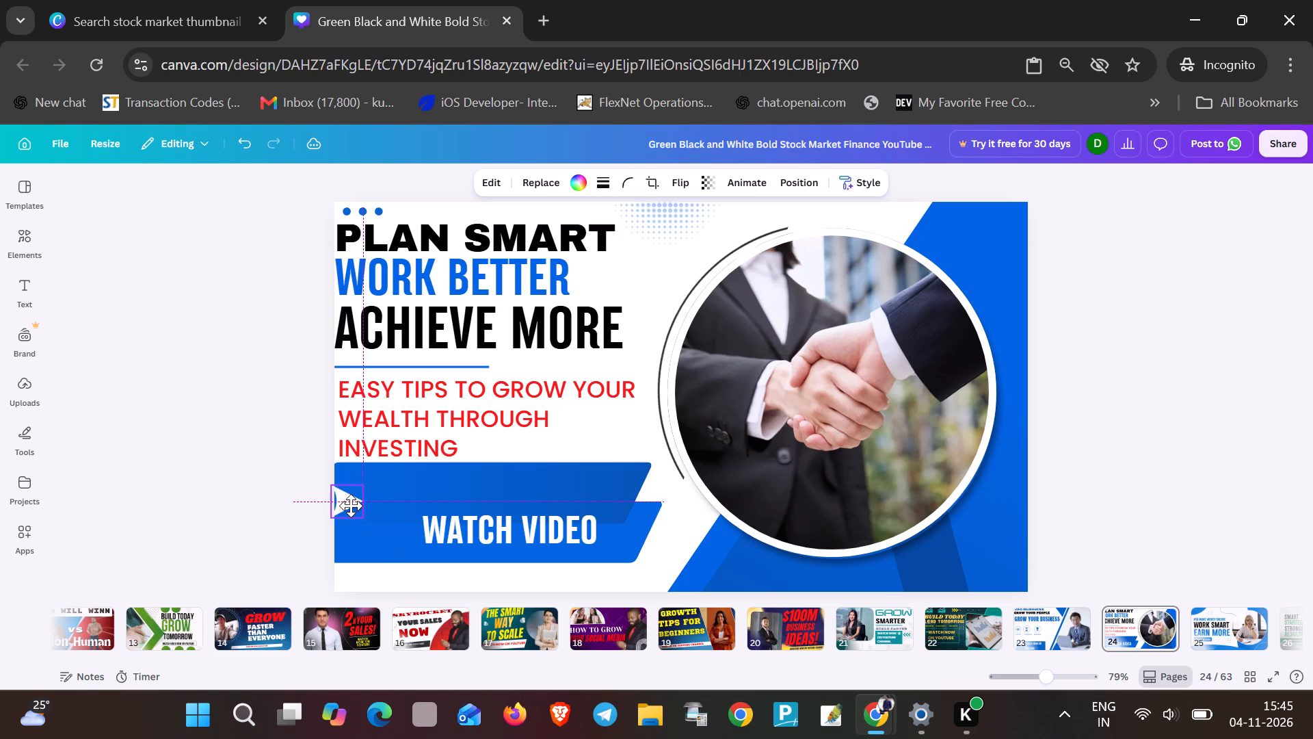
drag(351, 506, 362, 497)
drag(499, 526, 496, 502)
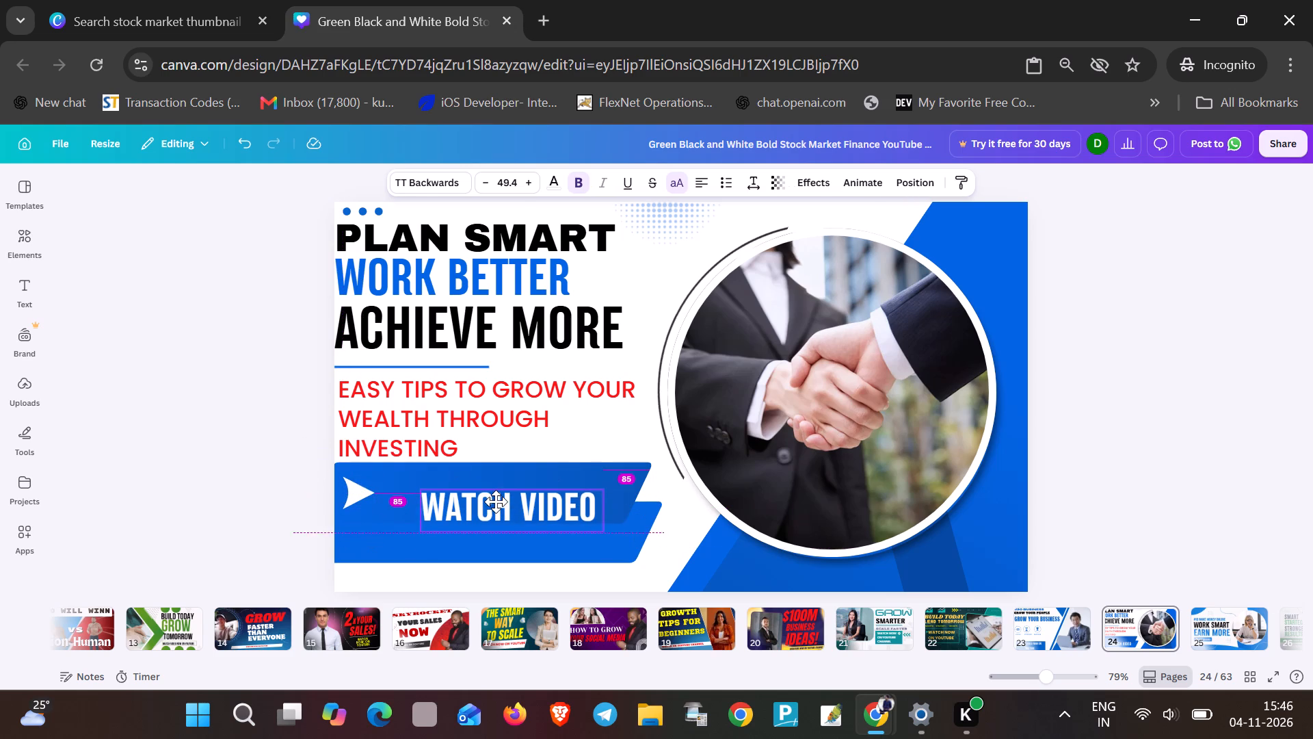
drag(496, 502, 494, 491)
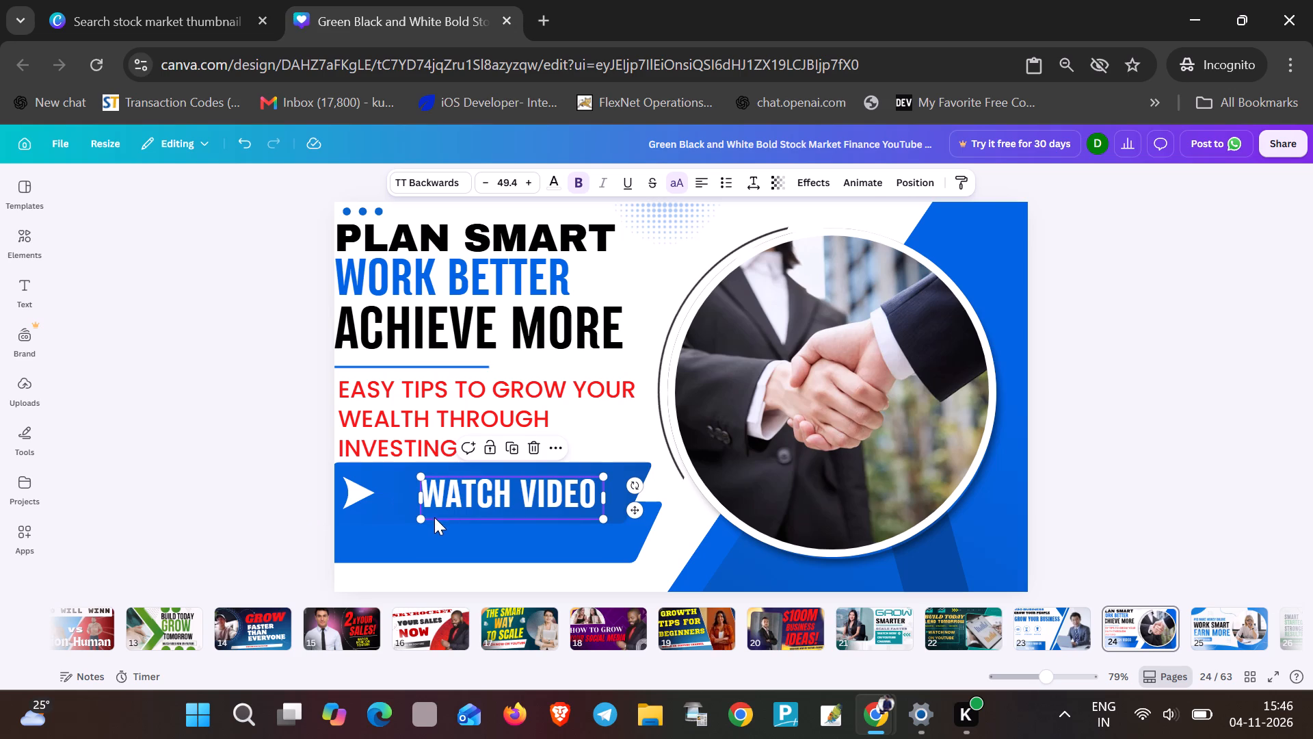
Enlarge the WATCH VIDEO text to font size 65.3, extending it towards the arrow and across the banner.
drag(421, 521, 397, 521)
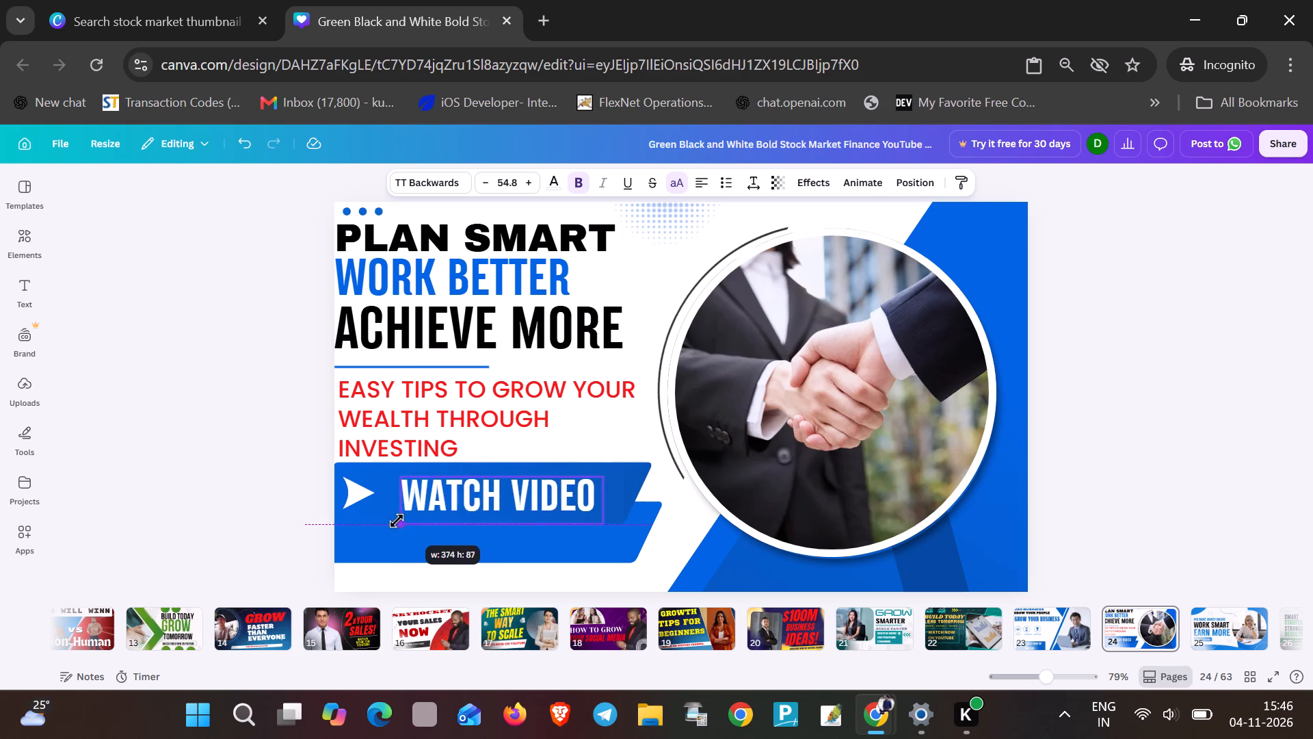
drag(397, 521, 377, 521)
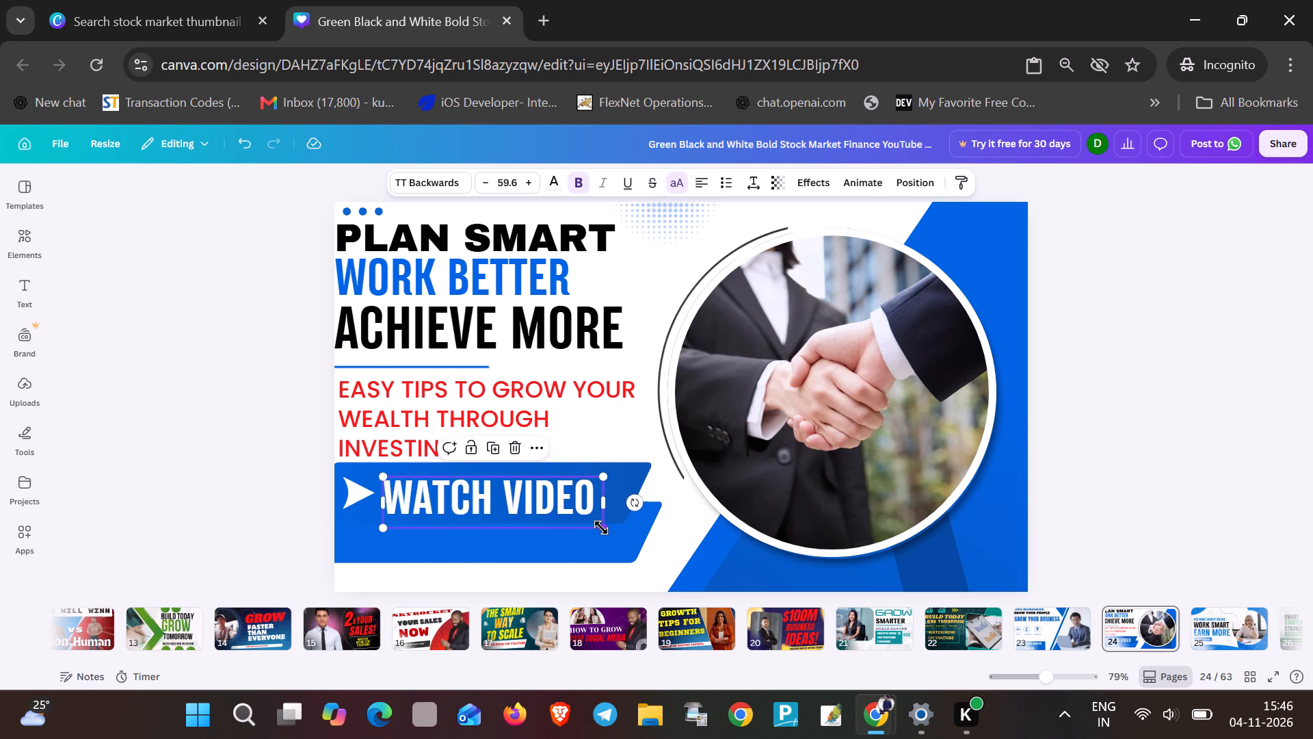
drag(601, 528, 621, 541)
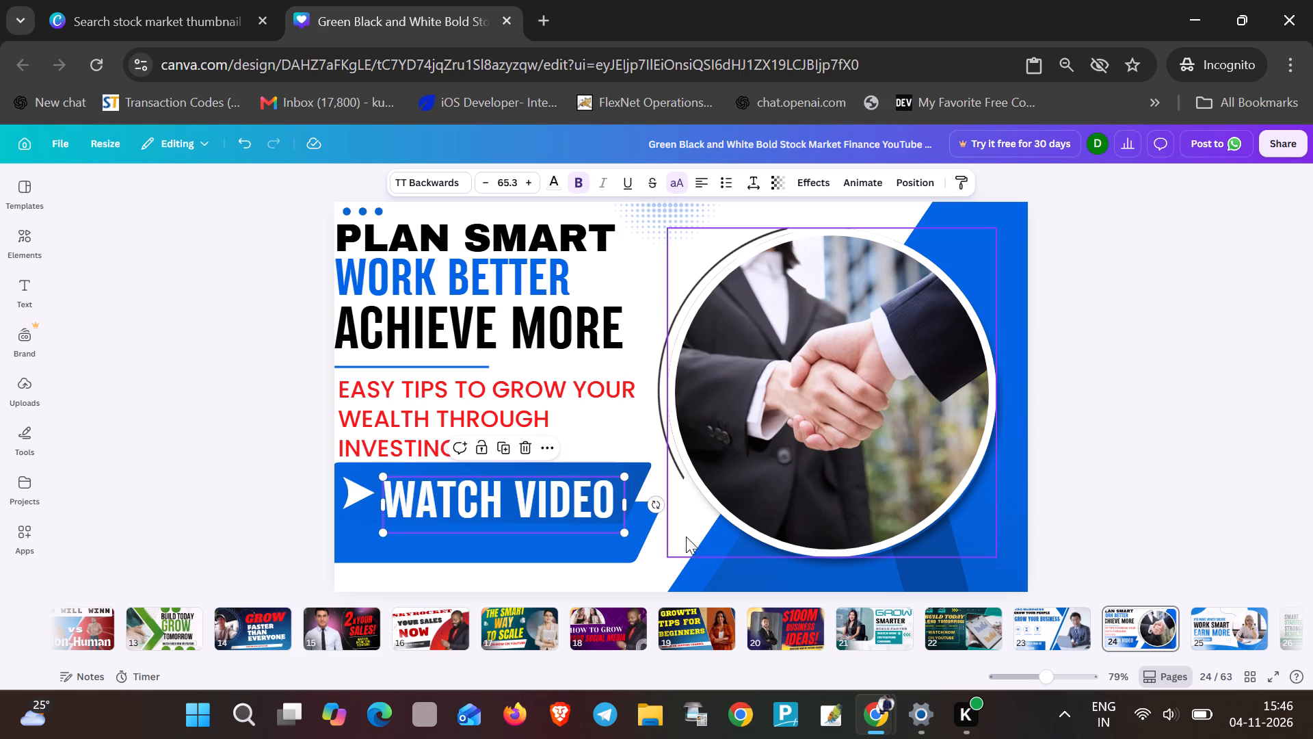
click(663, 566)
Shift the WATCH VIDEO text and the white arrow up so they line up within the raised banner shape.
click(519, 501)
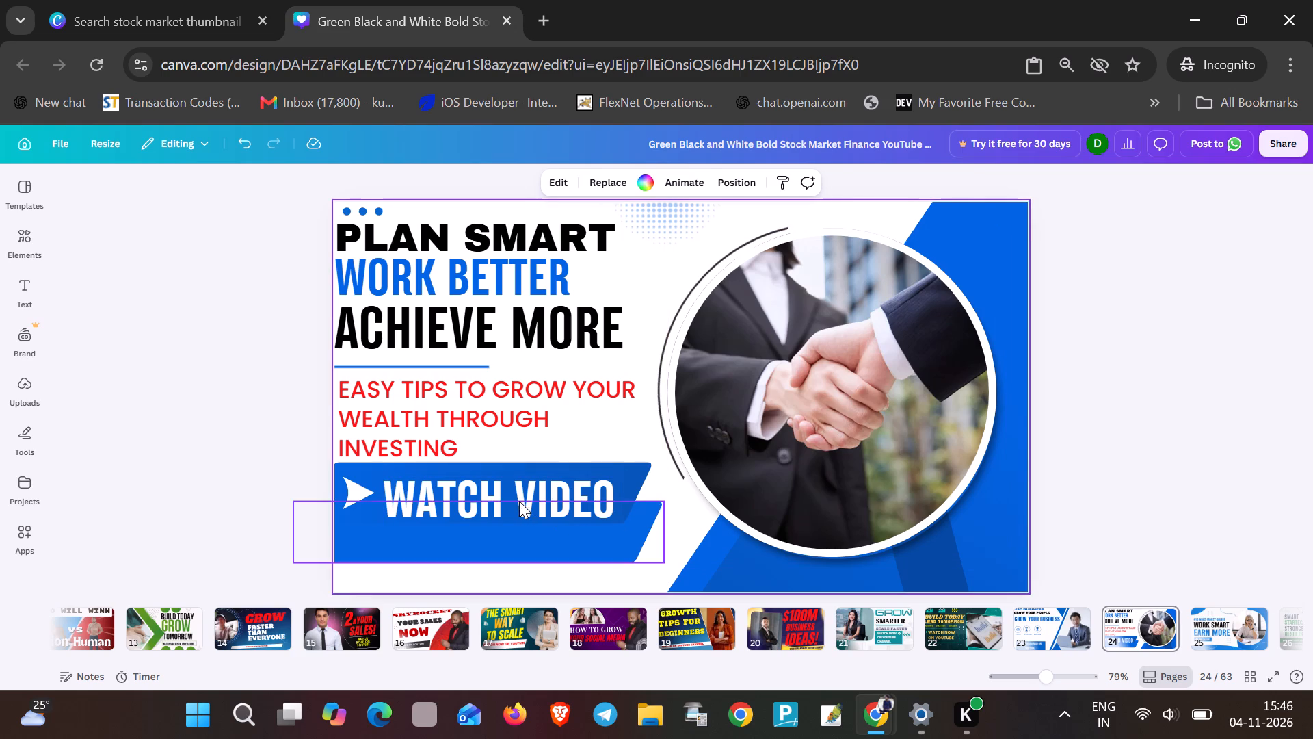
drag(519, 501, 511, 485)
click(354, 495)
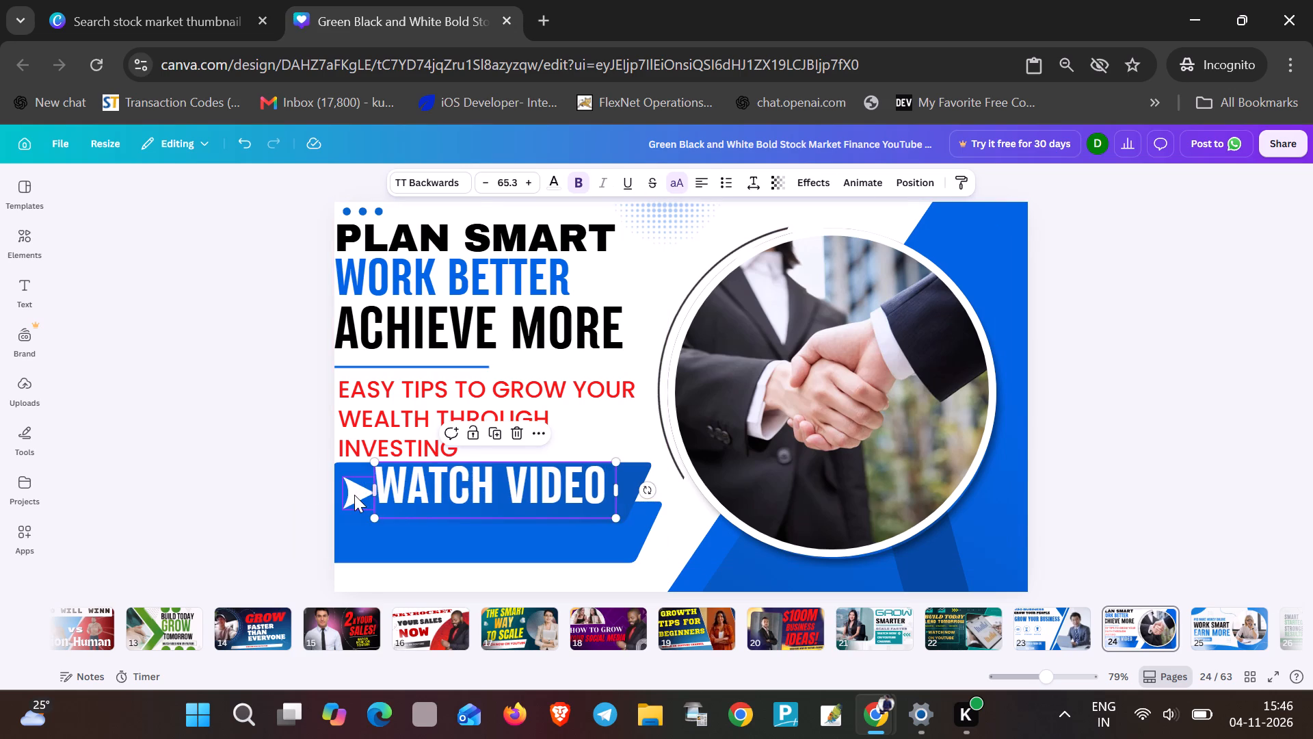
drag(354, 495, 352, 485)
Nudge the row of three blue dots up and slightly left above the headline.
click(381, 400)
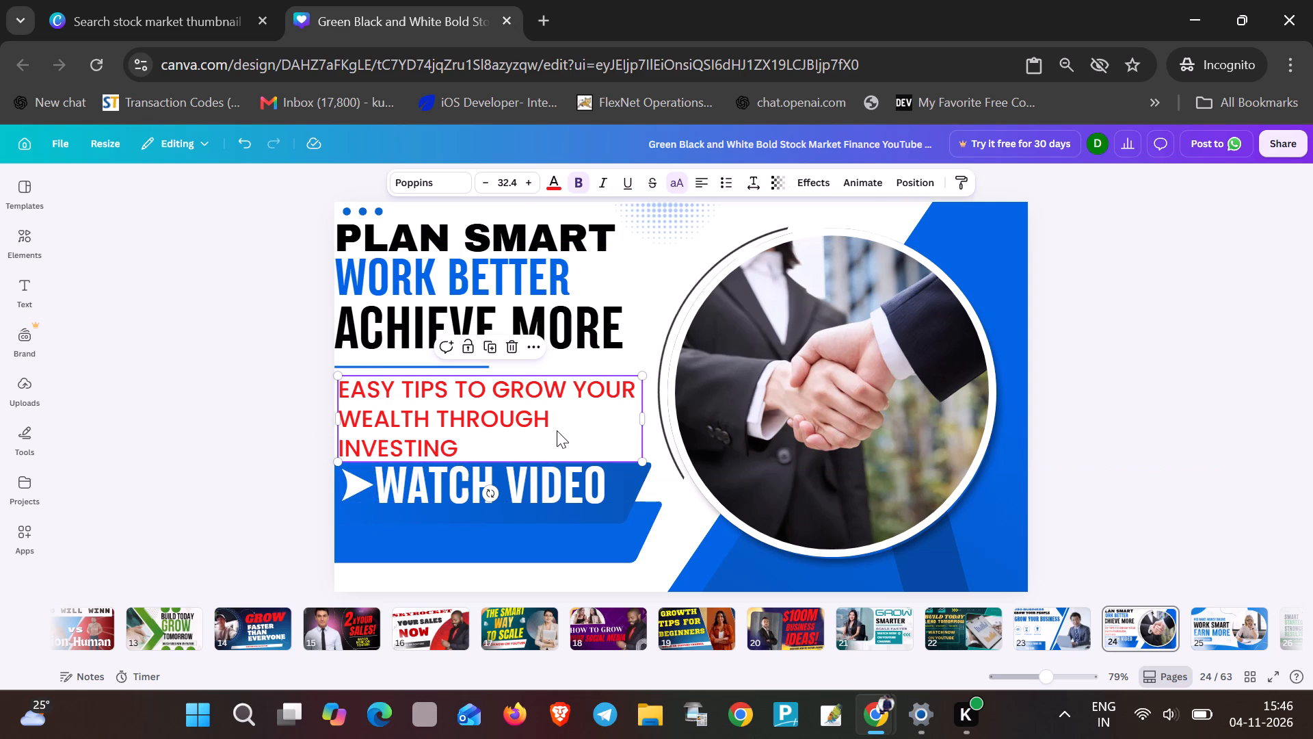
click(425, 226)
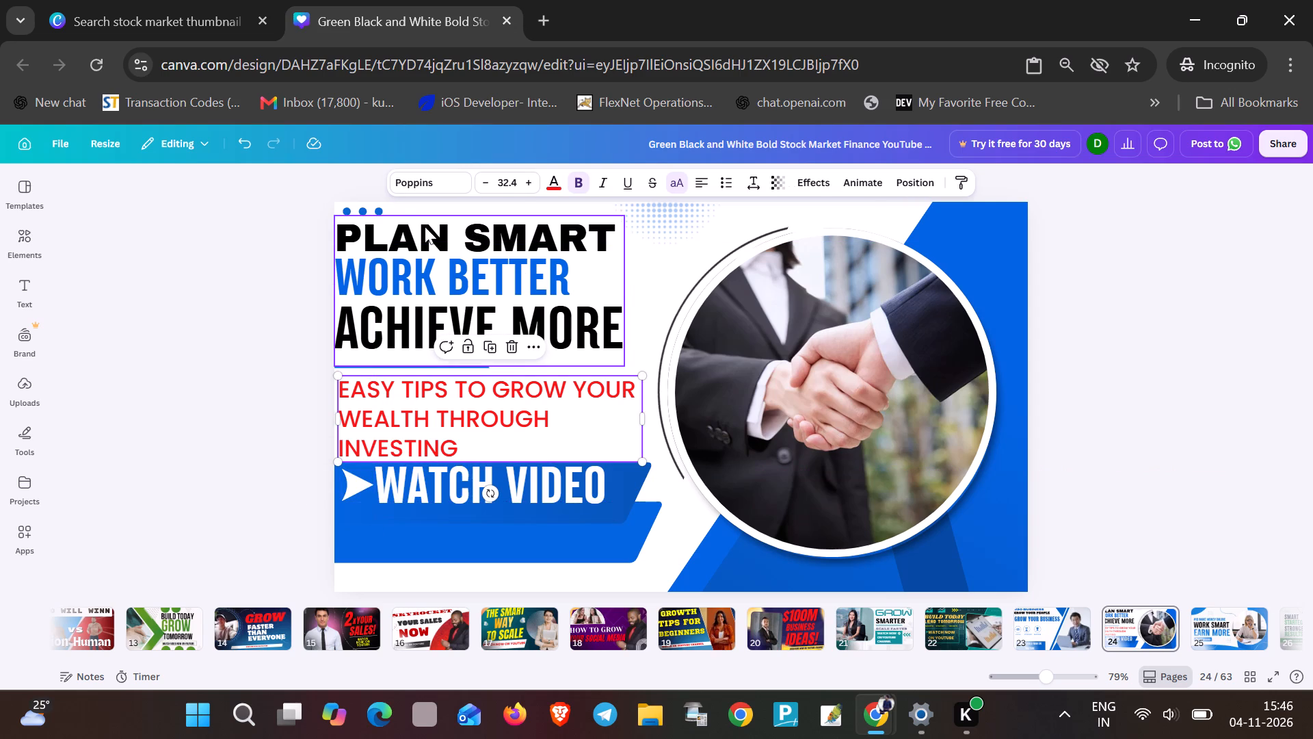
click(367, 207)
click(367, 207)
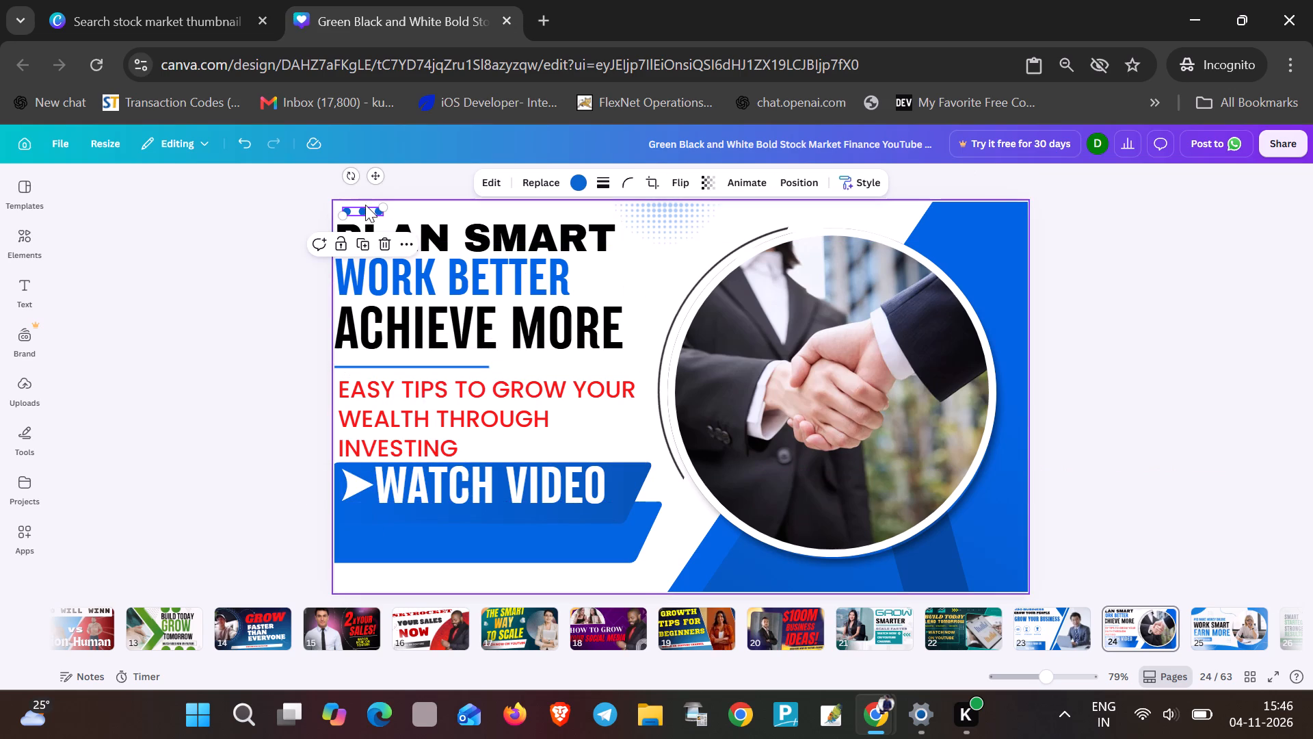
Scale the headline down slightly and widen its text box to roughly match the width of the red subtitle.
click(538, 268)
drag(629, 370, 614, 356)
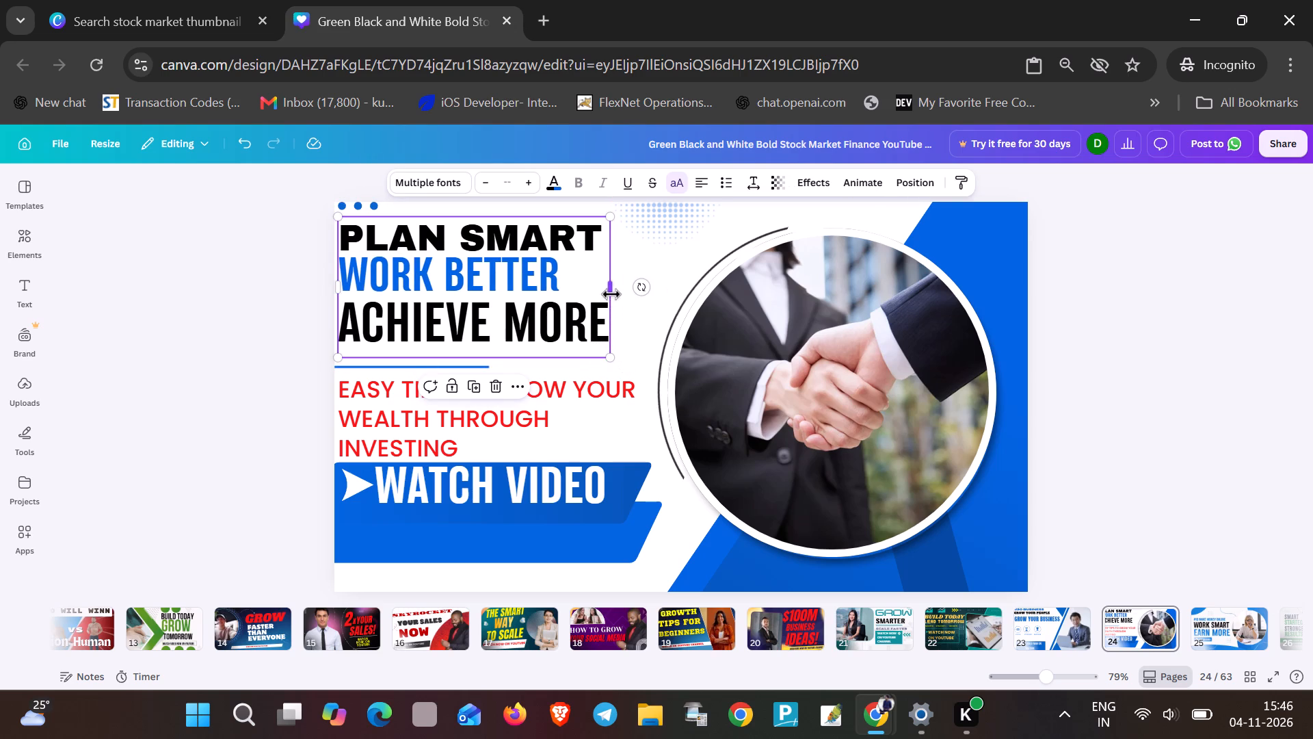
drag(611, 292, 644, 292)
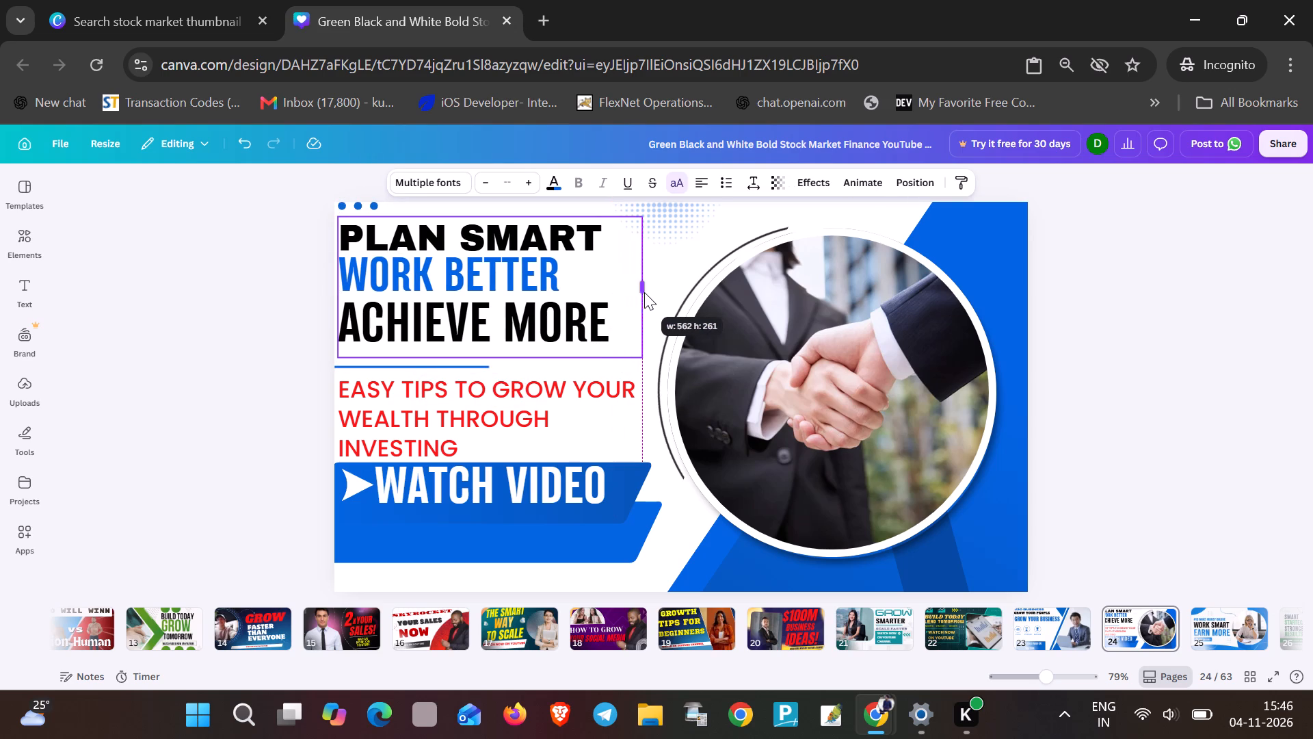
drag(644, 292, 649, 292)
Raise the thin blue divider line to just under the headline and move the red subtitle up directly beneath it.
click(401, 419)
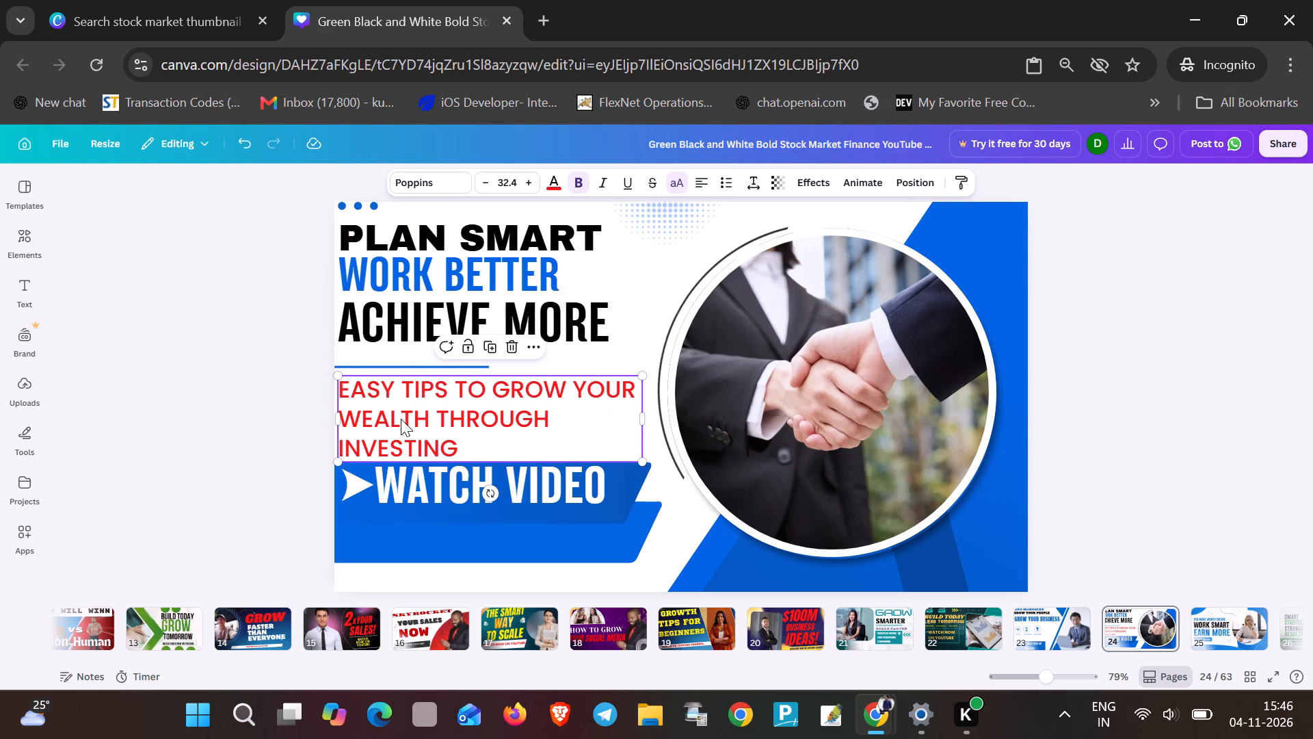
click(401, 419)
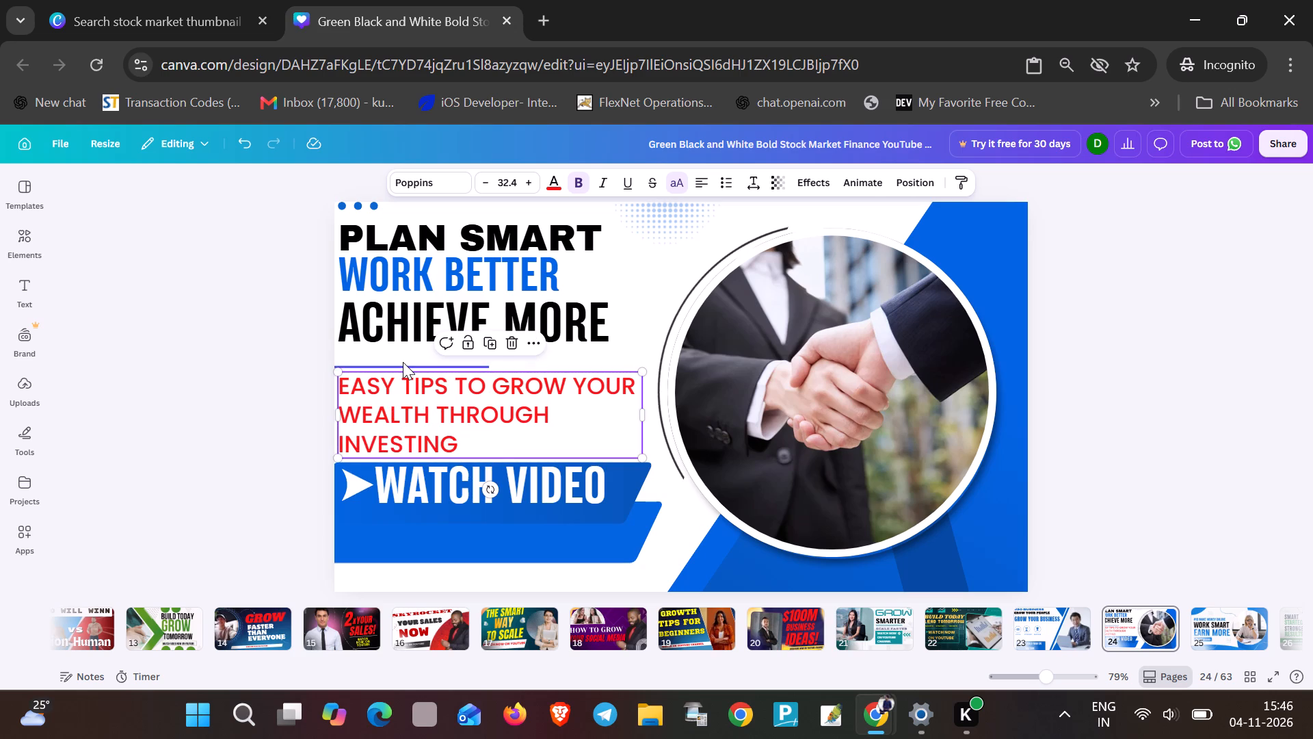
click(401, 364)
drag(401, 364, 401, 354)
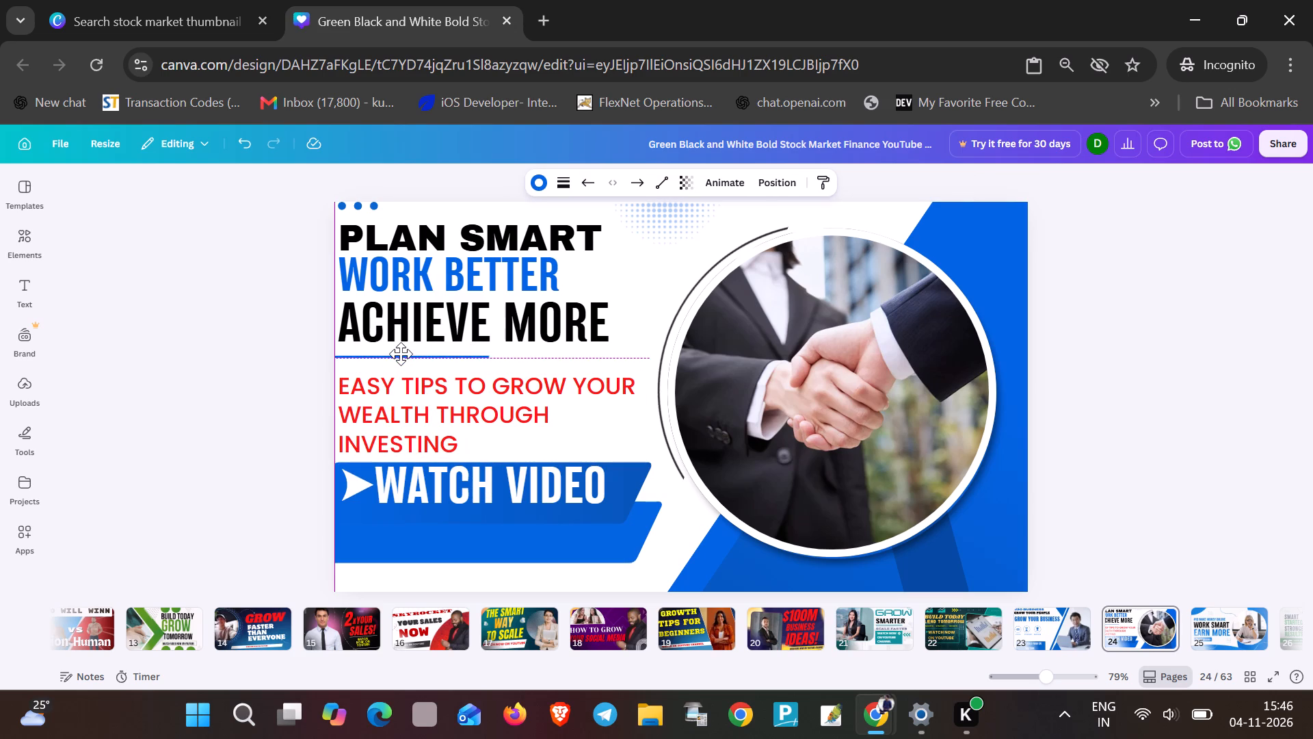
drag(401, 354, 401, 352)
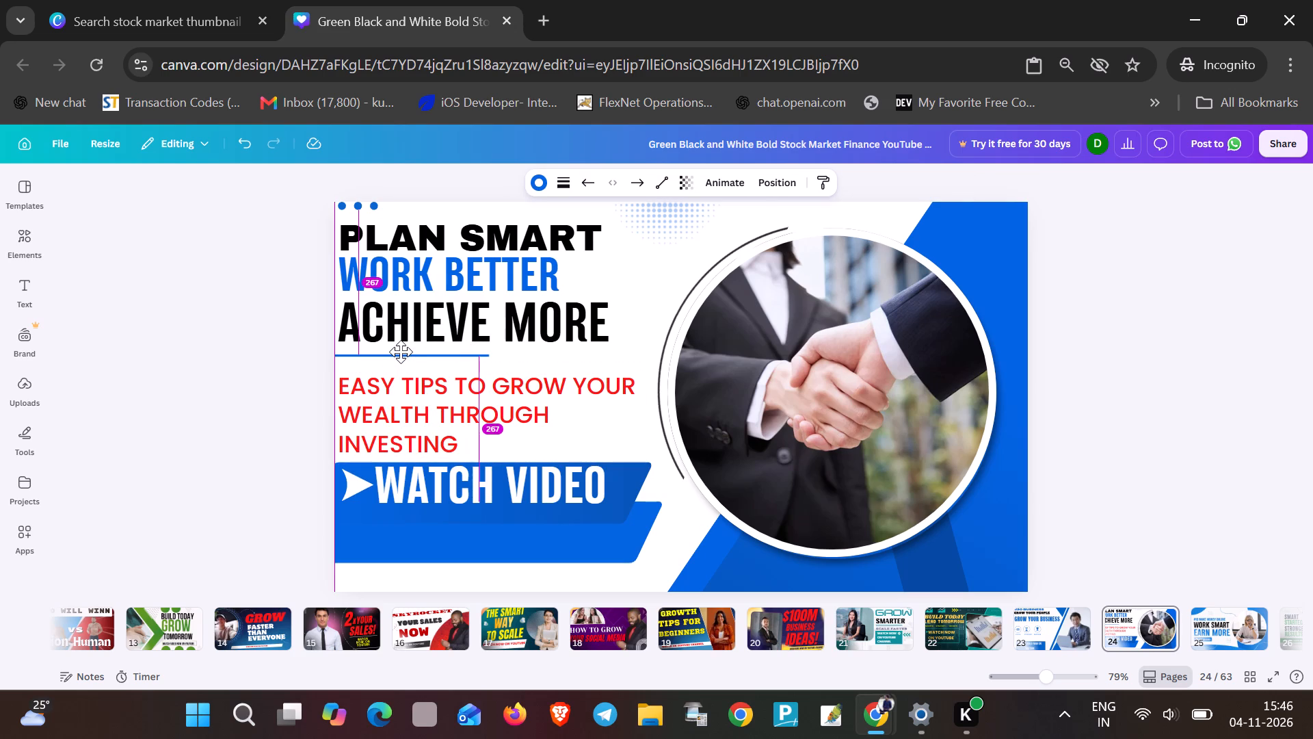
drag(401, 352, 401, 347)
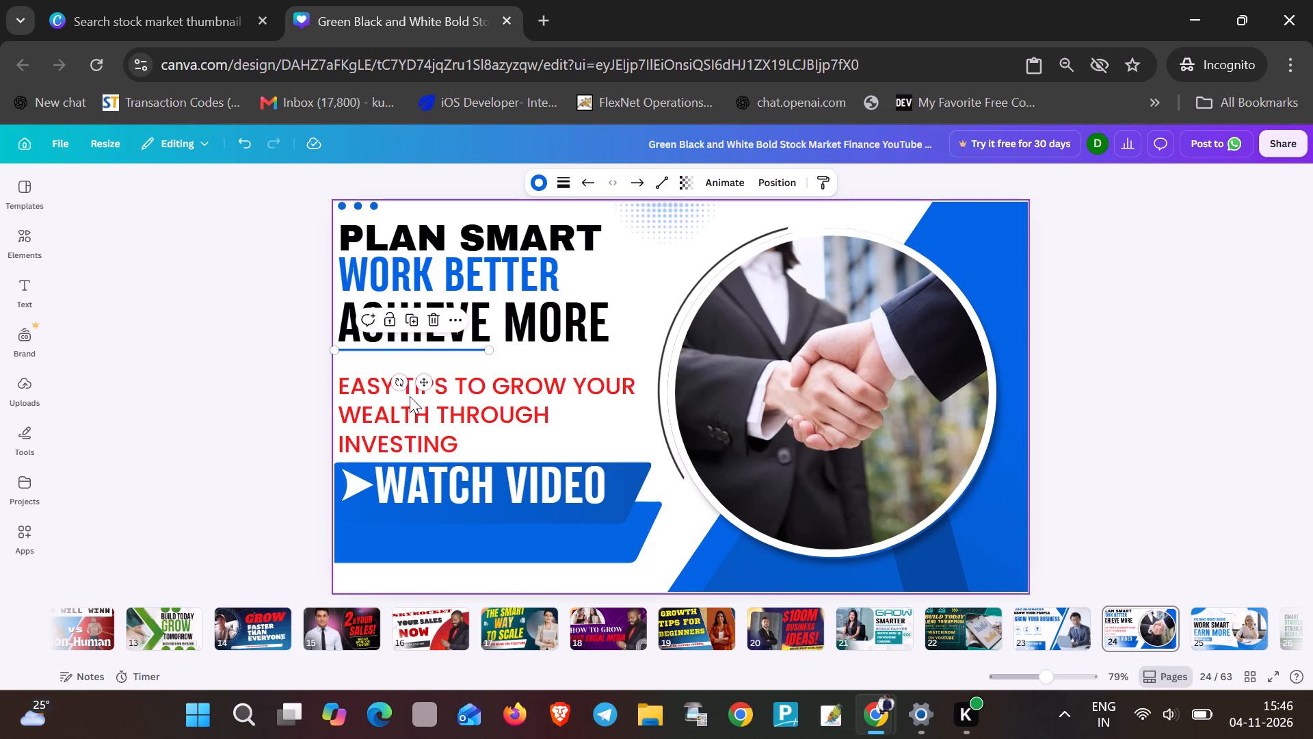
drag(410, 396, 407, 378)
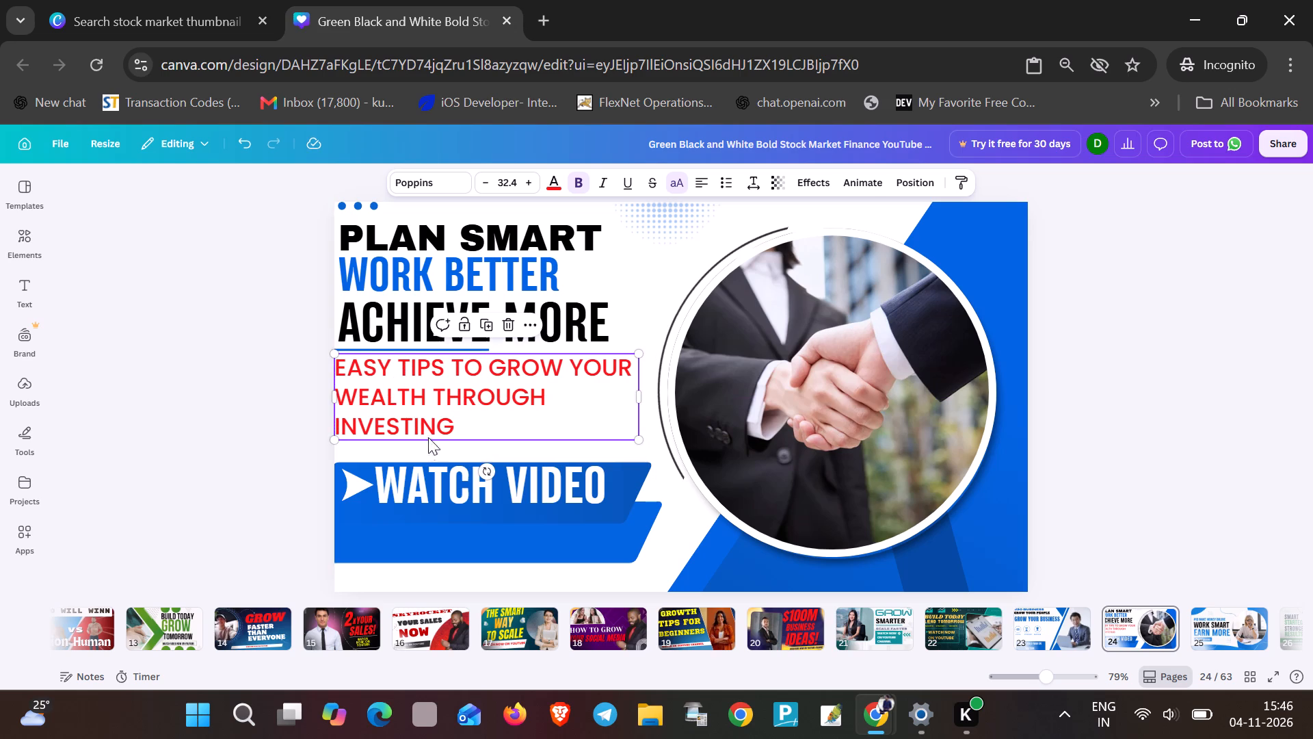
Move the WATCH VIDEO text, white arrow and their blue banner shape up to just below the red subtitle.
click(375, 519)
click(381, 515)
drag(410, 493, 409, 470)
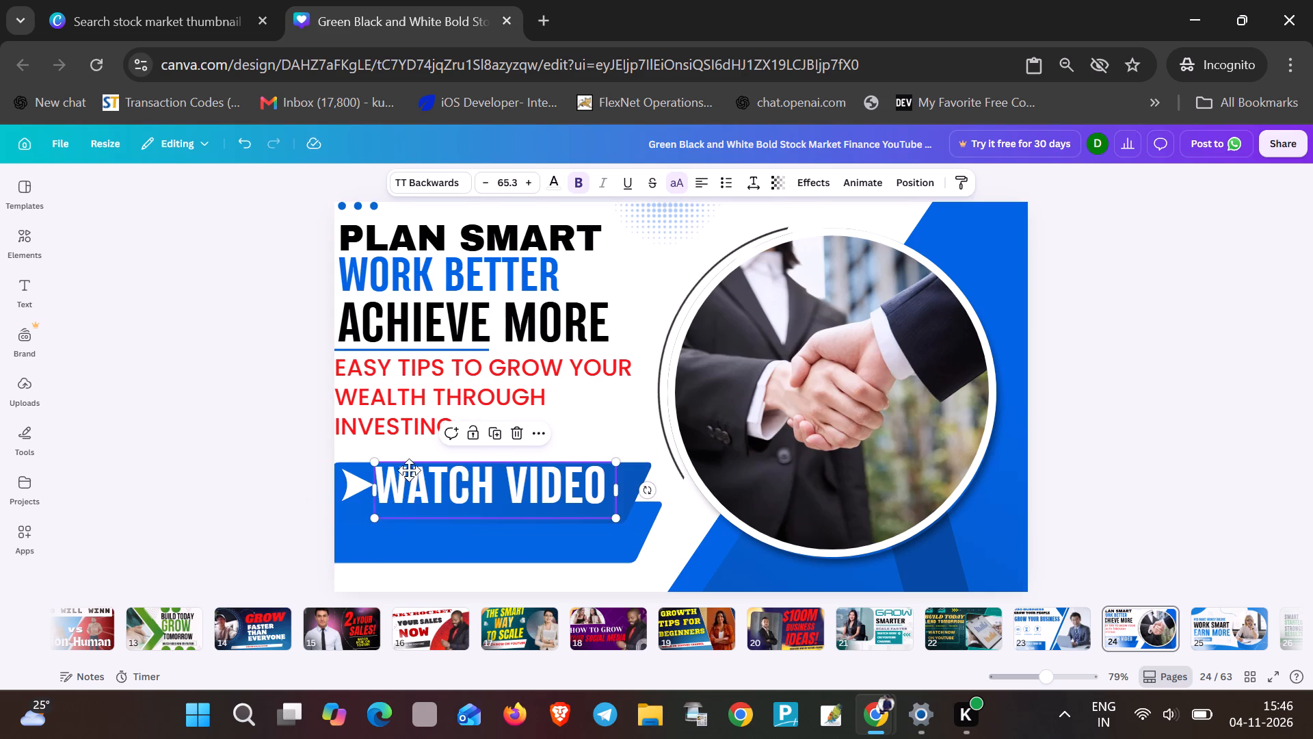
drag(409, 470, 409, 465)
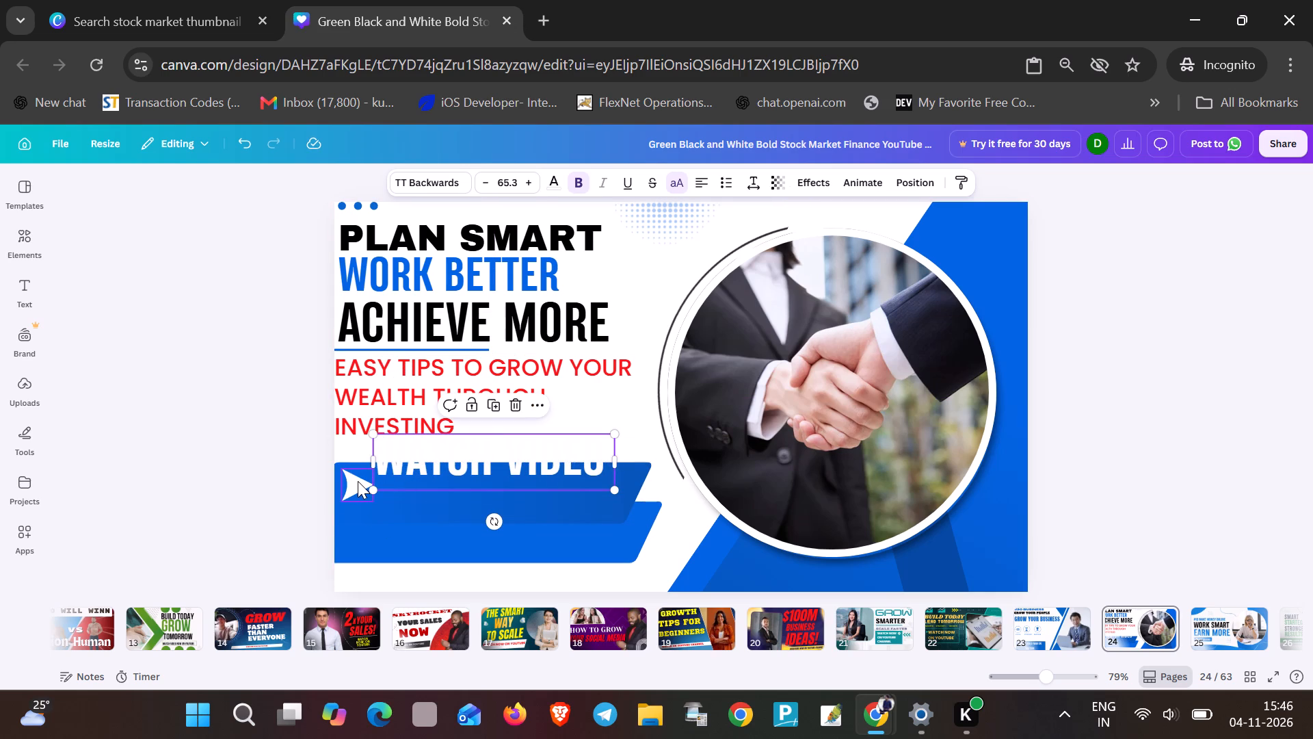
click(354, 487)
drag(354, 487, 352, 463)
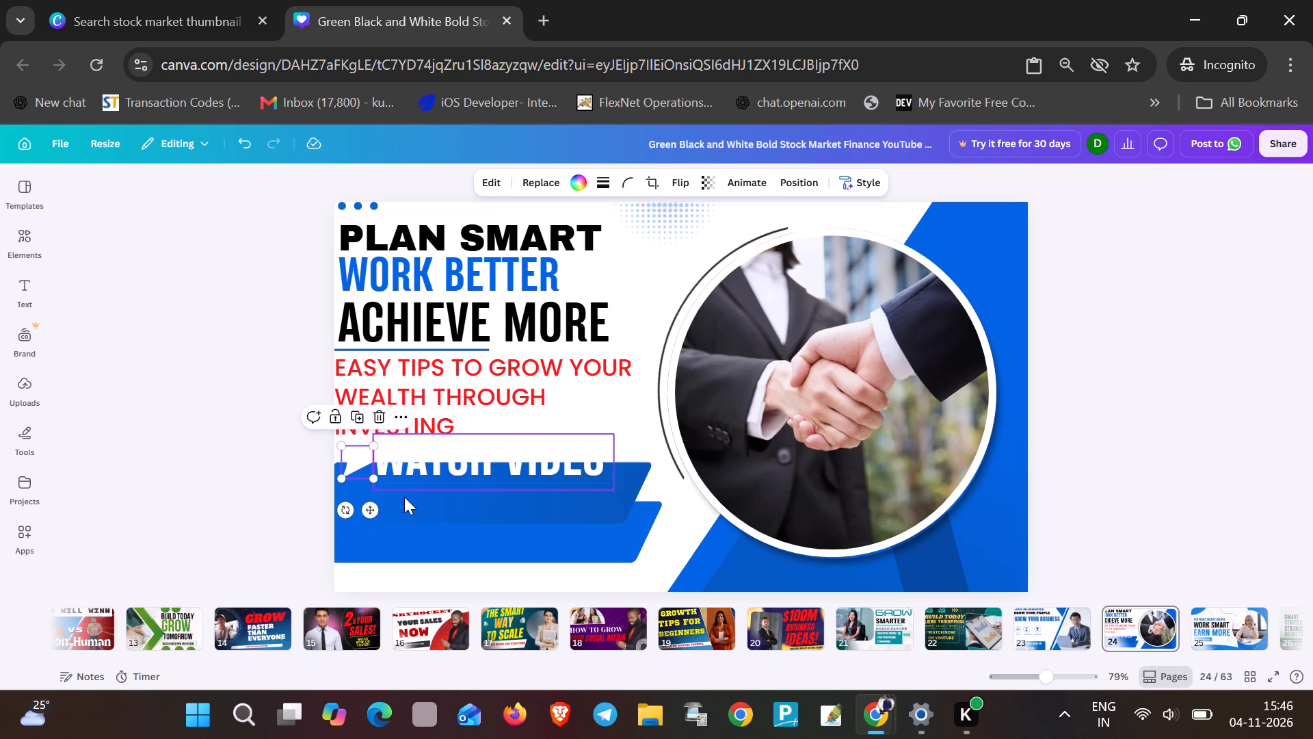
drag(404, 497, 400, 474)
click(491, 535)
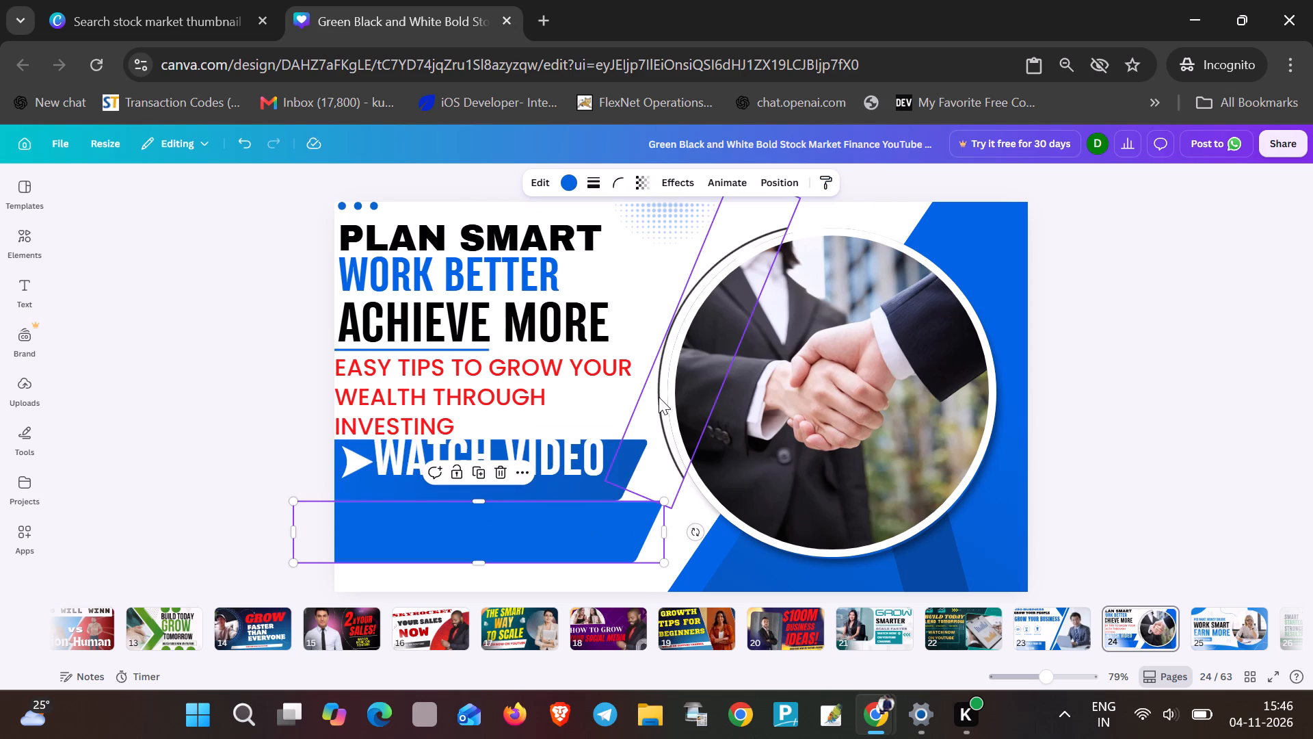
Shift the circular handshake photo slightly right and up from its original place beside the curved black line.
click(814, 425)
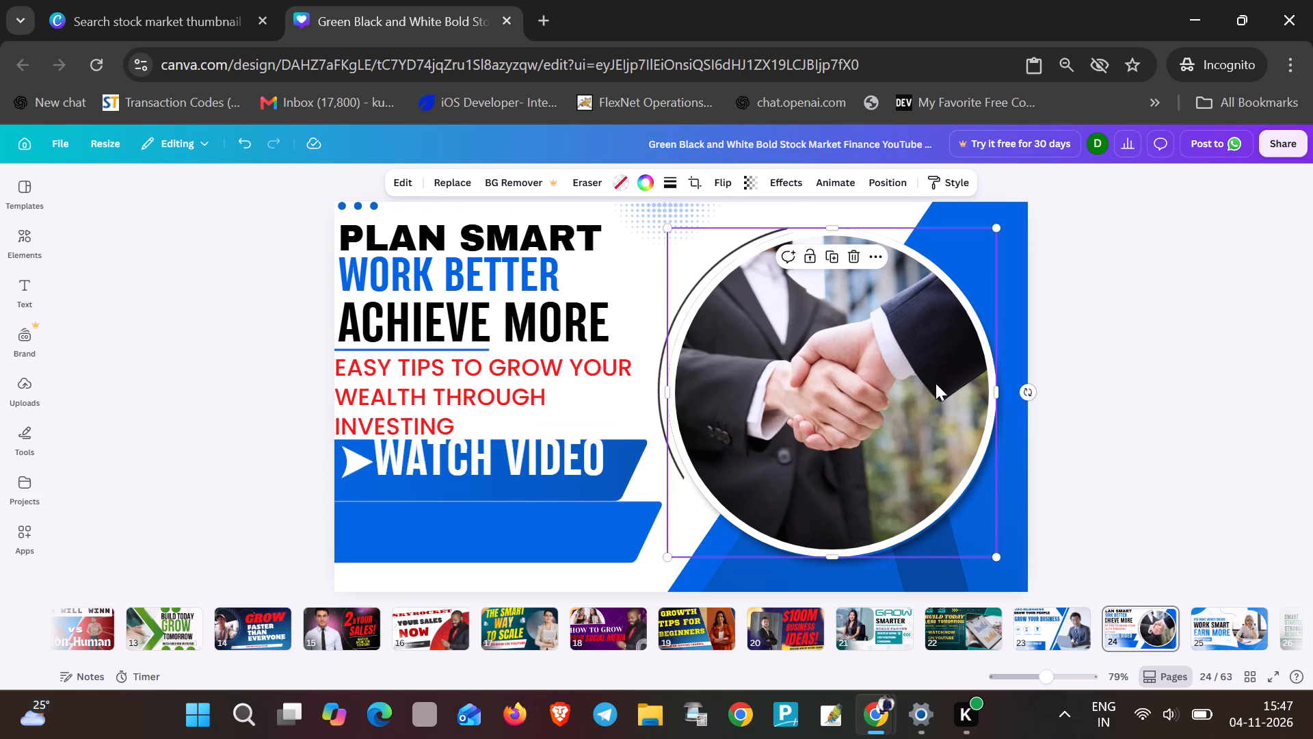
drag(920, 387, 935, 369)
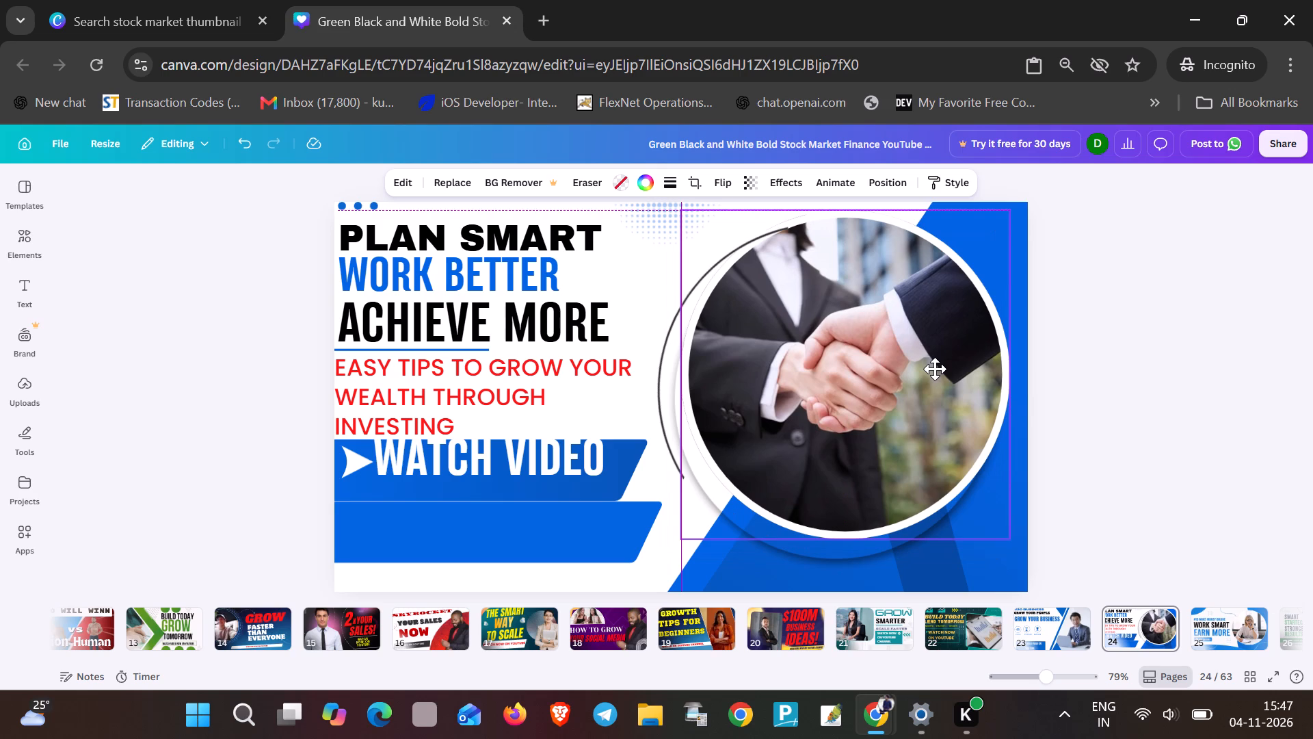
drag(935, 369, 943, 366)
drag(708, 473, 708, 469)
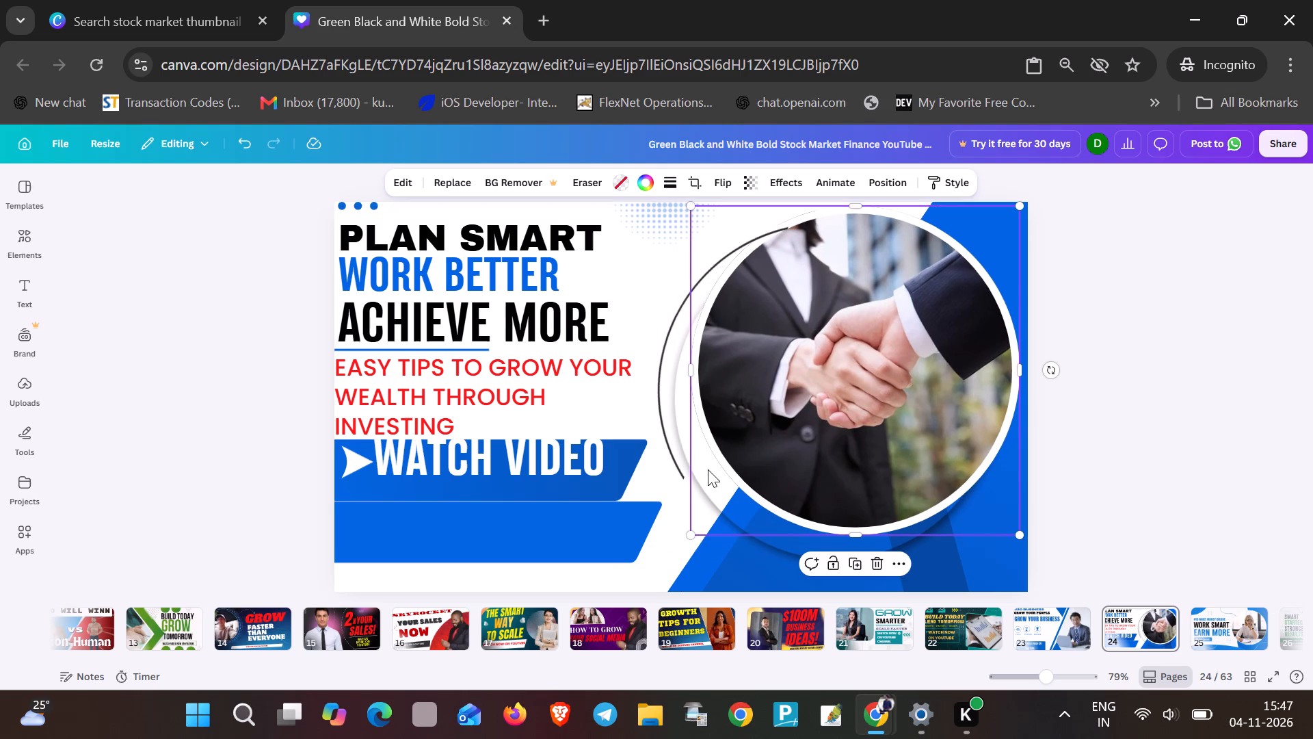
drag(708, 469, 691, 494)
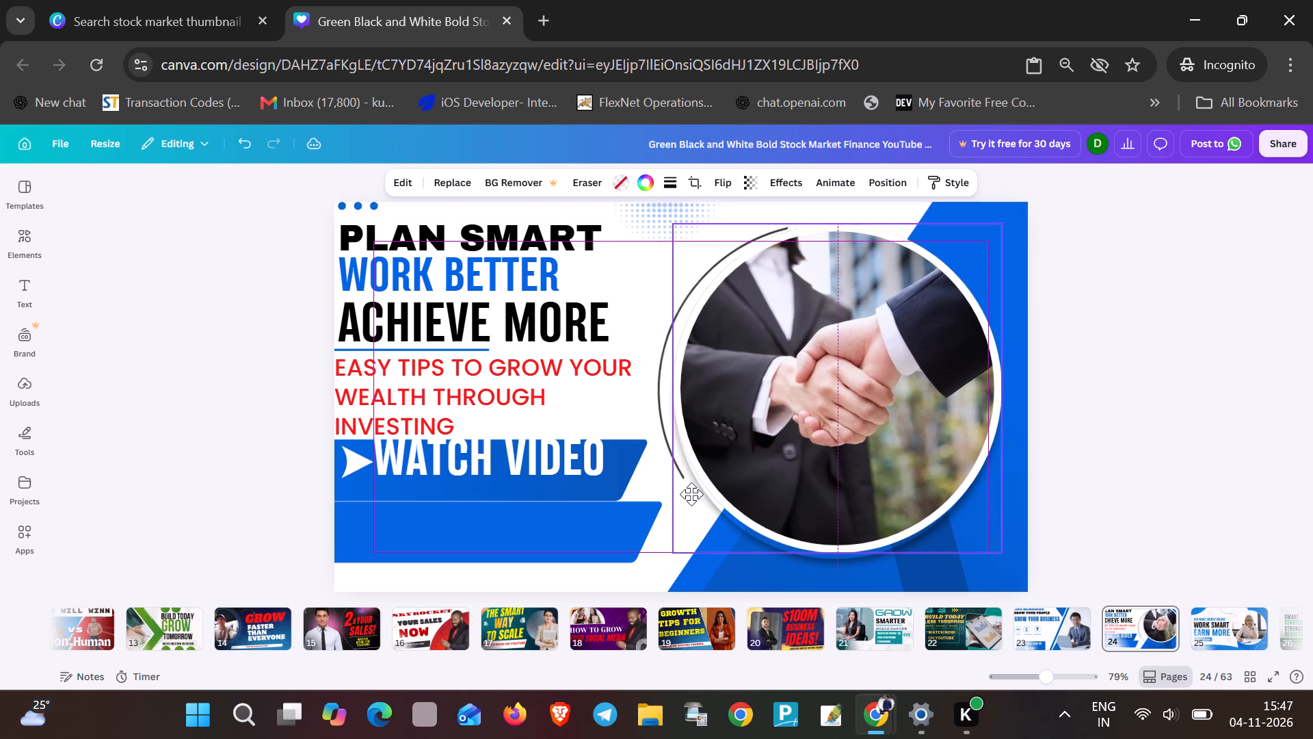
drag(691, 494, 693, 494)
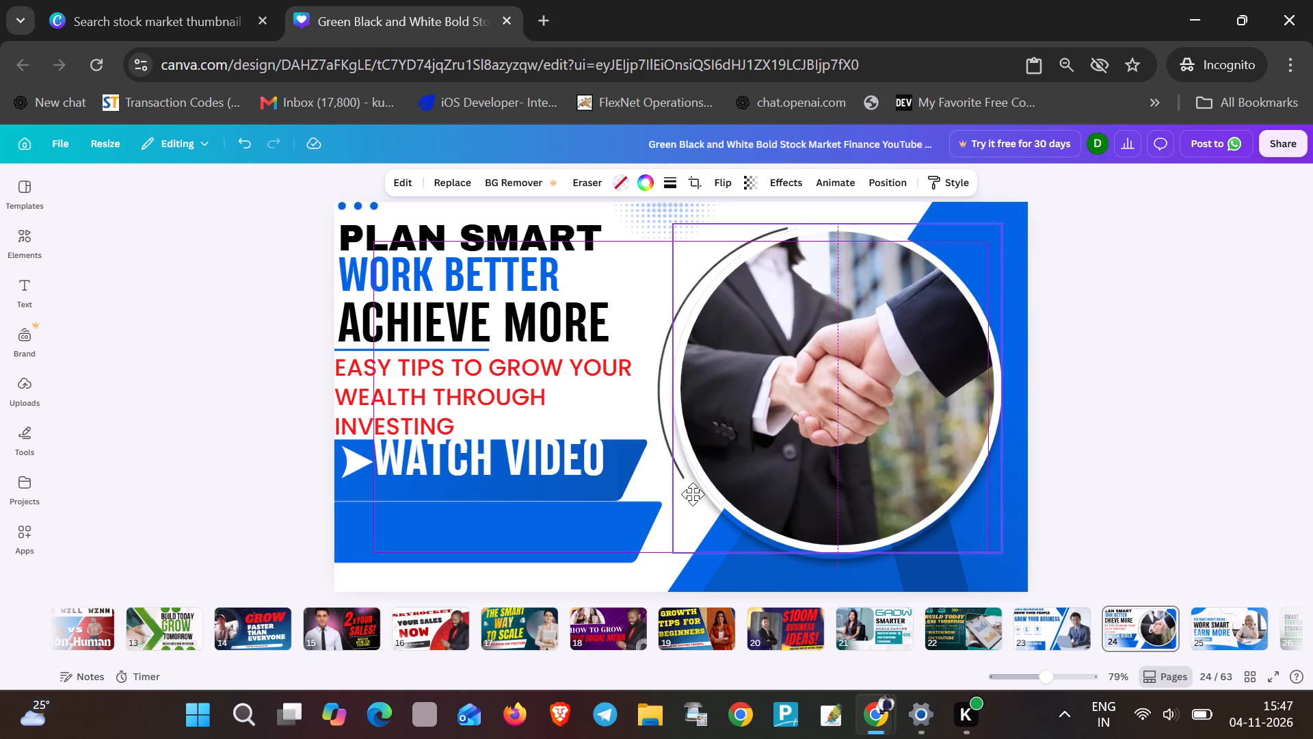
drag(693, 494, 694, 493)
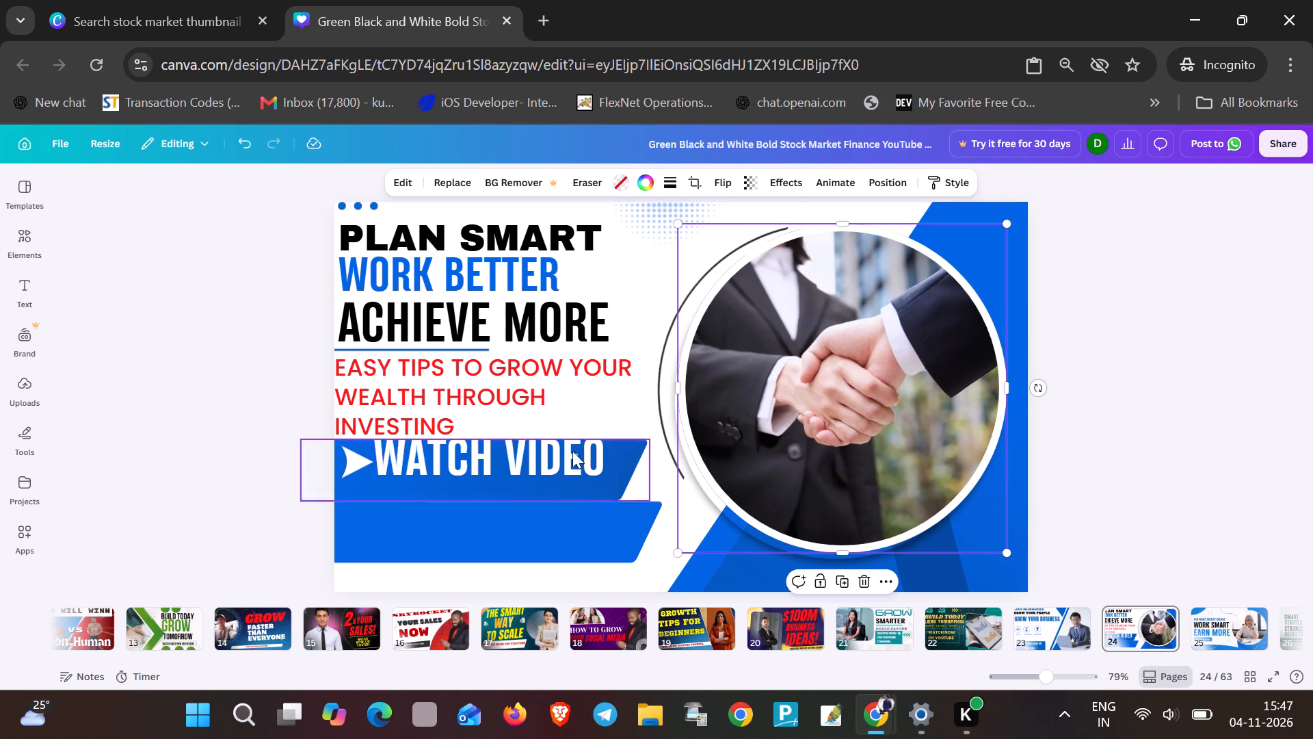
Scale the red subtitle down to font size 30.9 and nudge it slightly right and up under the divider line.
click(534, 385)
drag(639, 439, 629, 439)
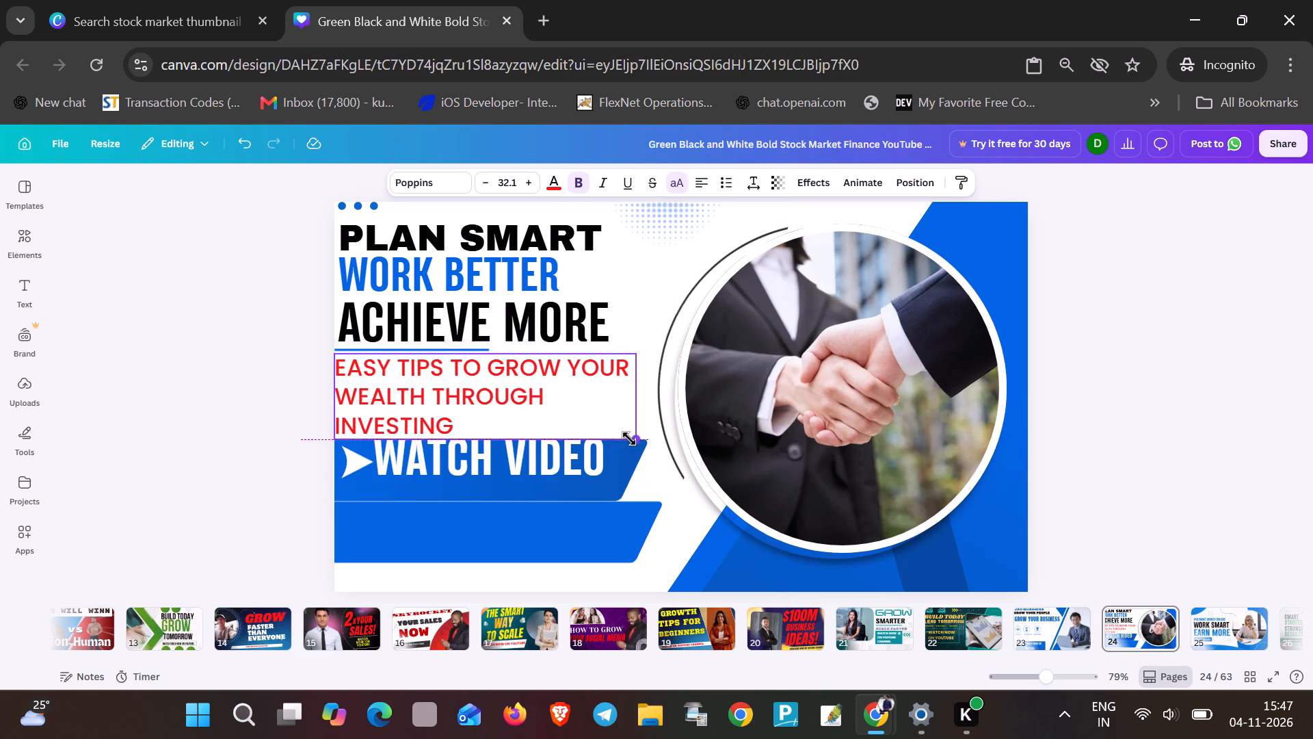
drag(629, 439, 624, 437)
right_click(629, 439)
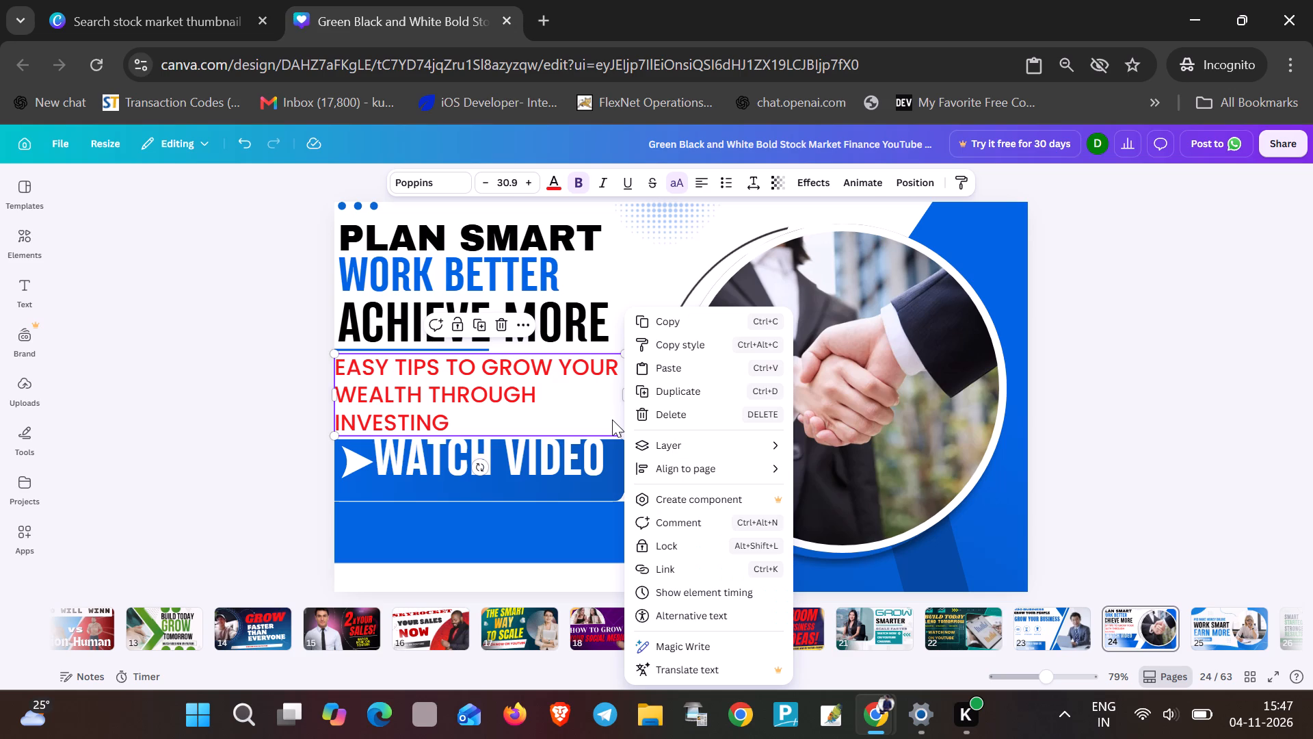
click(506, 435)
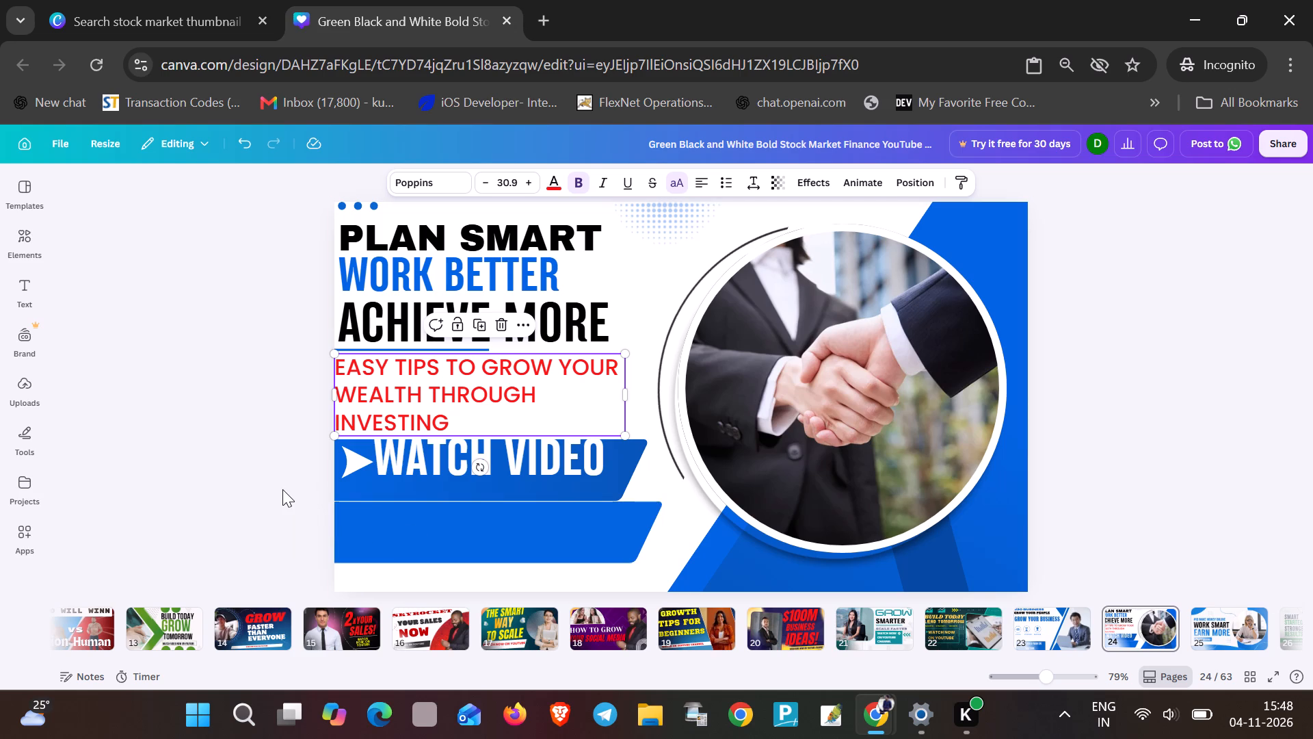
click(442, 458)
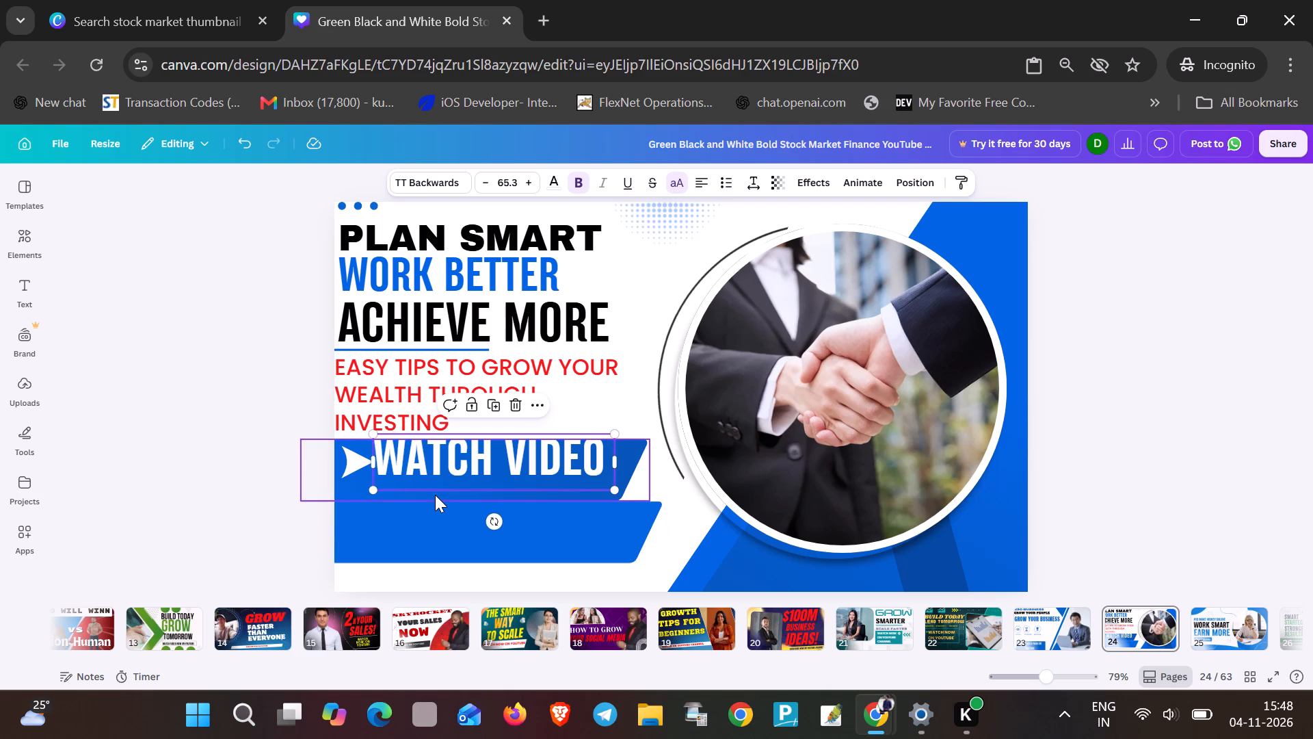
click(403, 389)
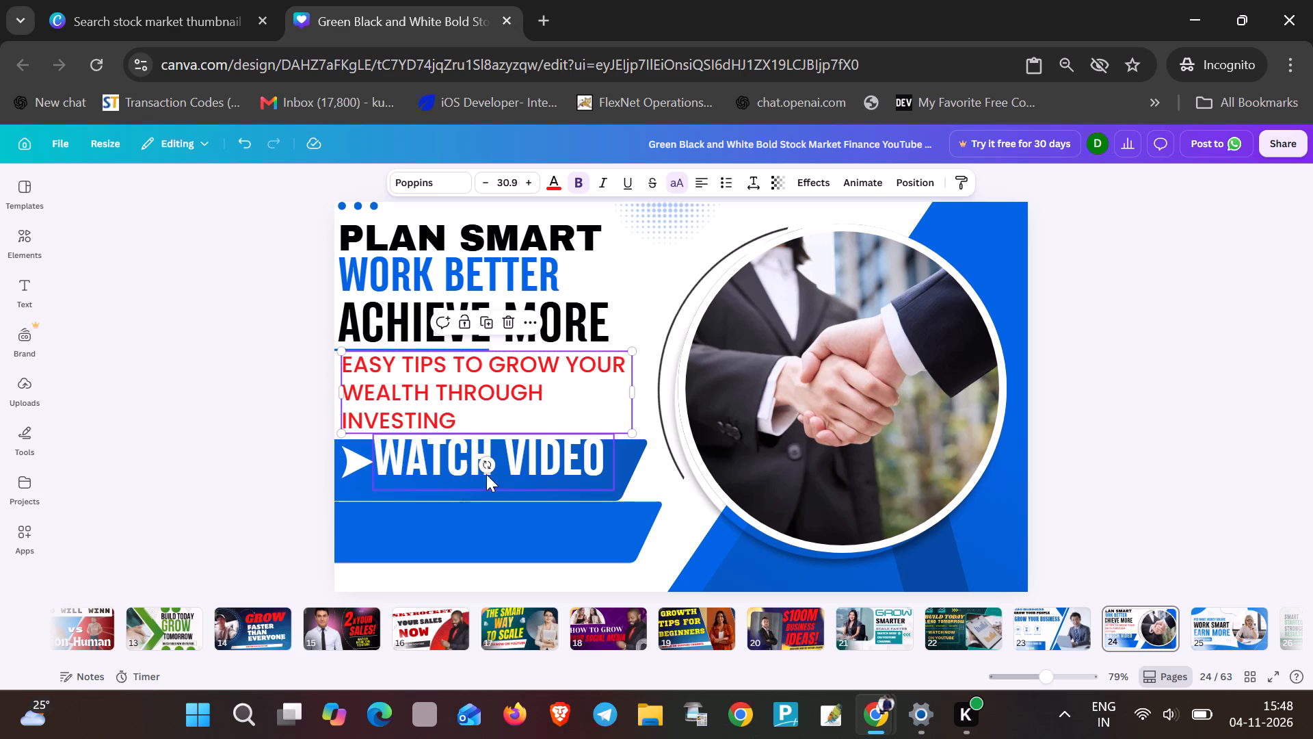
Raise the blue banner shape behind WATCH VIDEO slightly so it frames the text, leaving a gap above the lower blue bar.
click(627, 476)
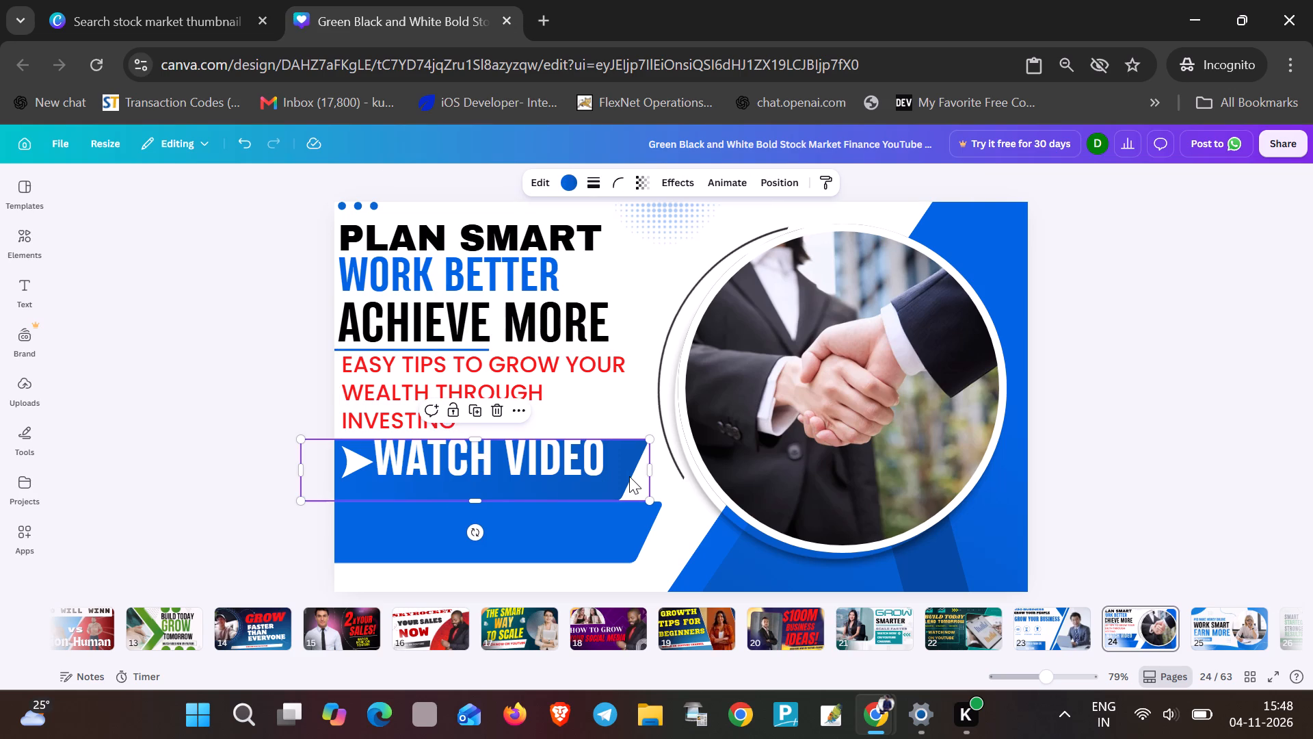
drag(600, 467, 600, 463)
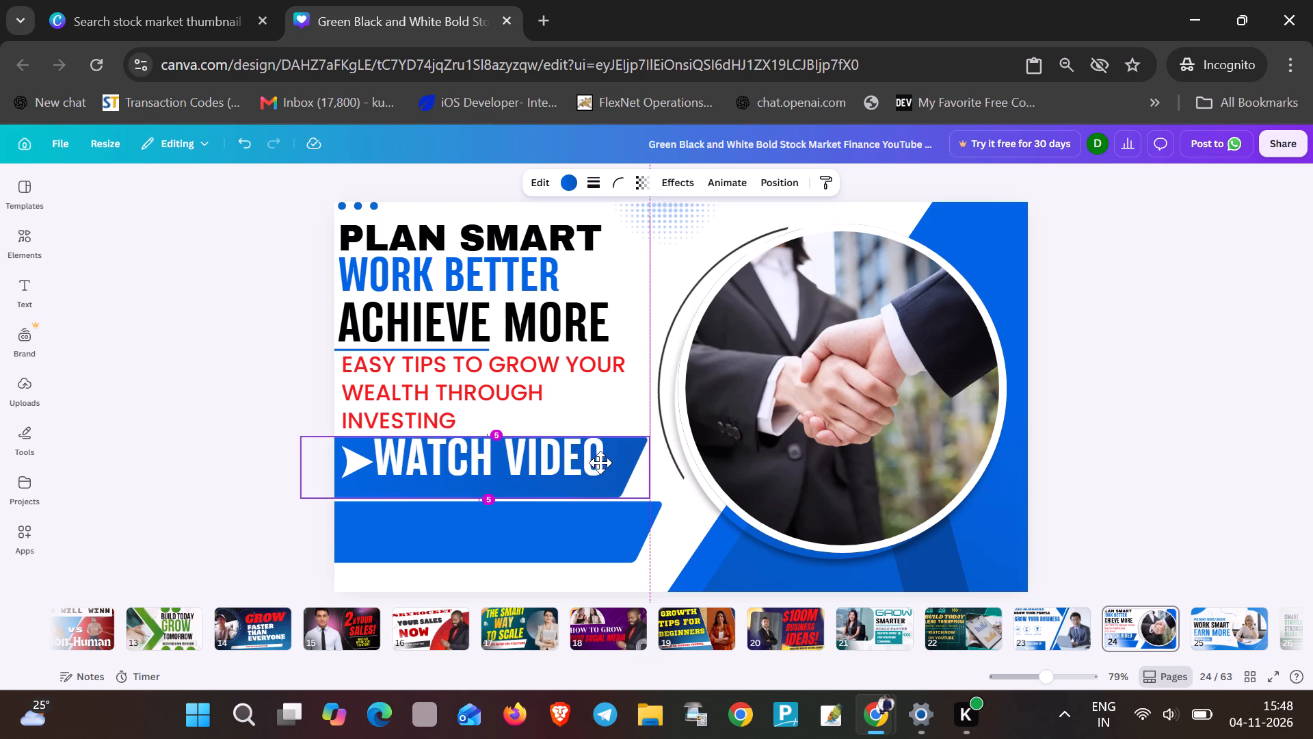
drag(600, 463, 600, 459)
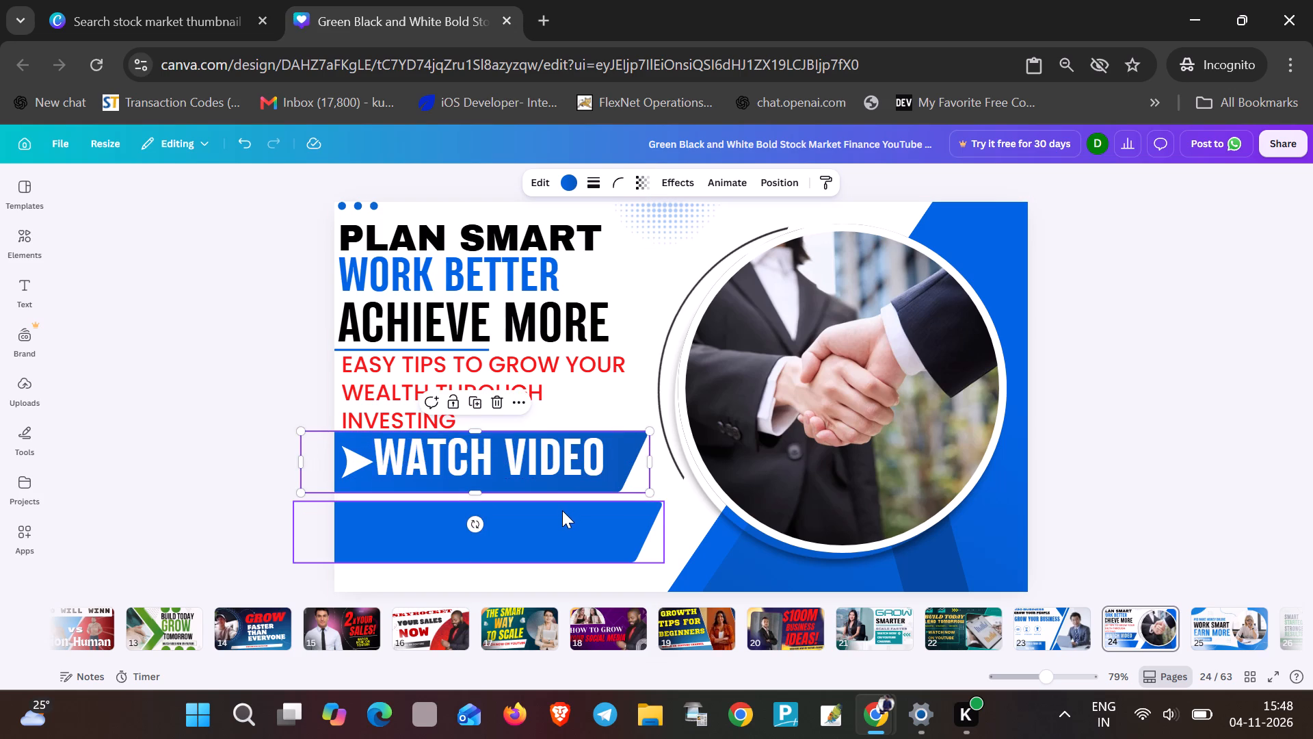
click(562, 510)
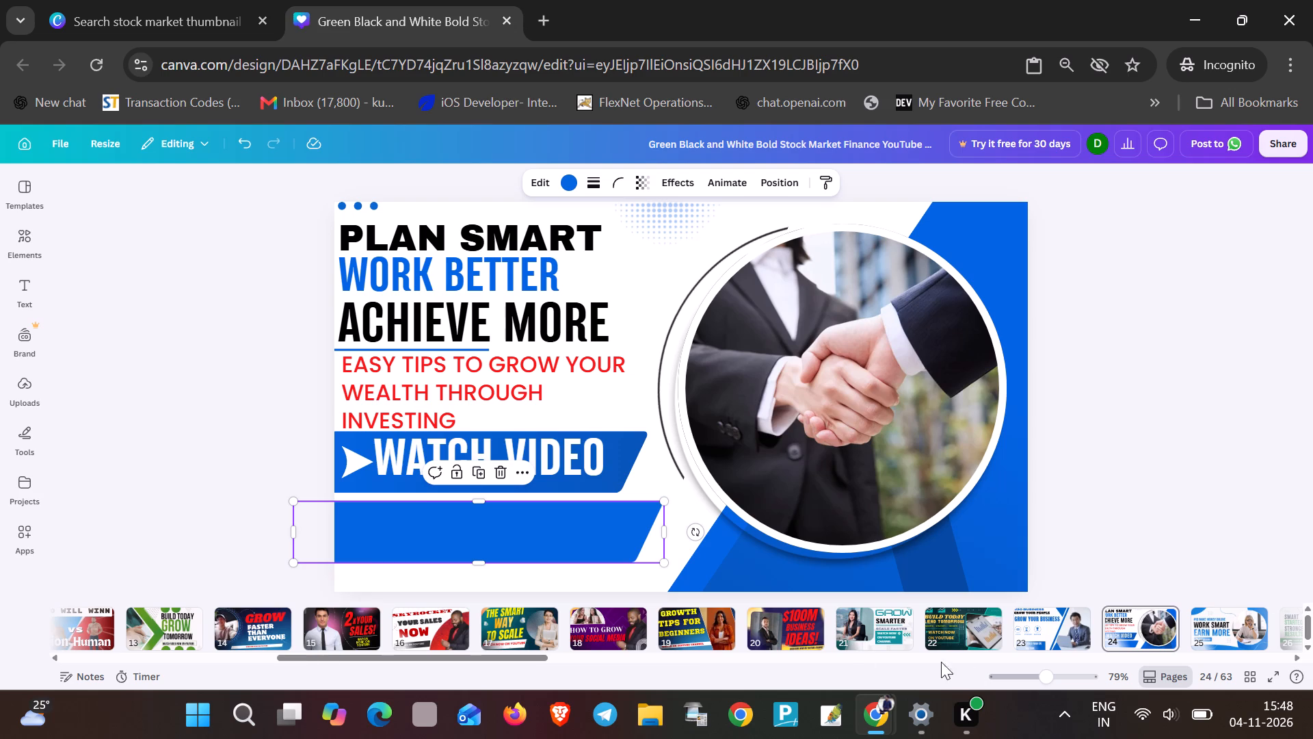
On page 25, move the small blue dot grid above the text up to the page's top edge.
click(1202, 630)
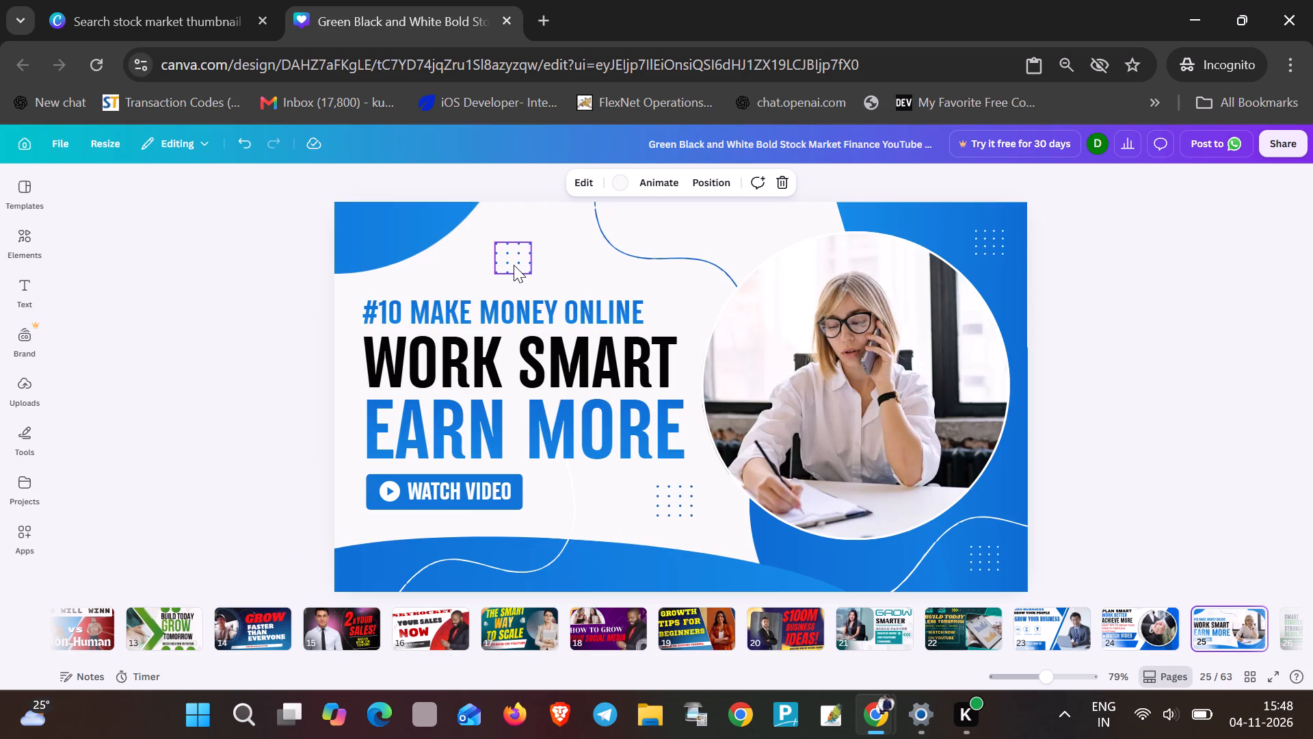
drag(514, 265, 503, 226)
Move the #10 MAKE MONEY ONLINE line up and left so it starts at the page's left edge.
drag(529, 304, 516, 294)
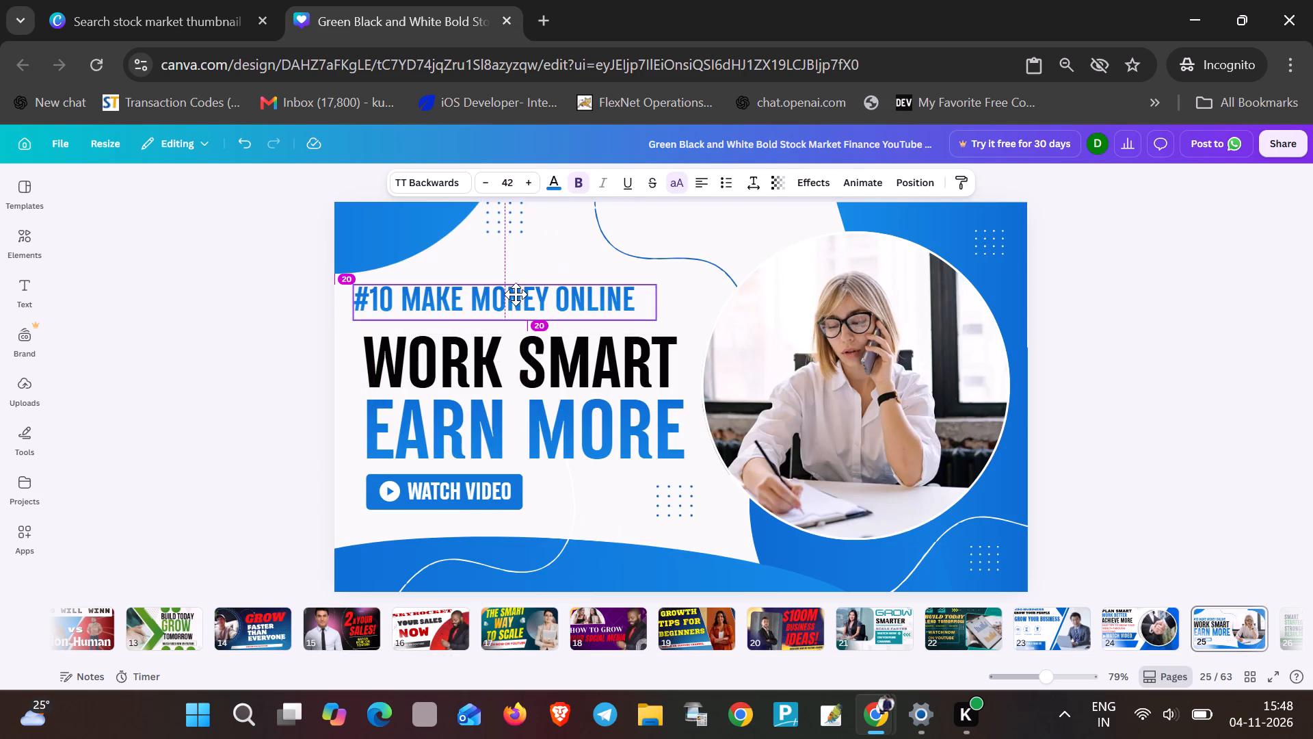
drag(516, 294, 505, 289)
triple_click(361, 285)
click(360, 285)
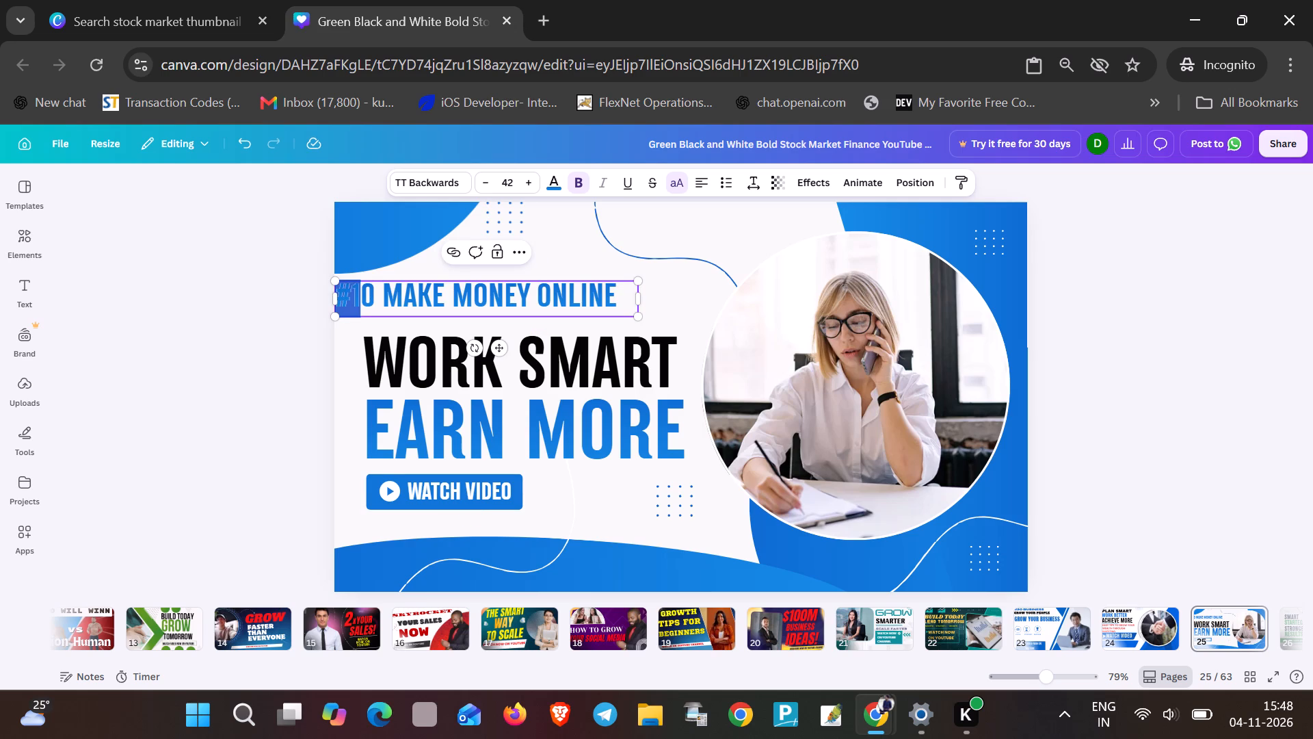
click(373, 294)
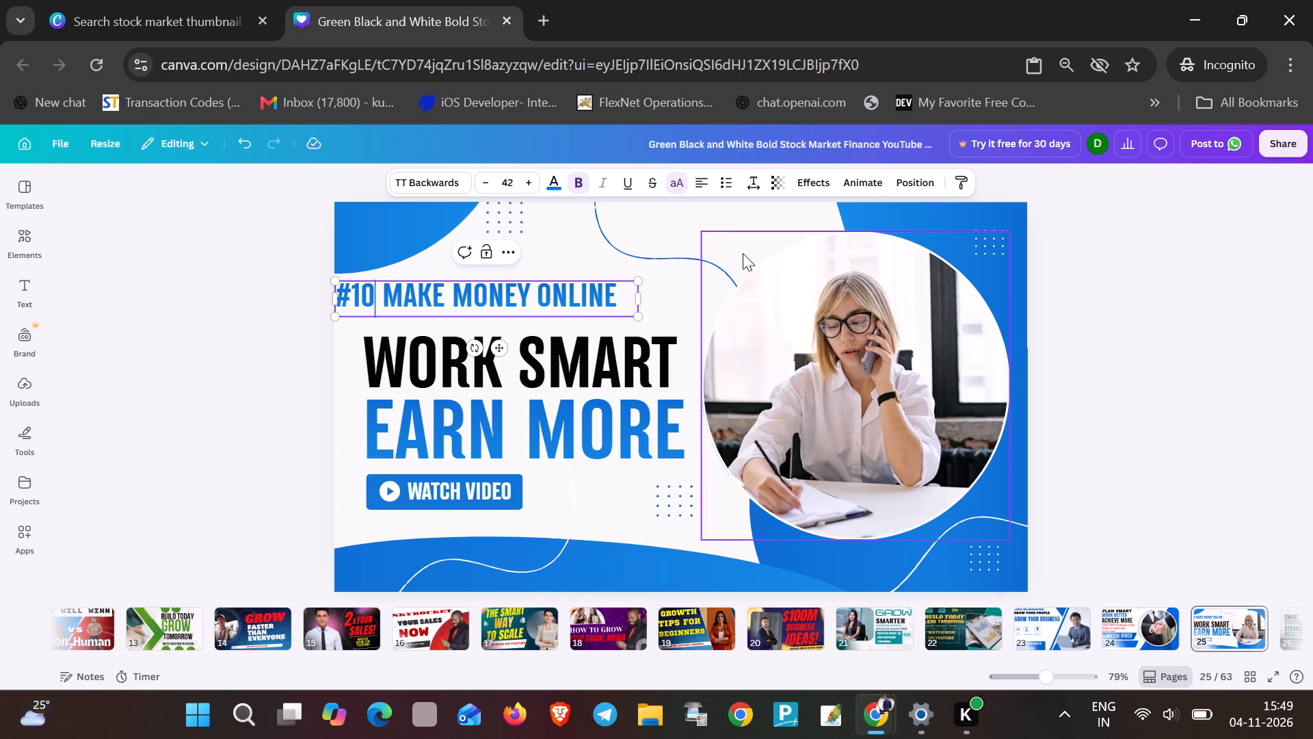
click(680, 224)
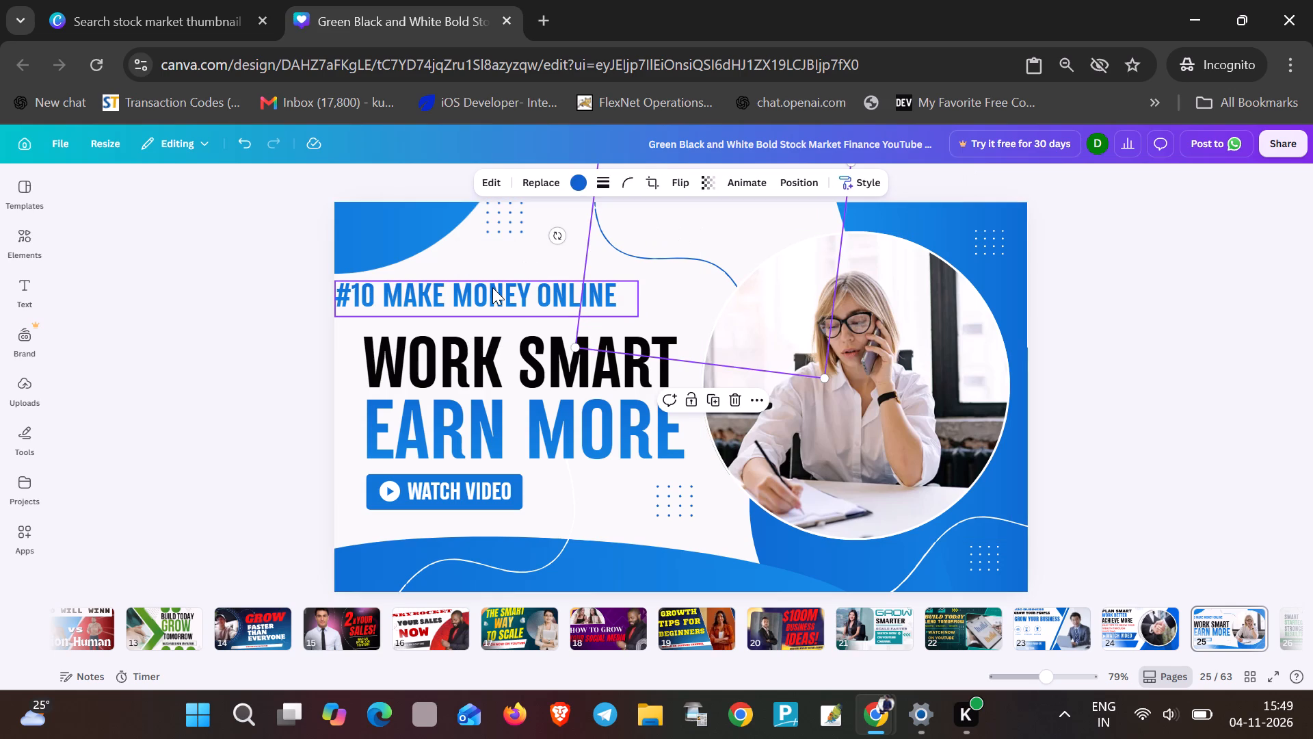
click(491, 289)
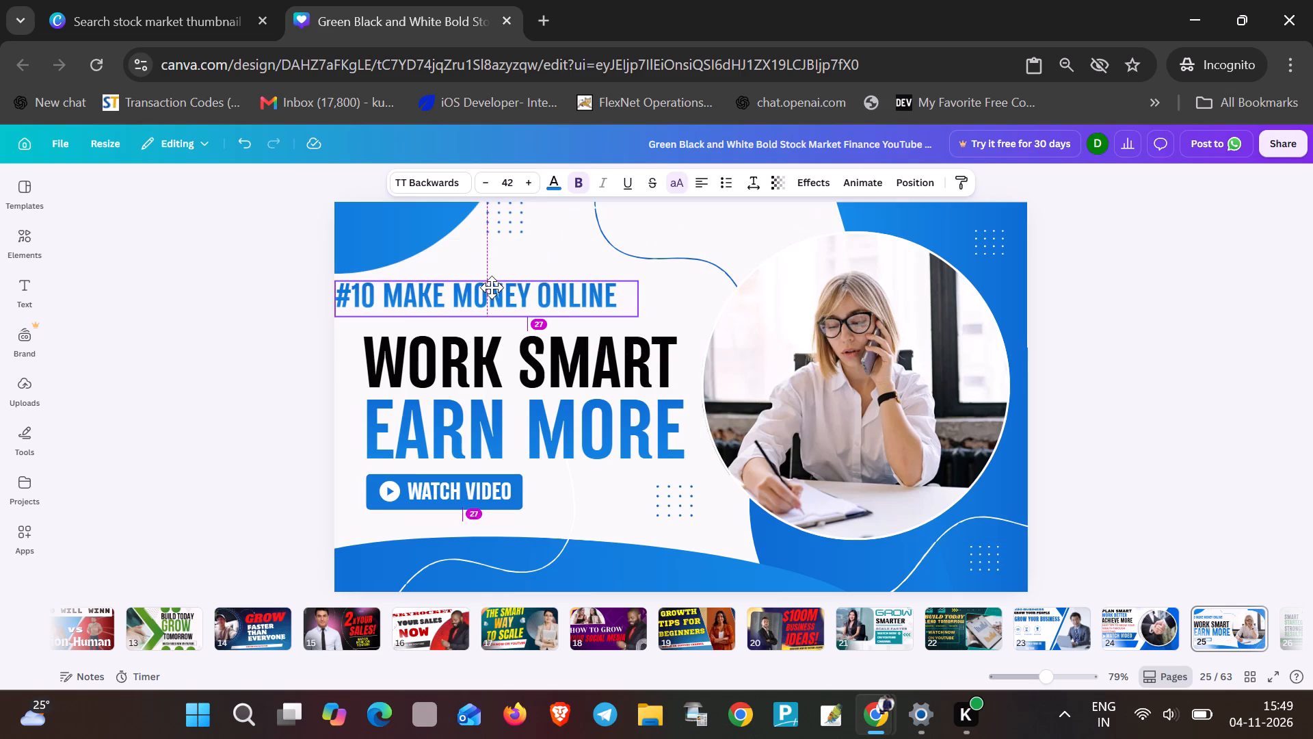
Move WORK SMART and EARN MORE left and up, stacking them at the page's left edge beneath the #10 line.
drag(471, 365, 427, 363)
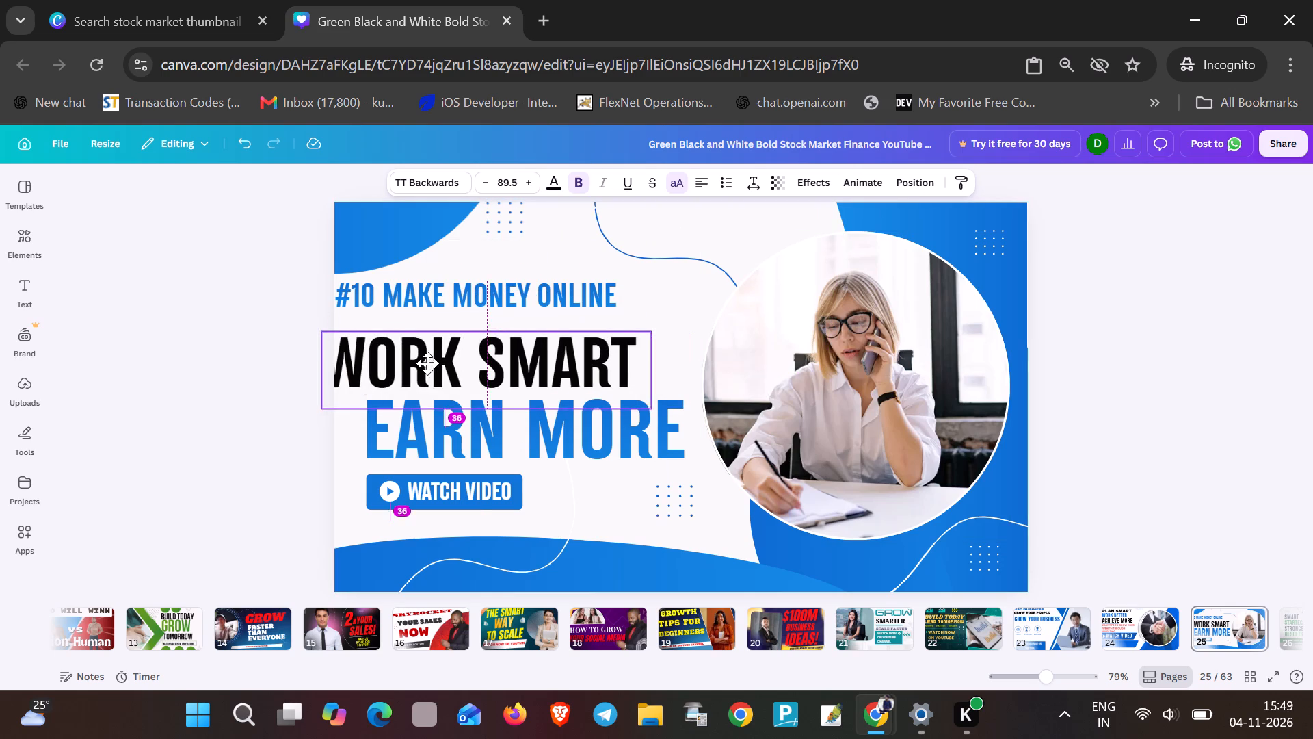
drag(427, 363, 445, 346)
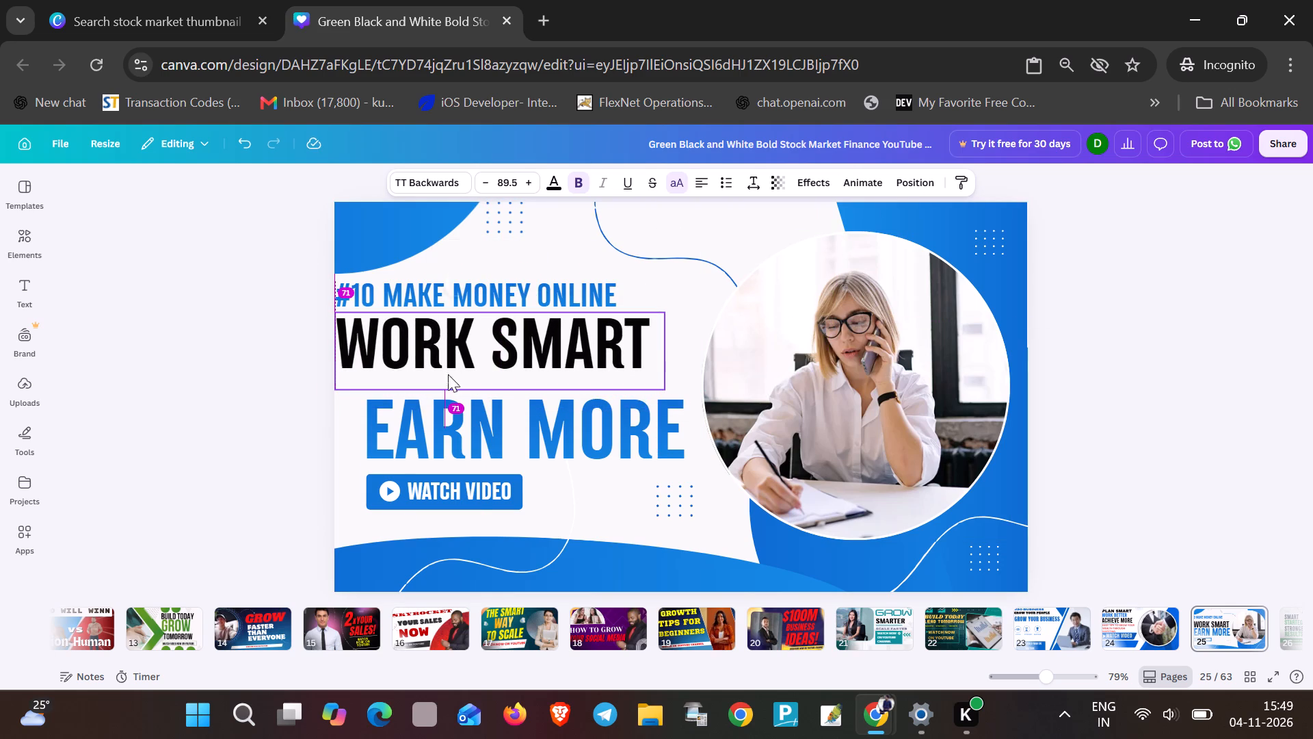
drag(455, 425, 418, 419)
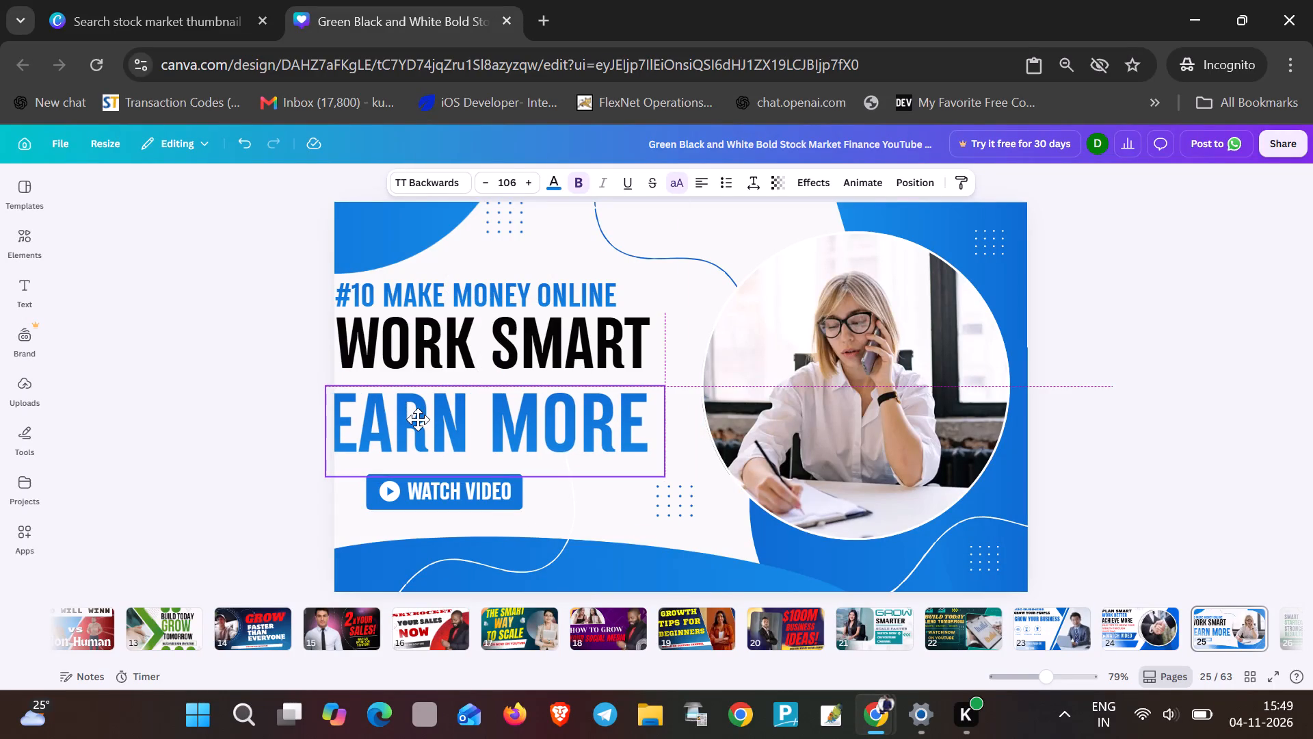
drag(418, 419, 421, 420)
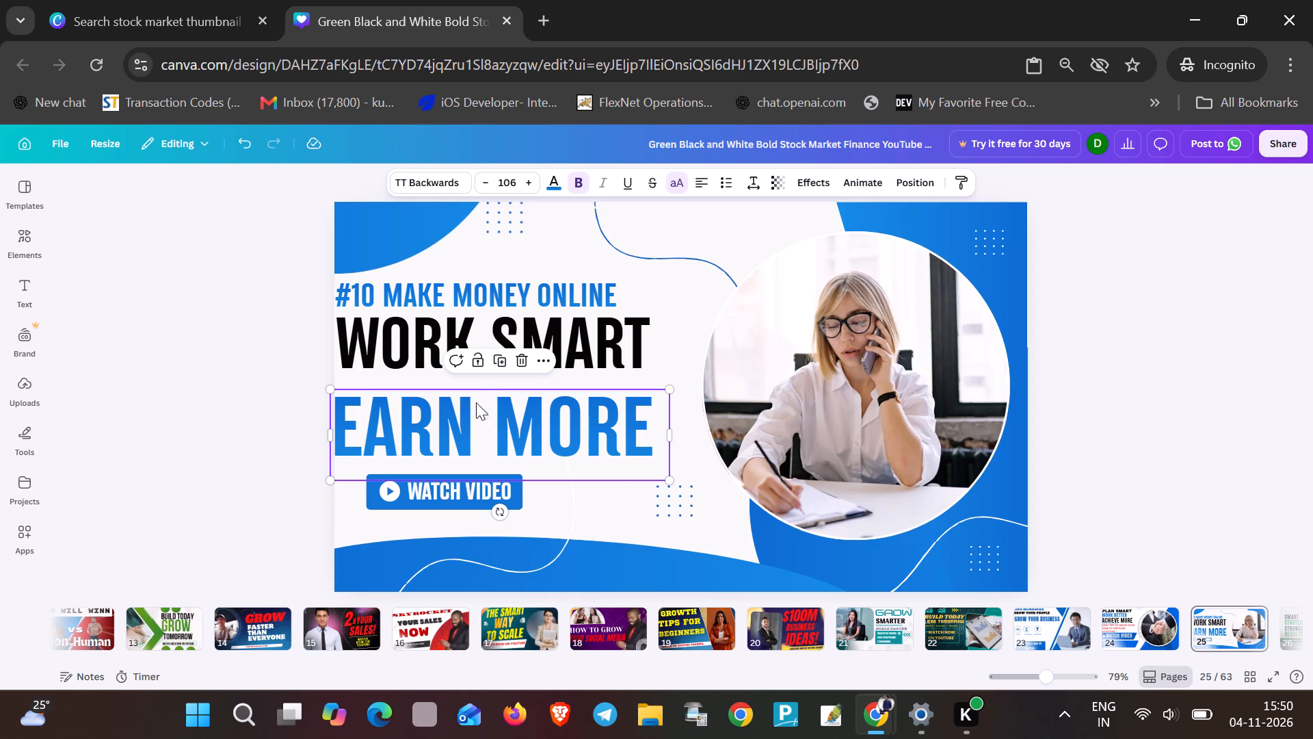
Nudge the #10 MAKE MONEY ONLINE line slightly up and reduce its font size to 41.
drag(440, 294, 436, 289)
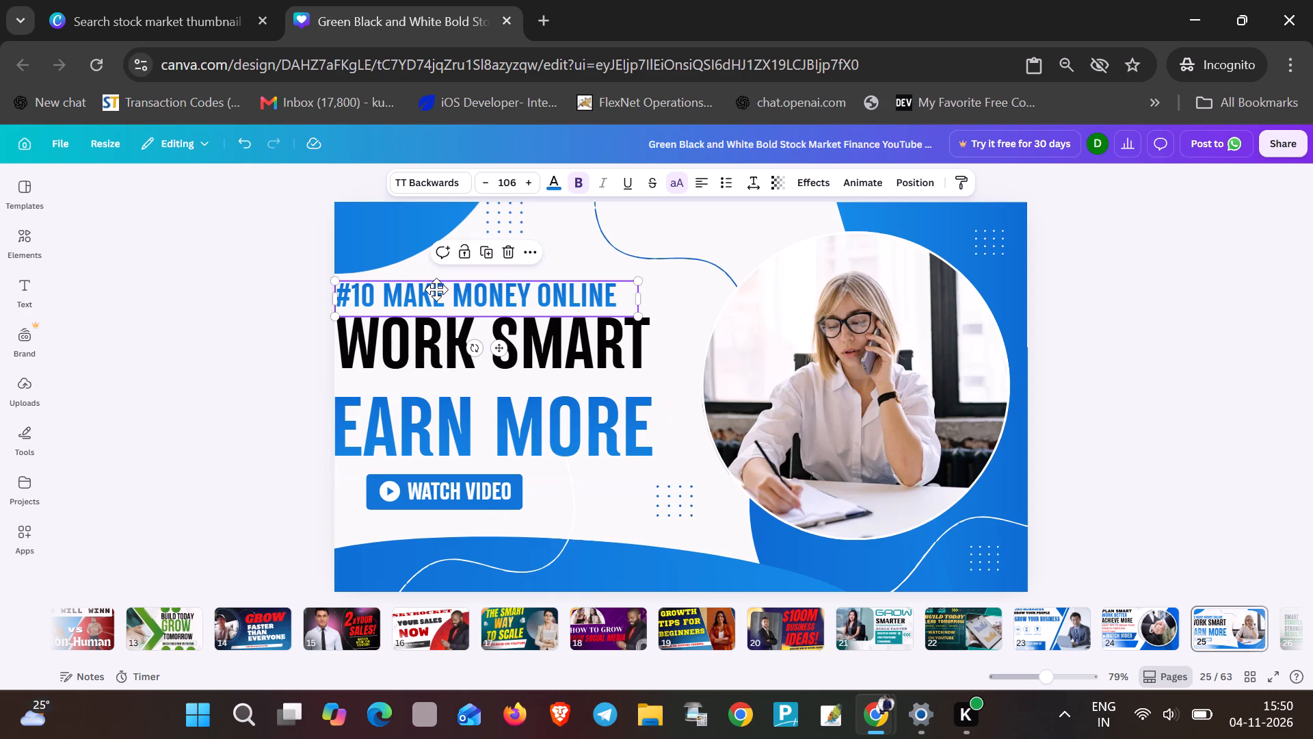
drag(436, 289, 442, 288)
triple_click(443, 288)
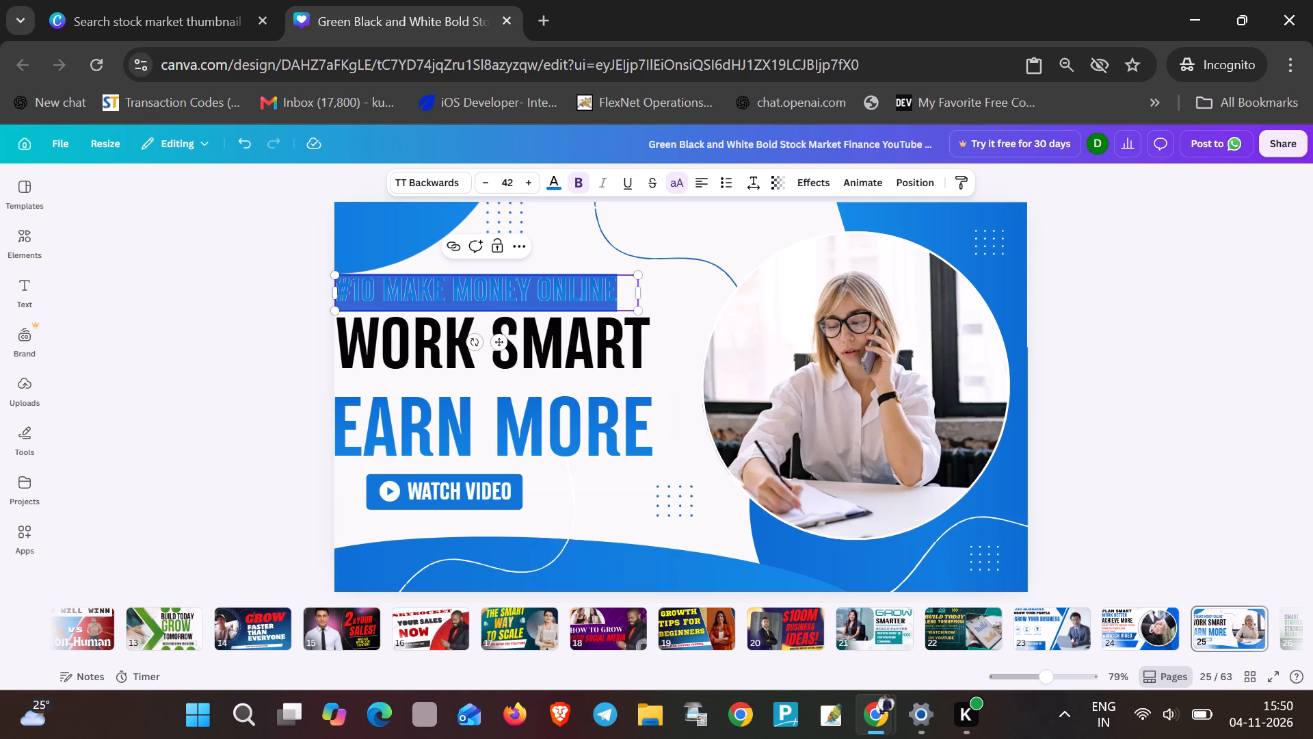
click(489, 175)
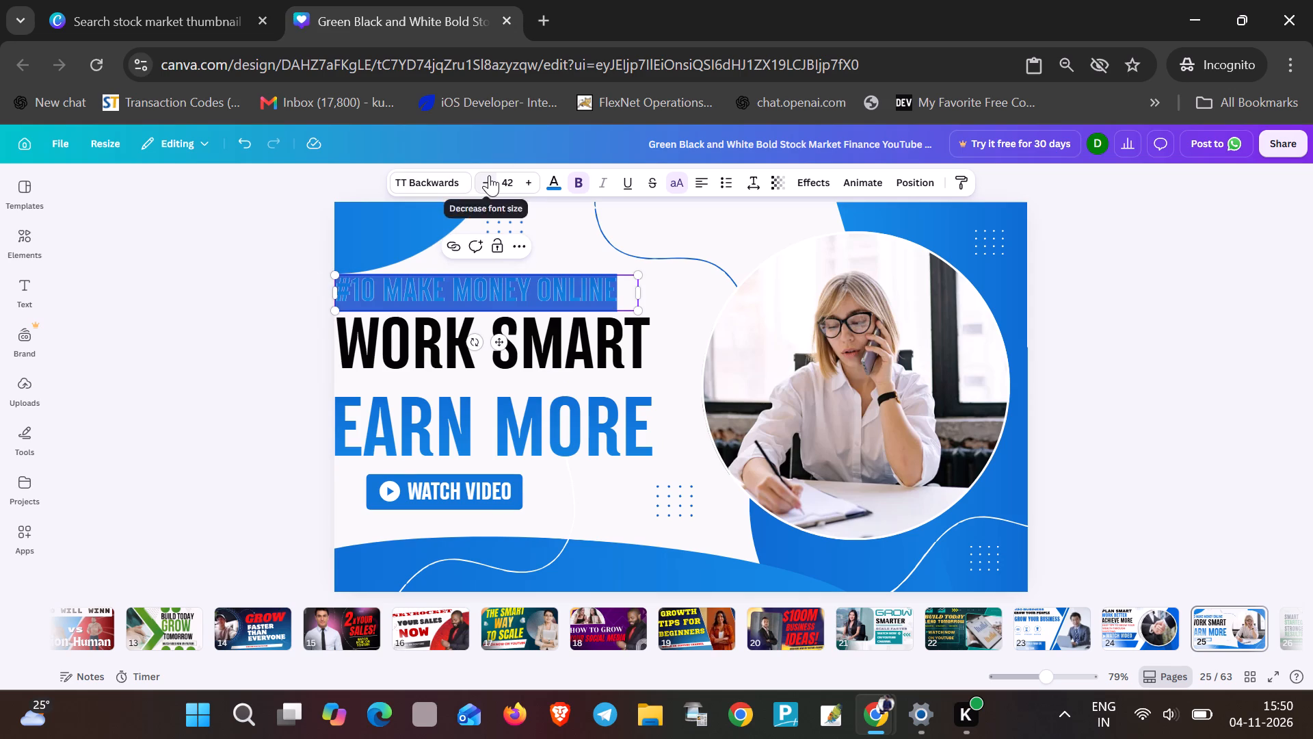
Change the font of the whole #10 MAKE MONEY ONLINE line to Barabara.
click(437, 181)
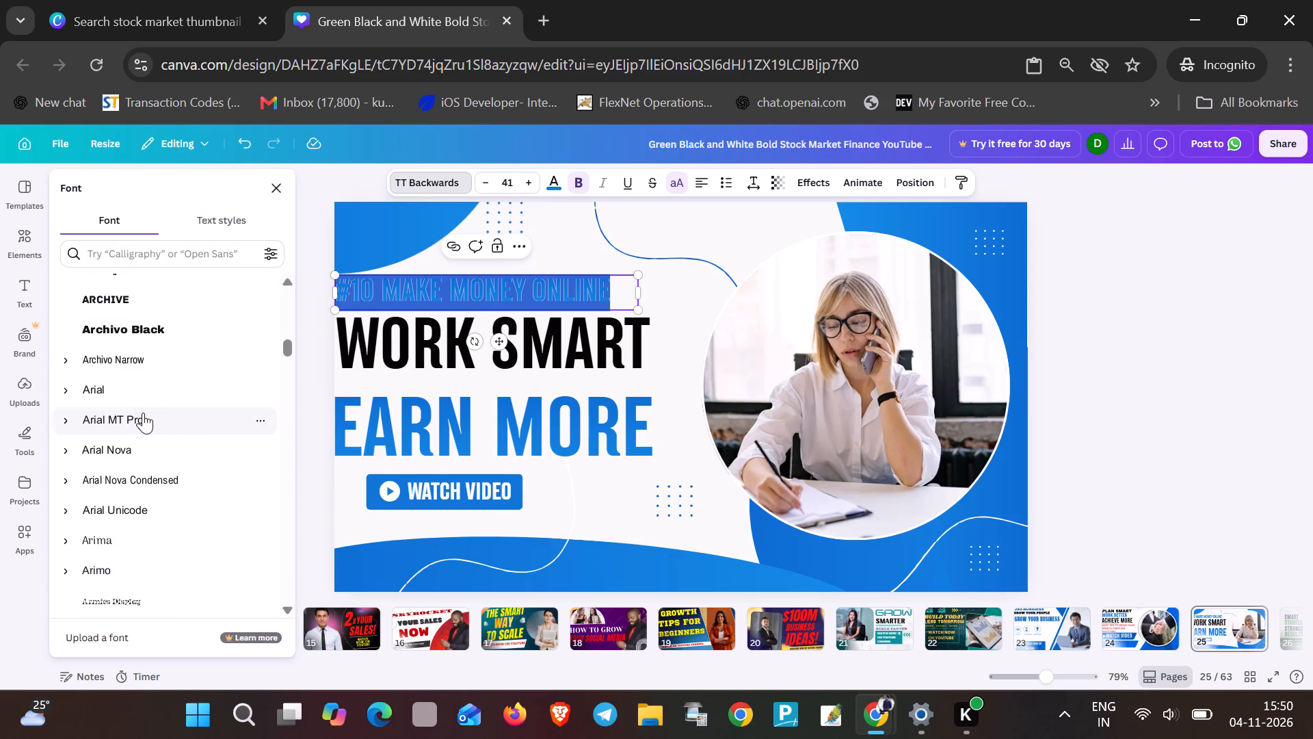
scroll(143, 413, down, 7)
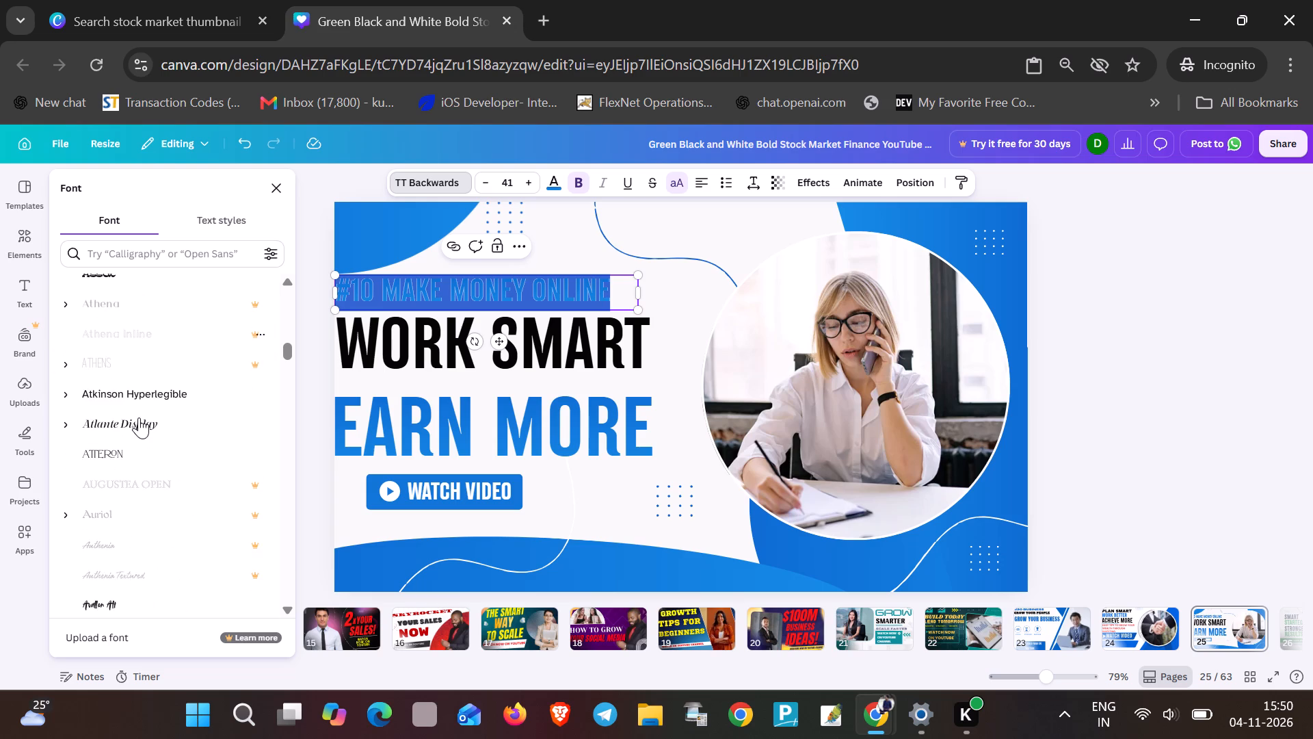
scroll(139, 417, down, 4)
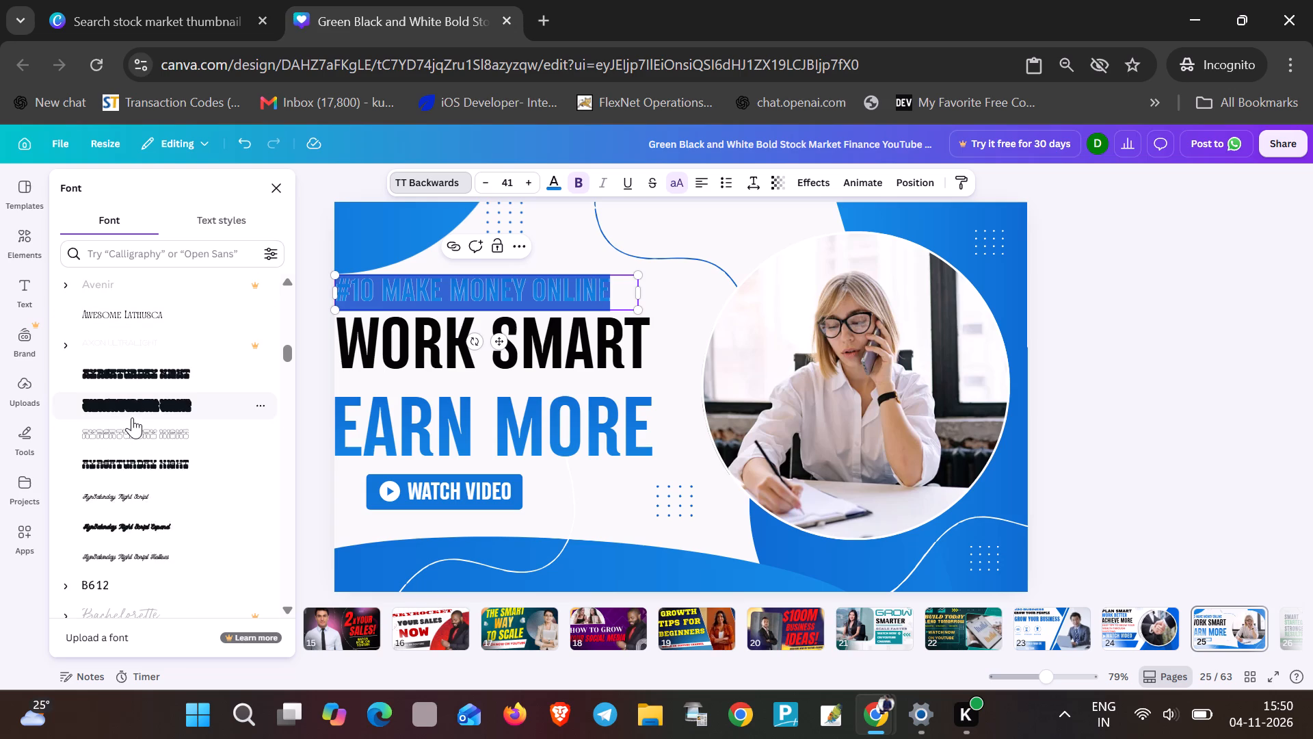
scroll(132, 417, down, 5)
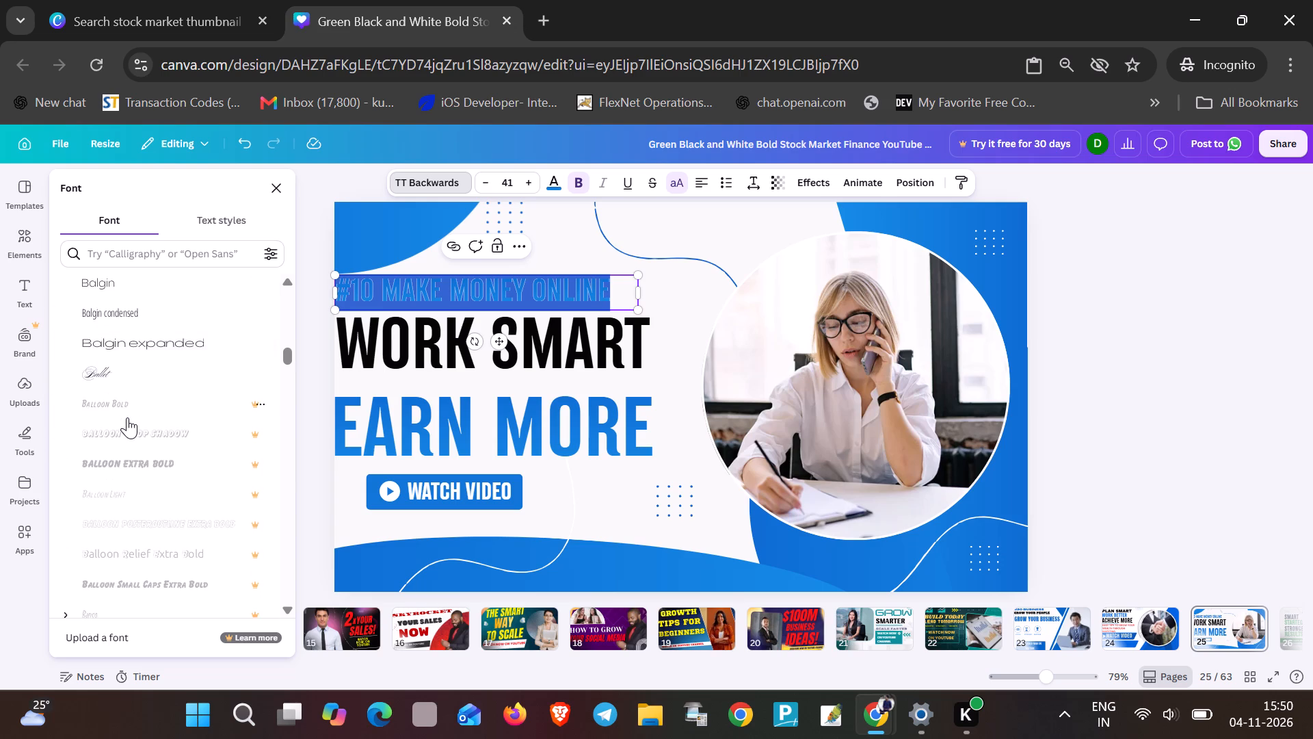
scroll(127, 417, down, 2)
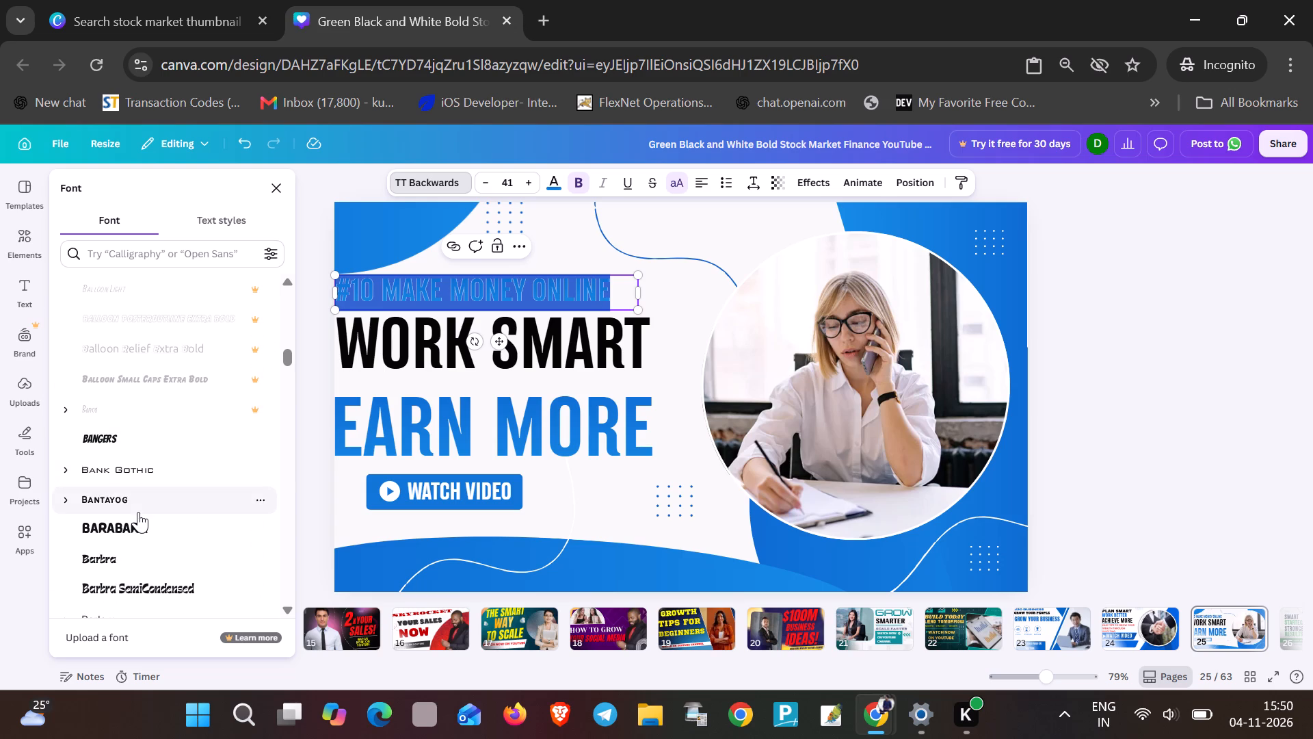
click(139, 515)
click(133, 522)
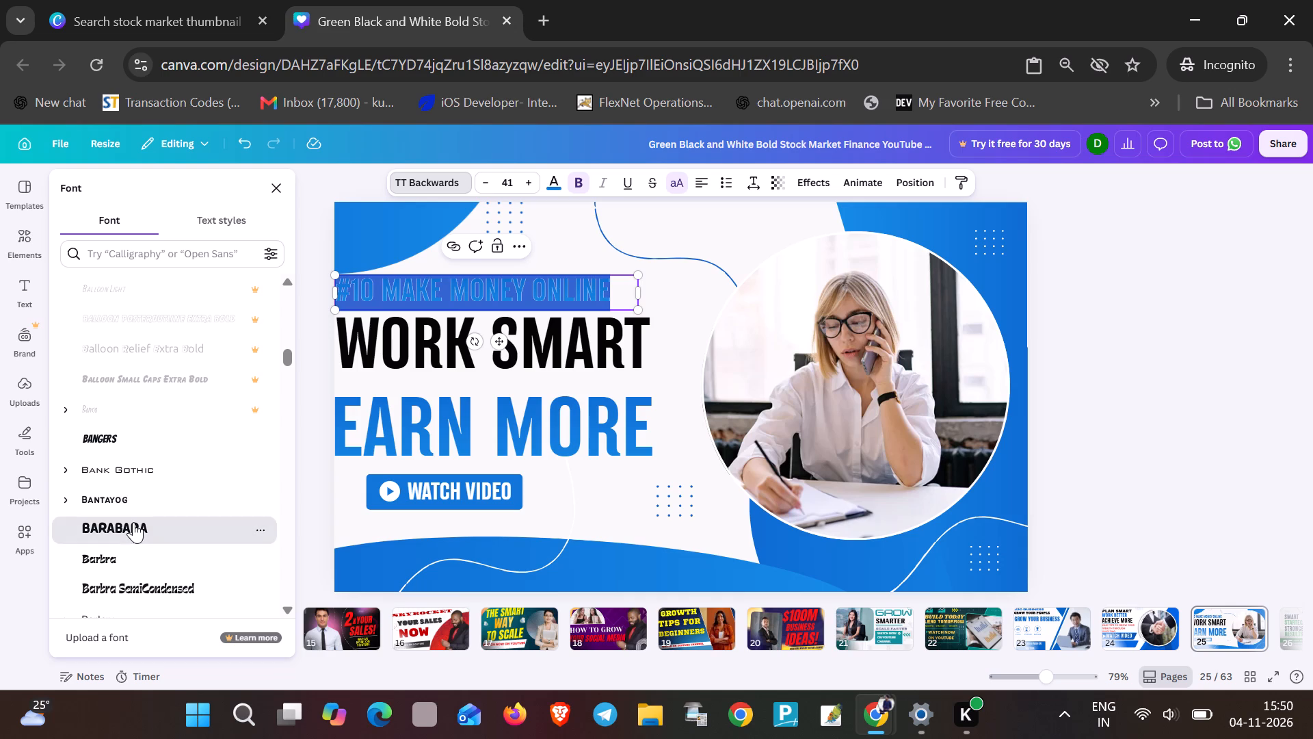
click(440, 330)
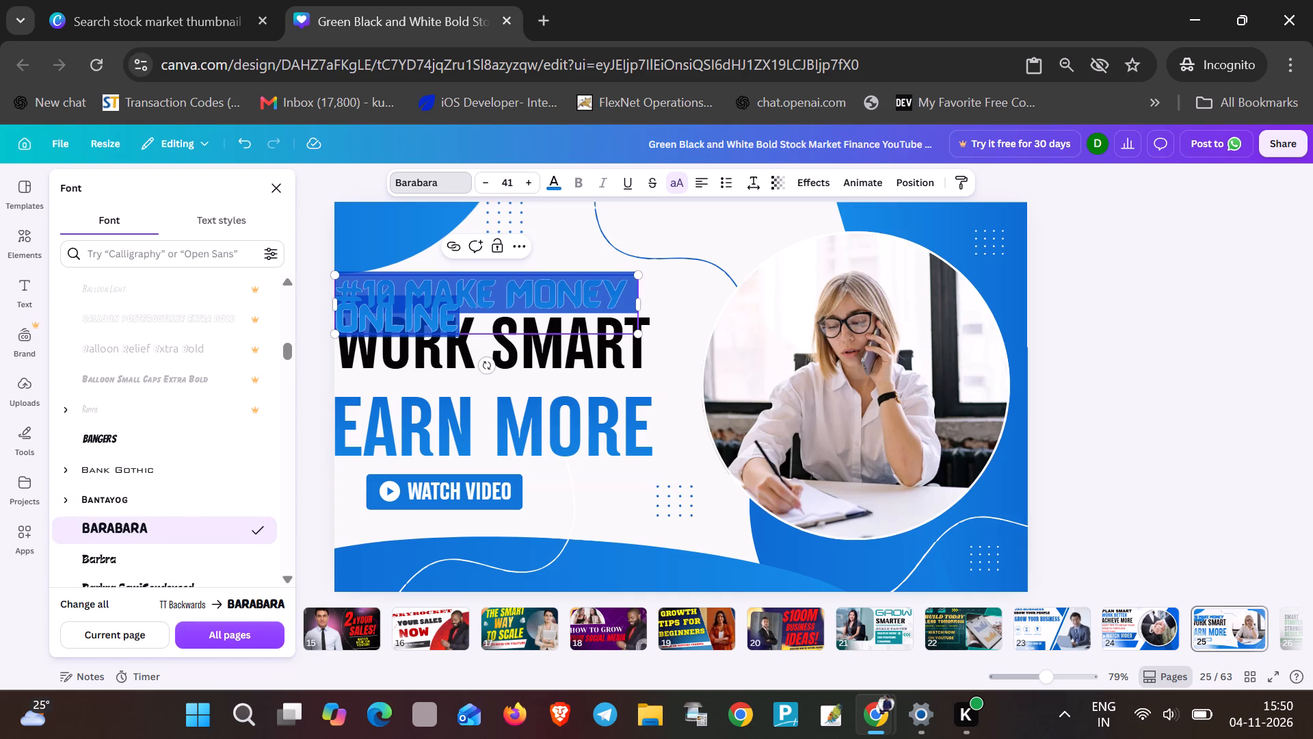
Widen the #10 MAKE MONEY ONLINE text box rightward until it reaches the edge of the circular photo.
click(419, 300)
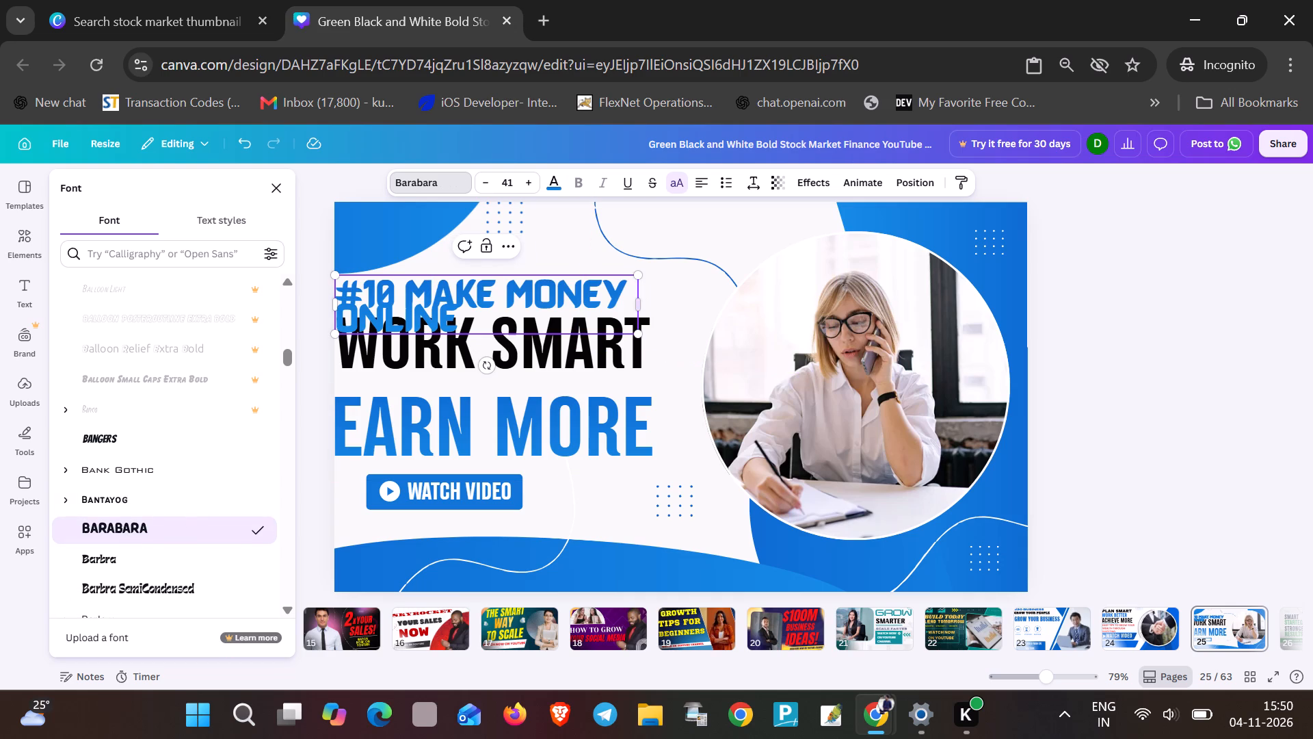
drag(643, 306, 665, 306)
drag(665, 306, 737, 303)
Change the font of 10 MAKE MONEY ONLINE, everything after the # sign, to Bernoru.
double_click(568, 290)
click(464, 328)
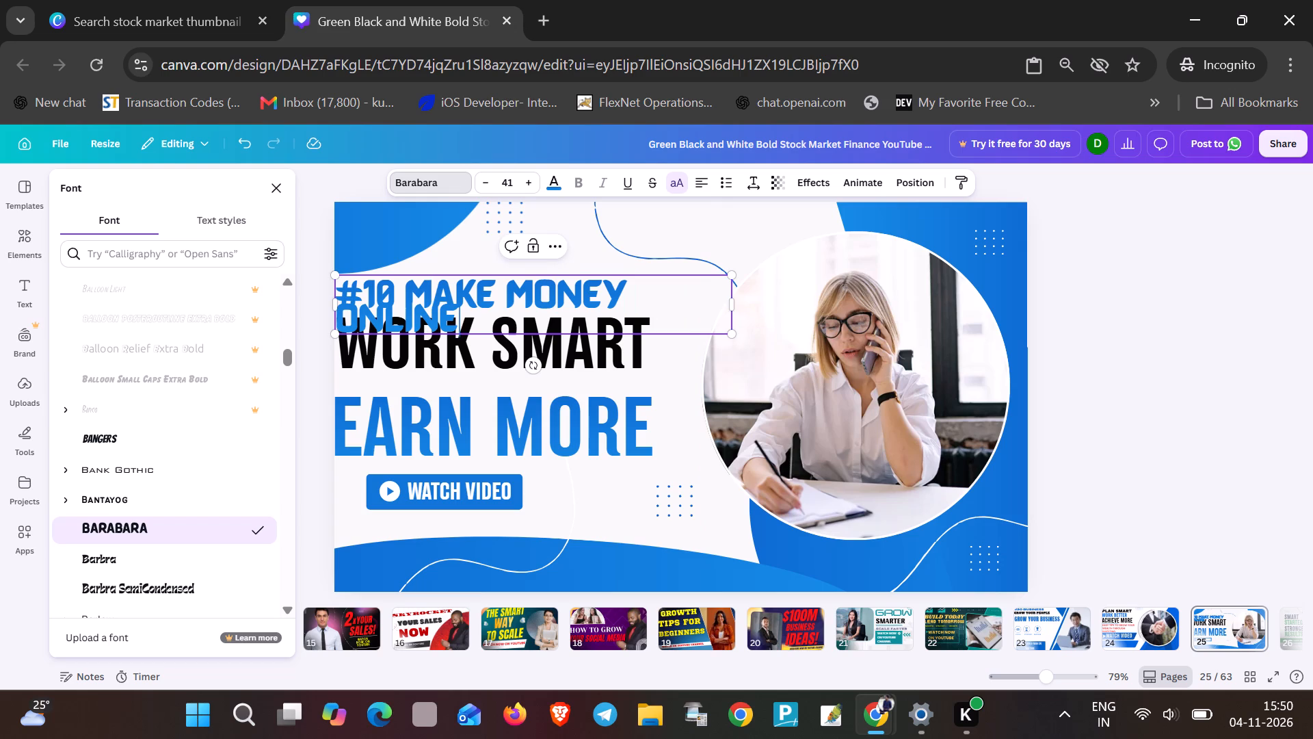
drag(463, 320, 352, 288)
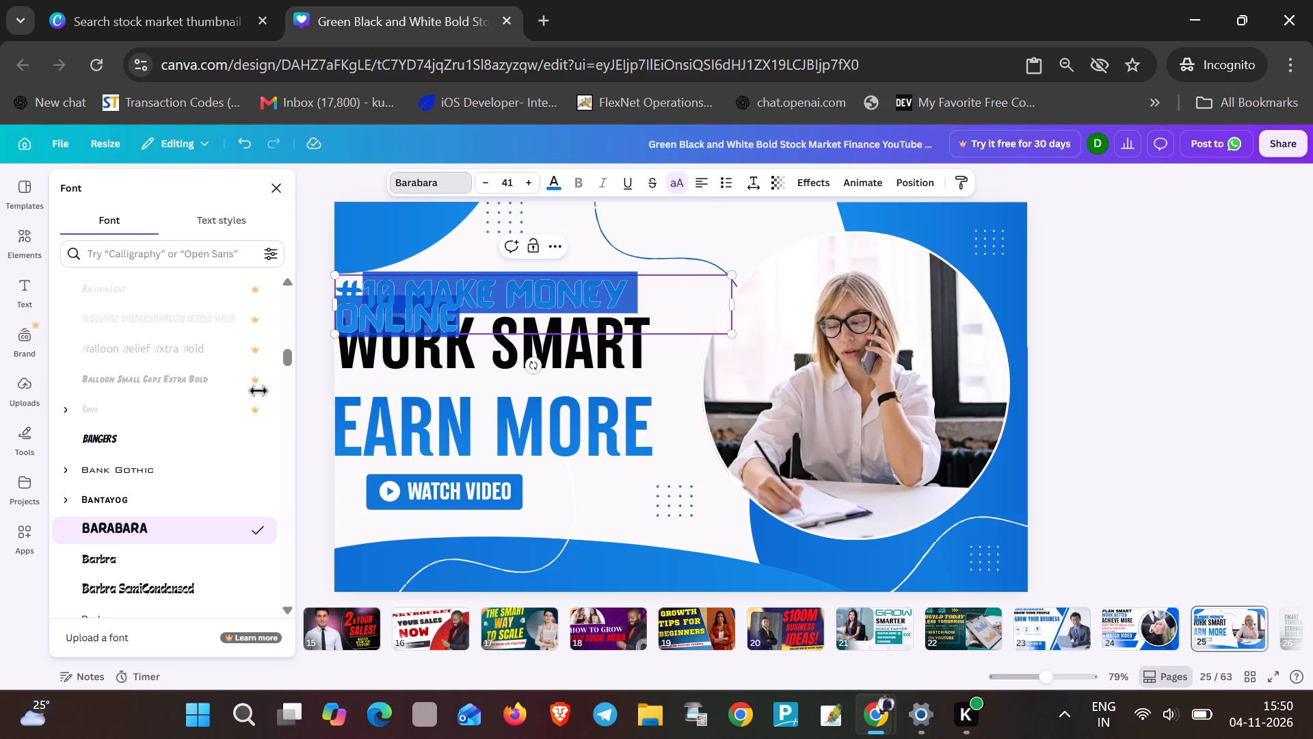
scroll(106, 512, down, 7)
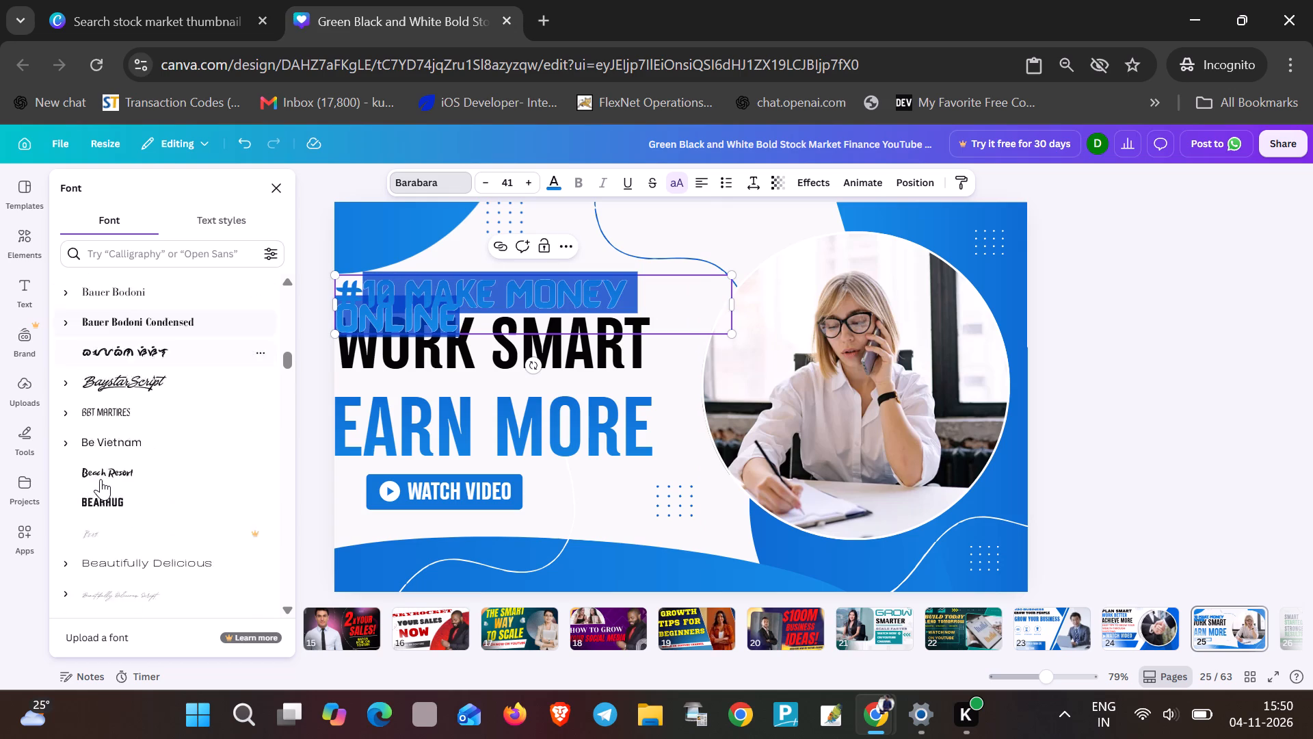
scroll(100, 479, down, 4)
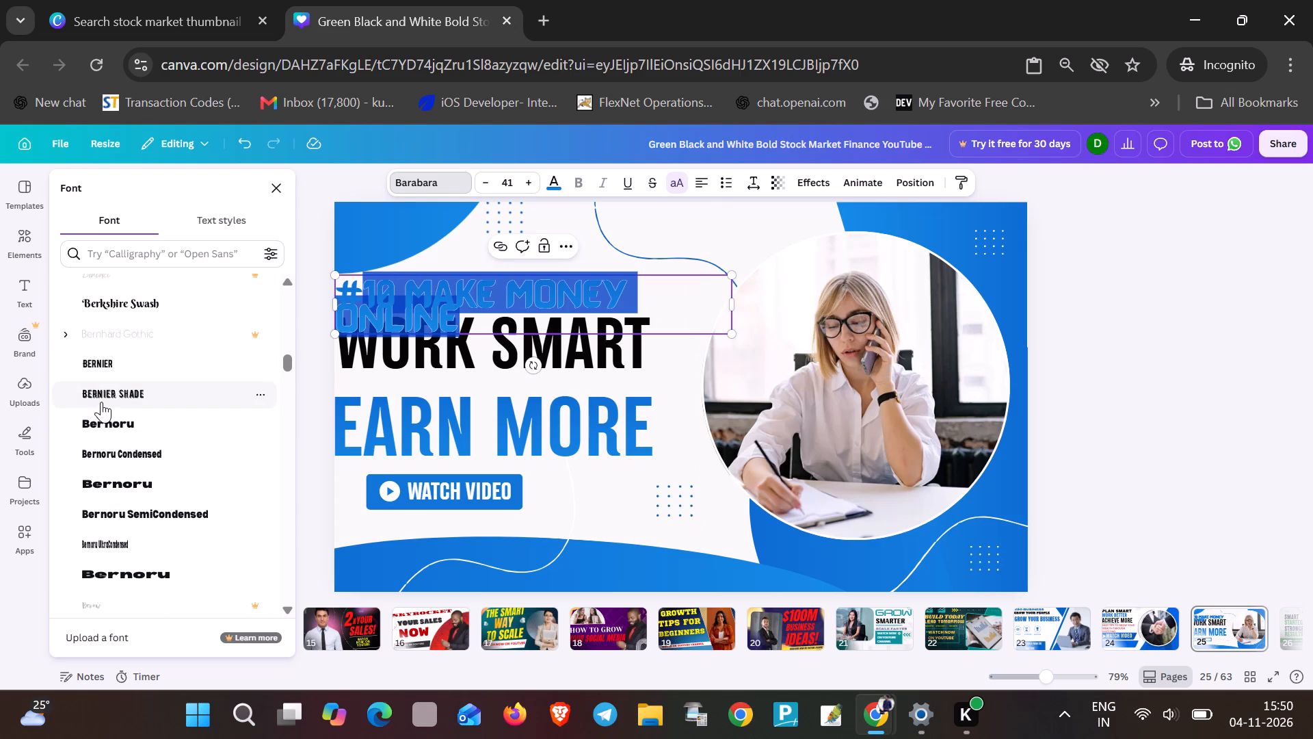
click(106, 414)
click(402, 293)
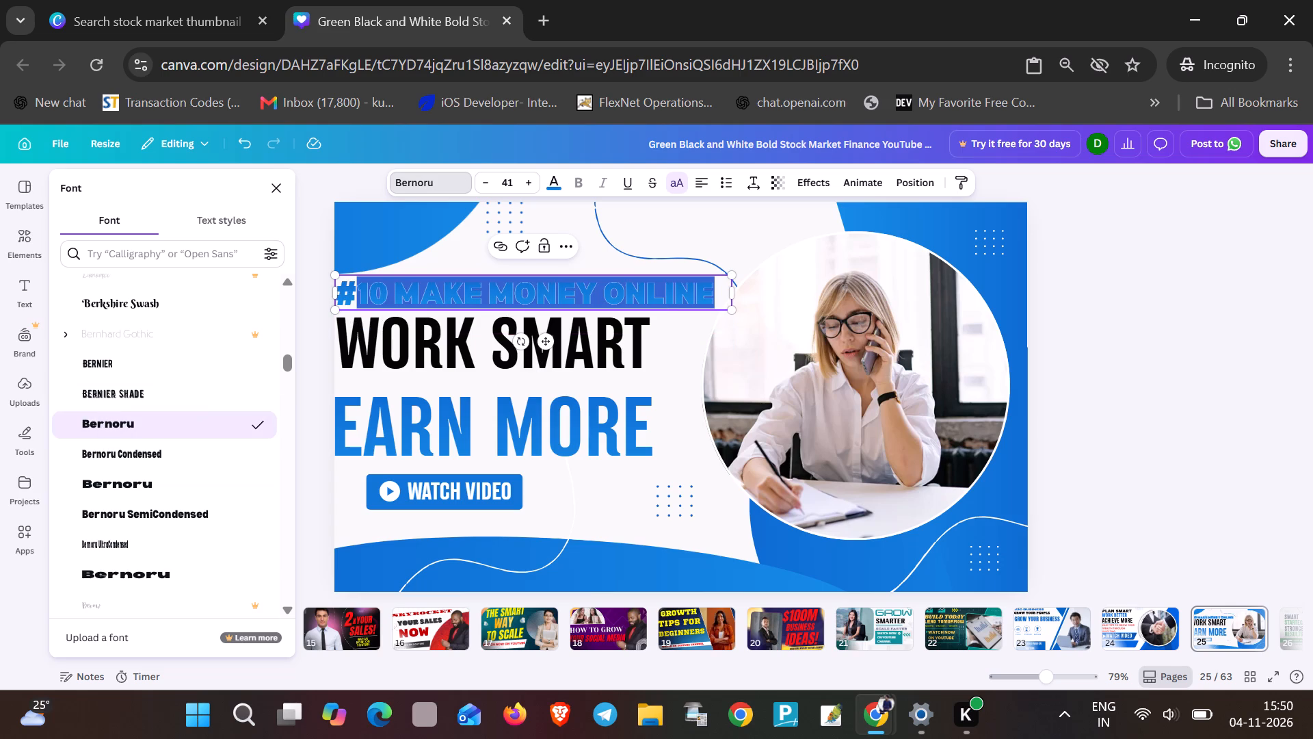
Reduce the font size of the WORK SMART text to 82.5.
triple_click(345, 347)
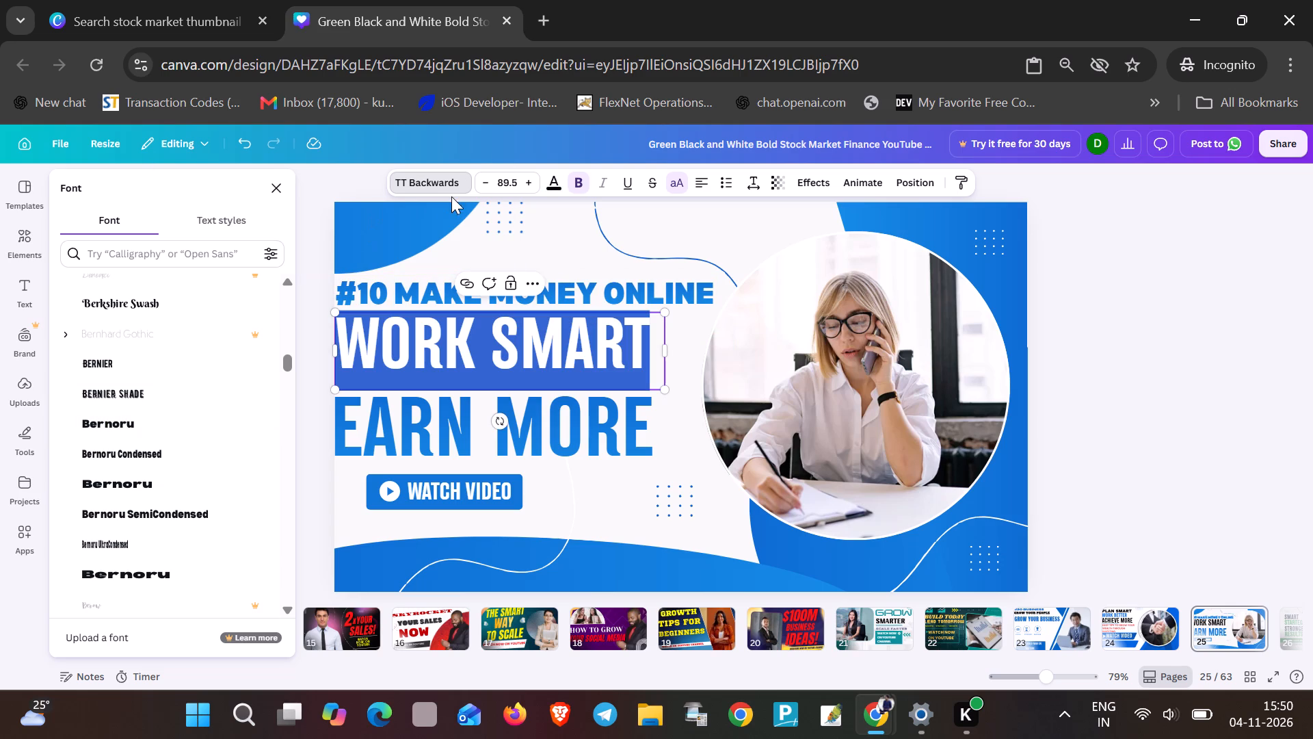
click(481, 182)
triple_click(481, 182)
triple_click(481, 182)
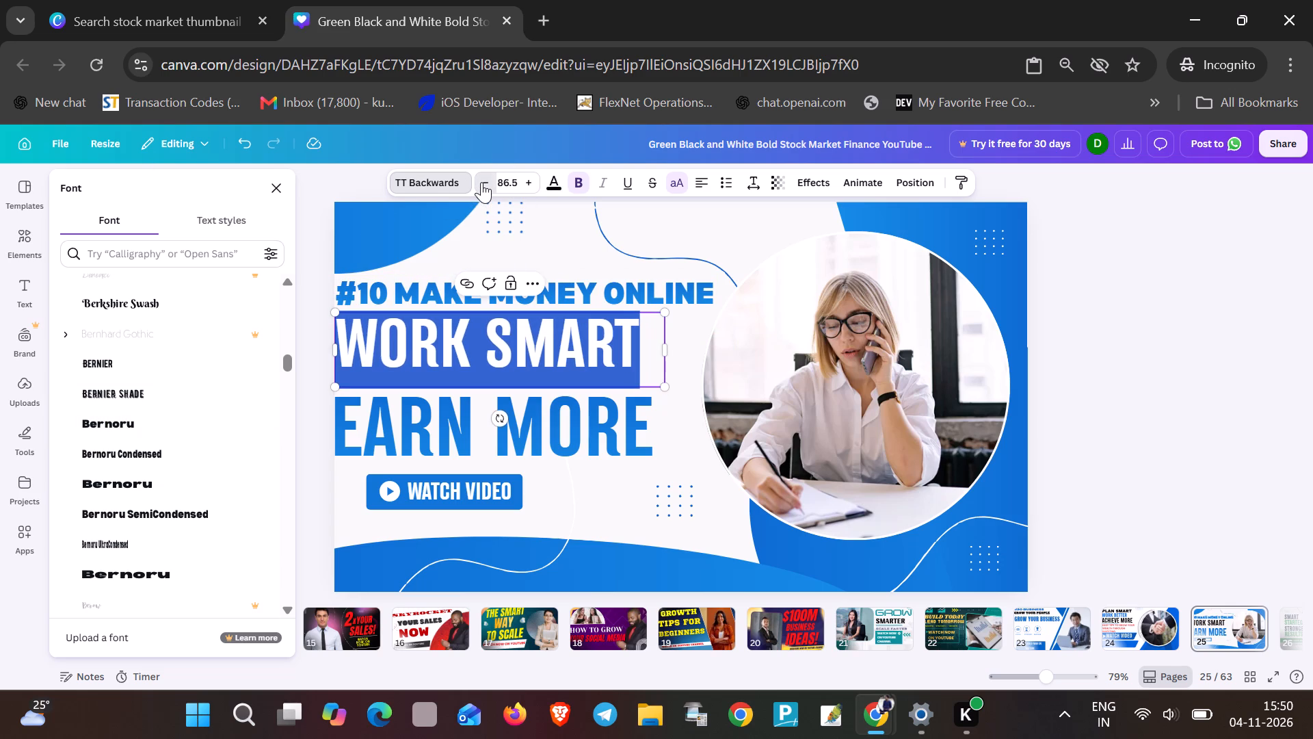
click(523, 354)
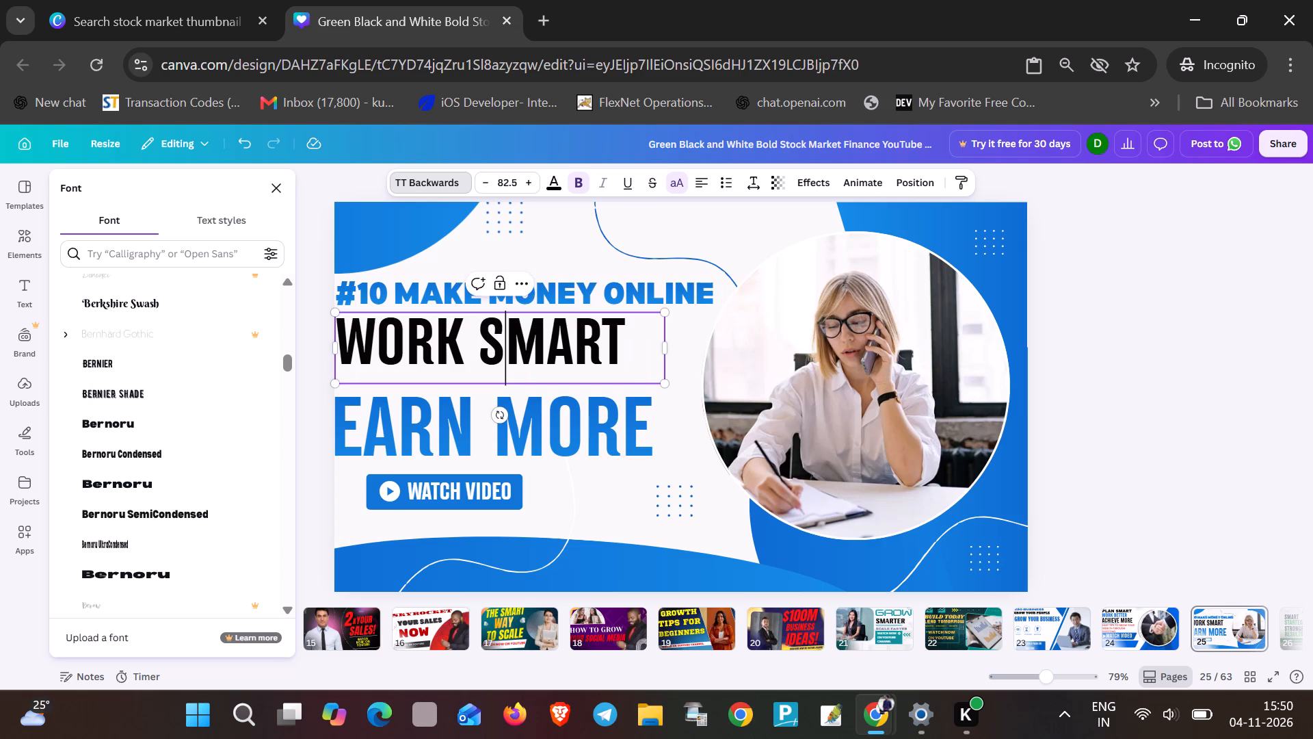
click(679, 348)
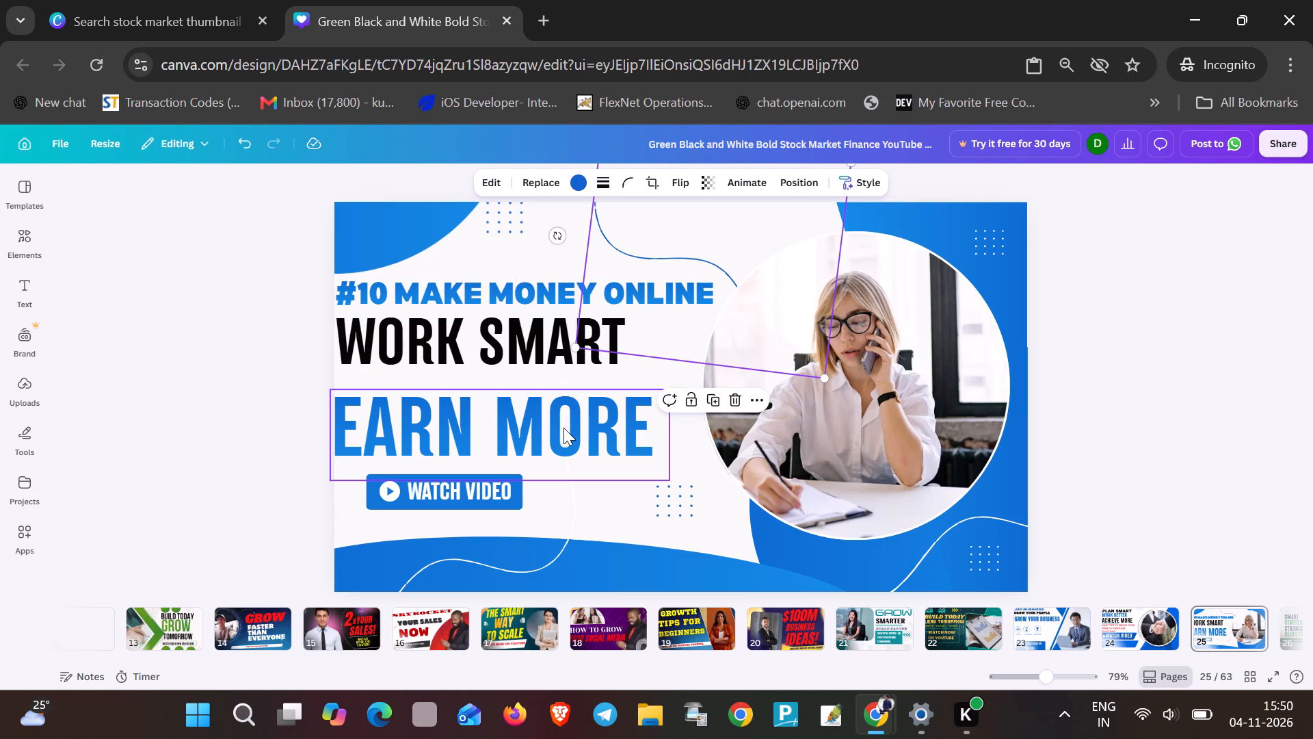
Move EARN MORE up so it sits close beneath WORK SMART.
drag(563, 428, 565, 411)
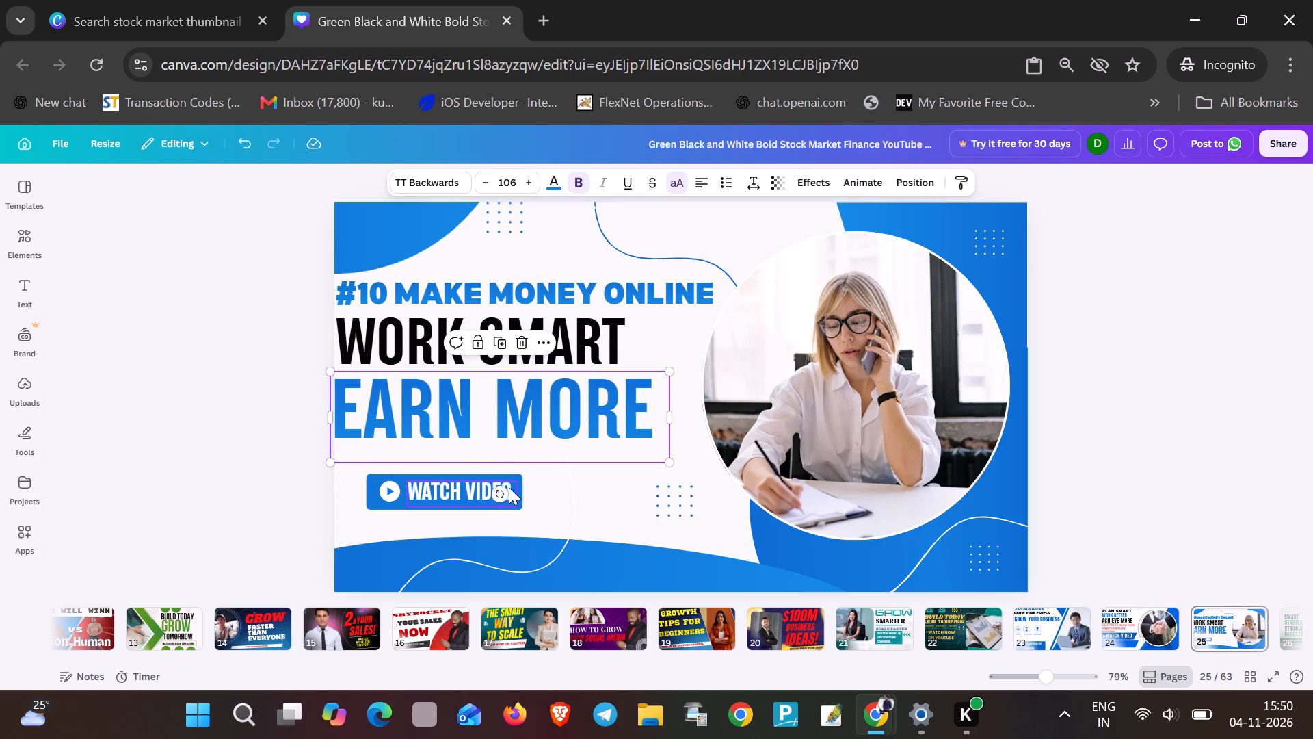
Select all of the EARN MORE text and look through the fonts starting with B for a replacement.
click(488, 404)
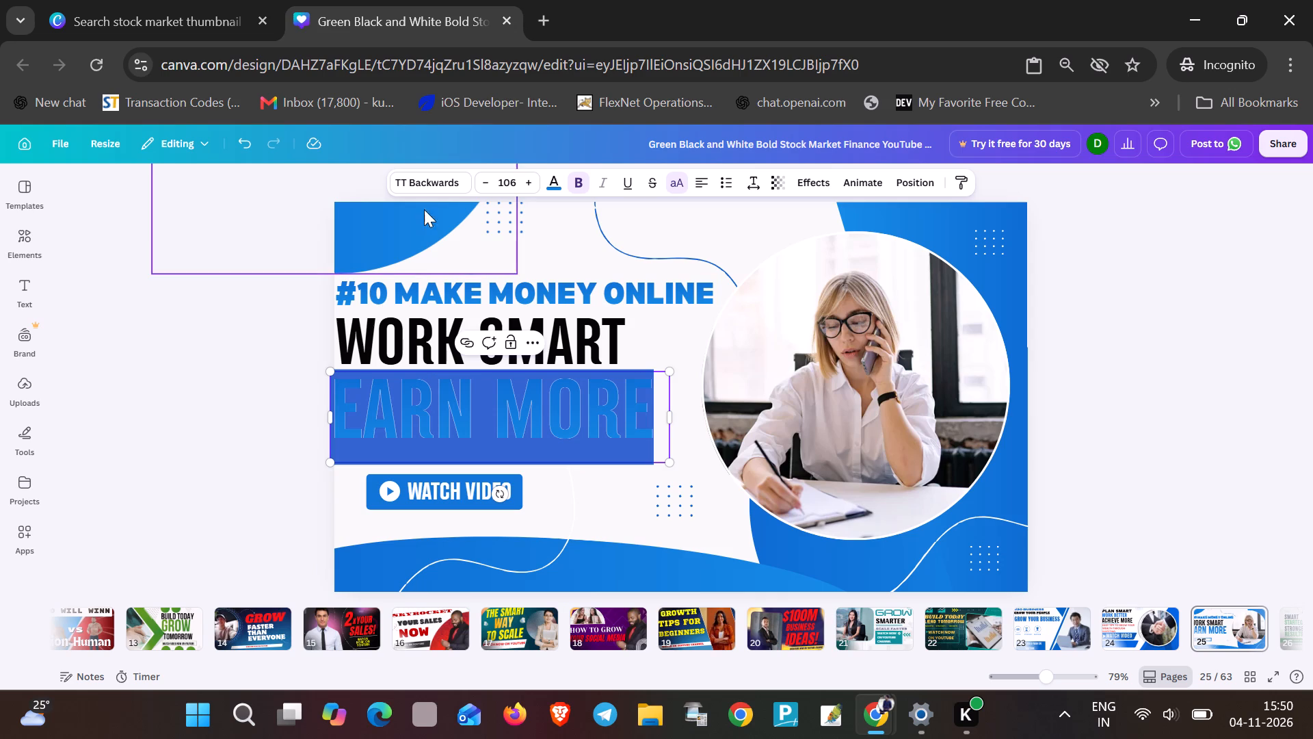
click(435, 175)
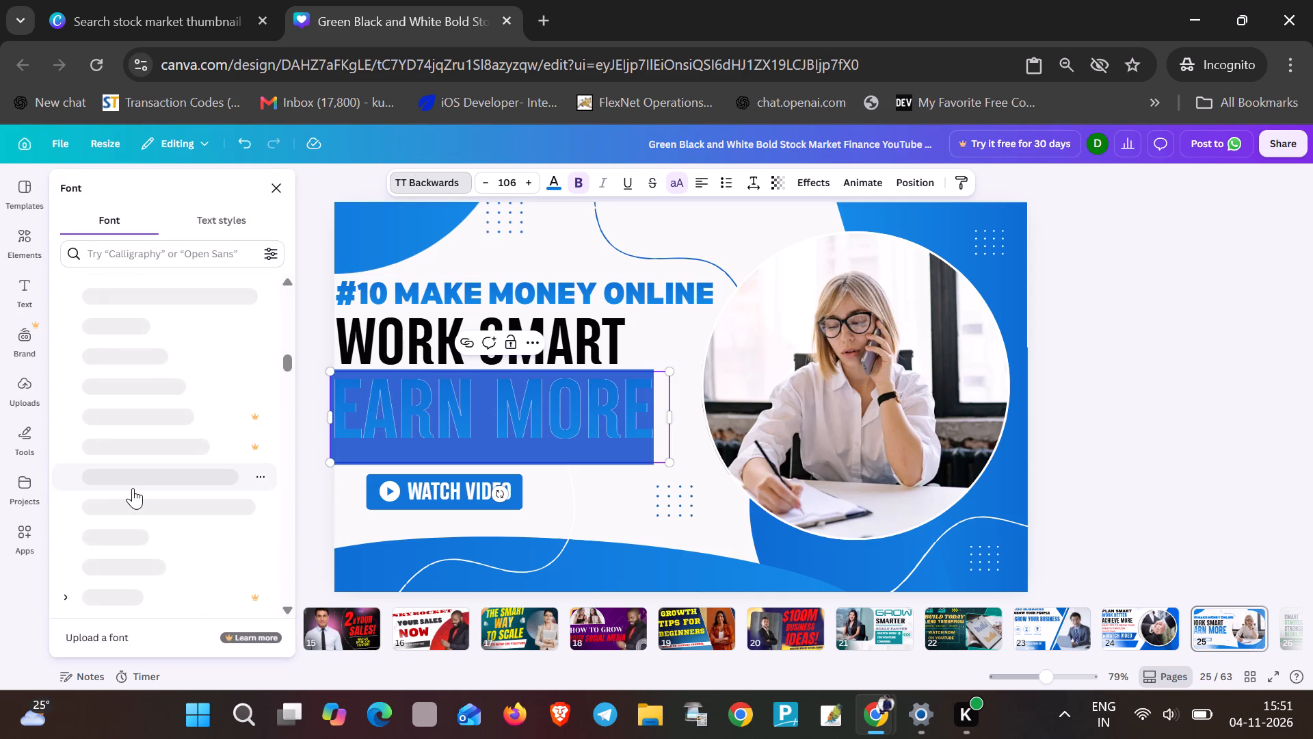
scroll(133, 488, down, 7)
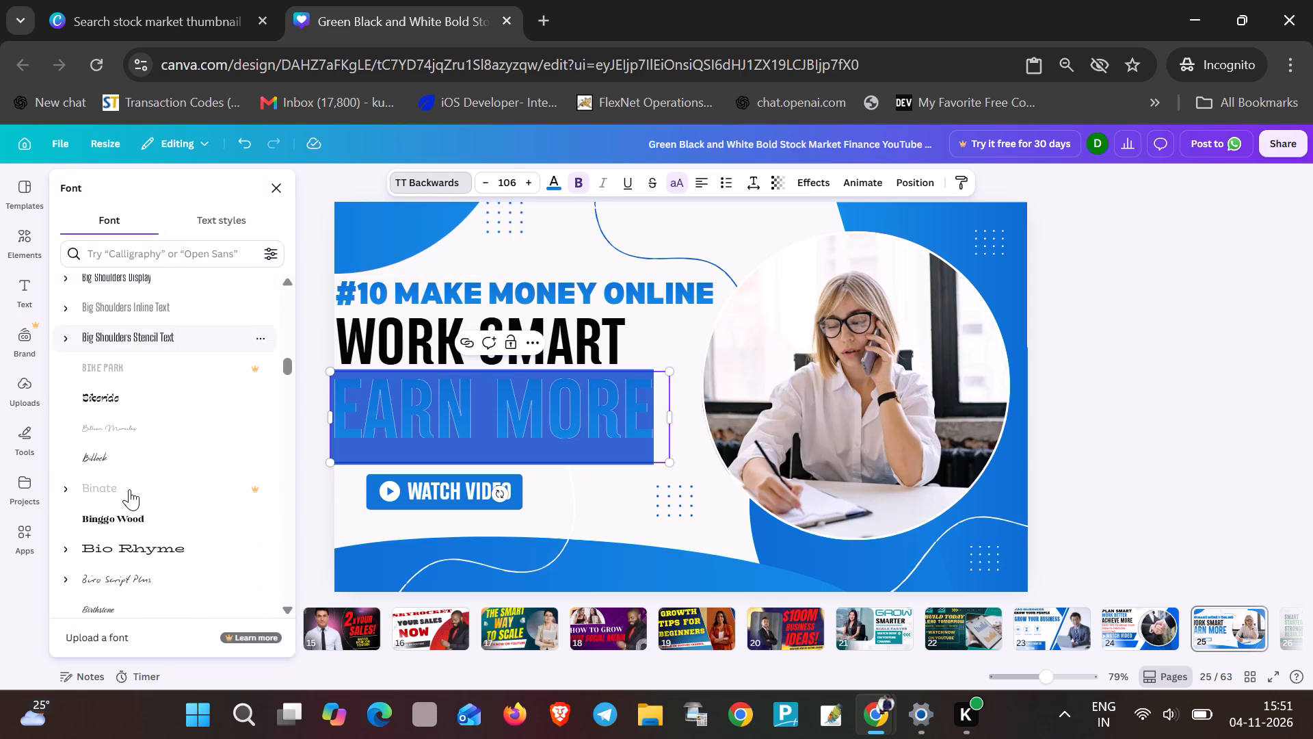
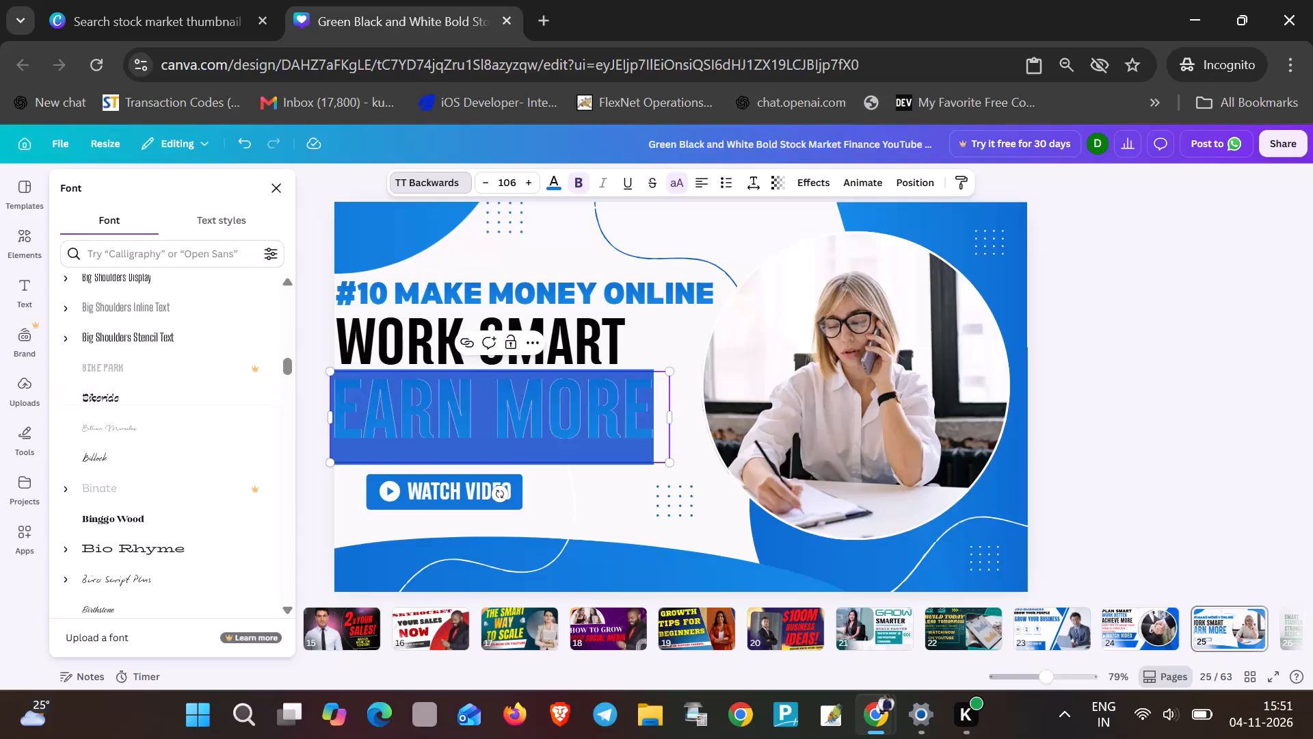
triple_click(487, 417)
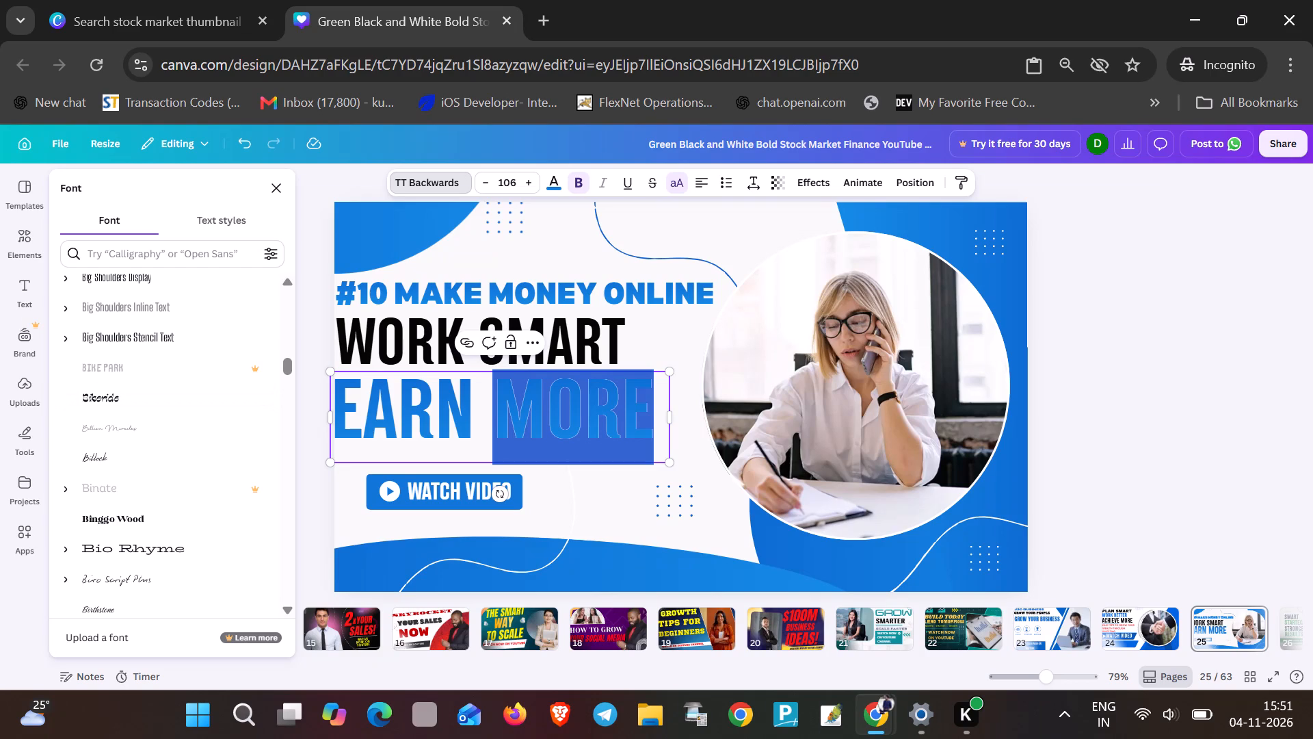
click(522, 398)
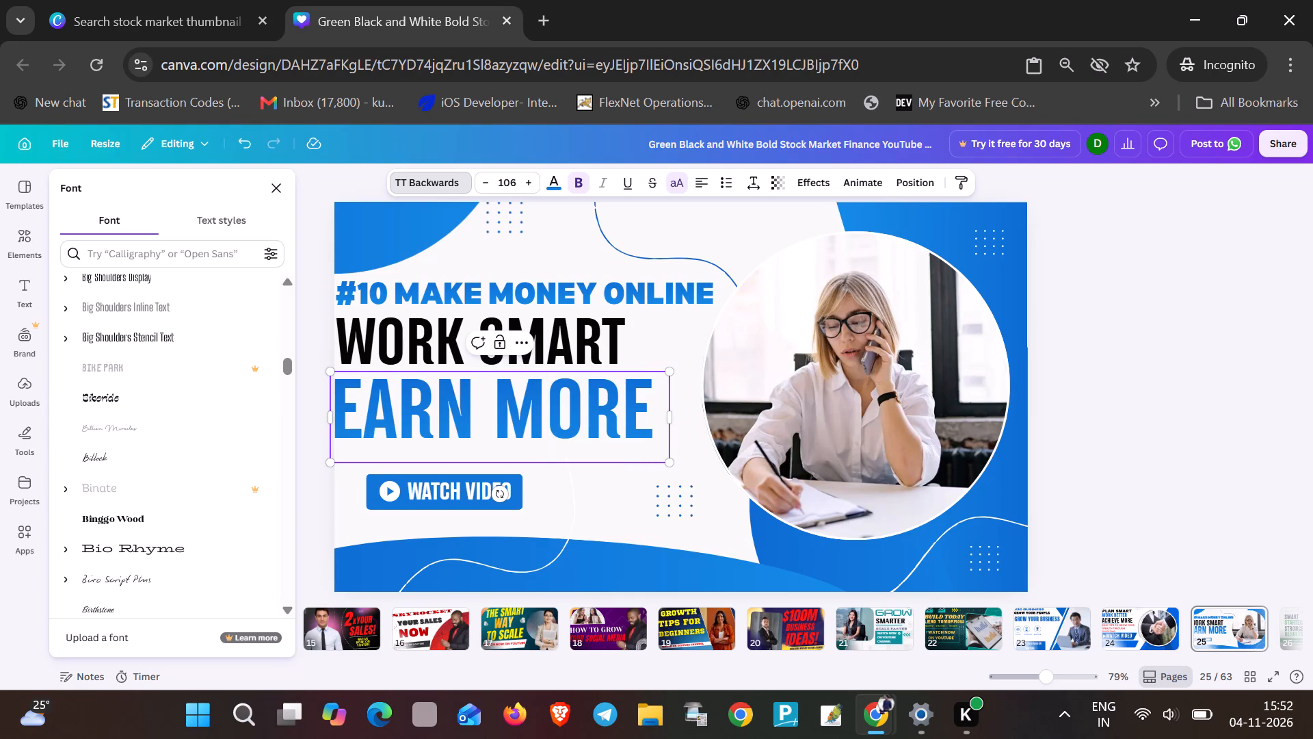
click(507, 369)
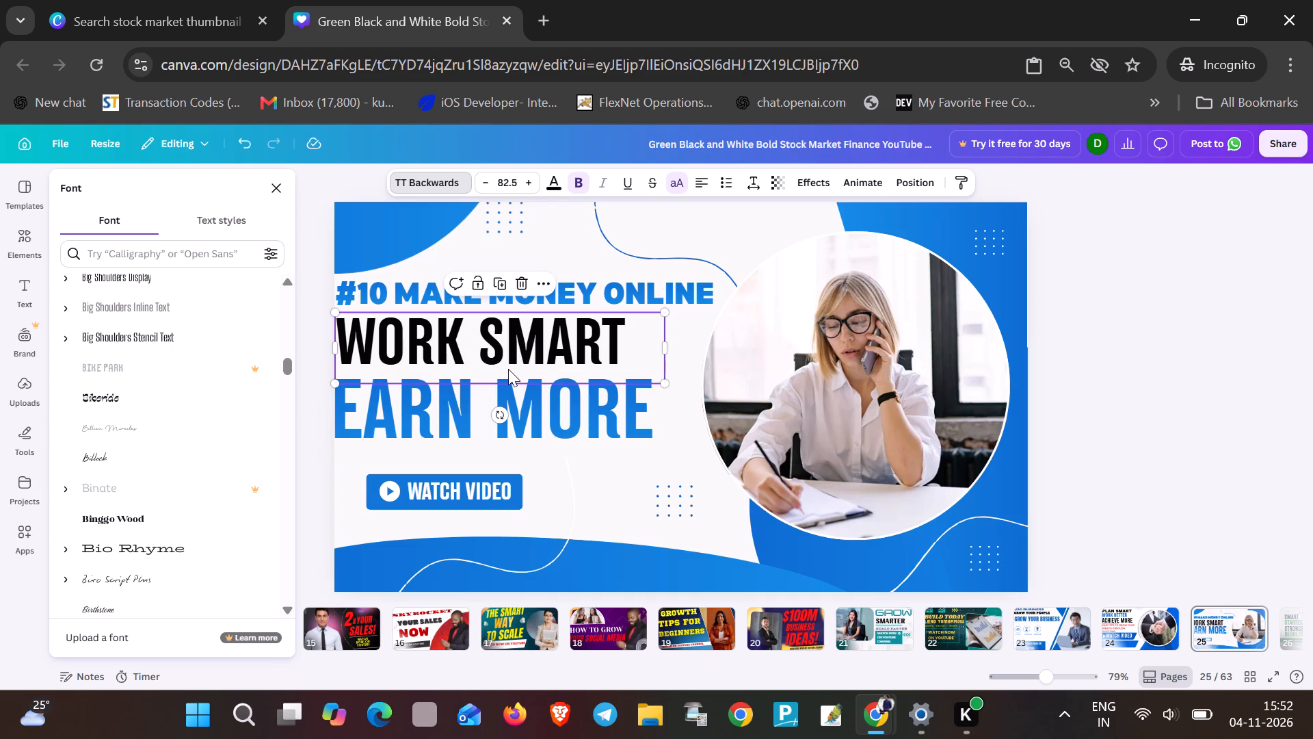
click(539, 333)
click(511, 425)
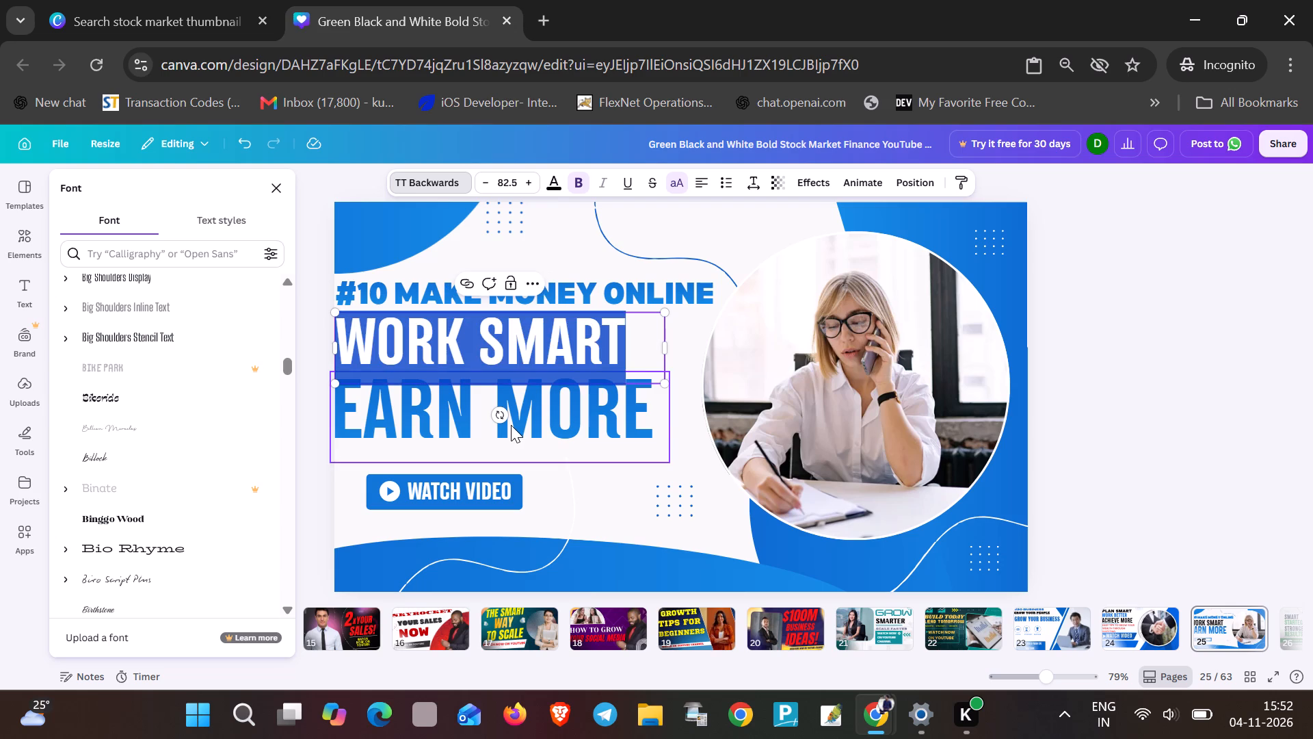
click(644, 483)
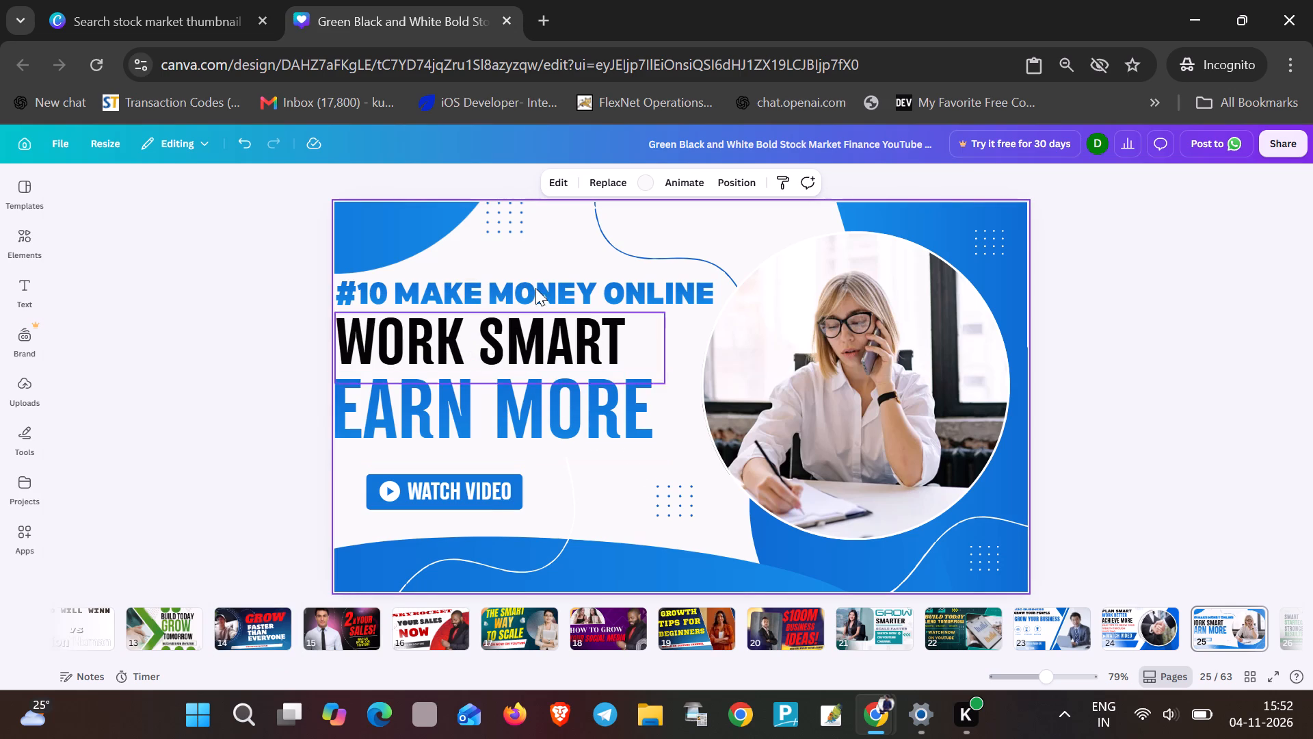
Move the #10 MAKE MONEY ONLINE heading up, nudge WORK SMART slightly sideways off the edge, and lower EARN MORE a little.
drag(533, 282, 538, 274)
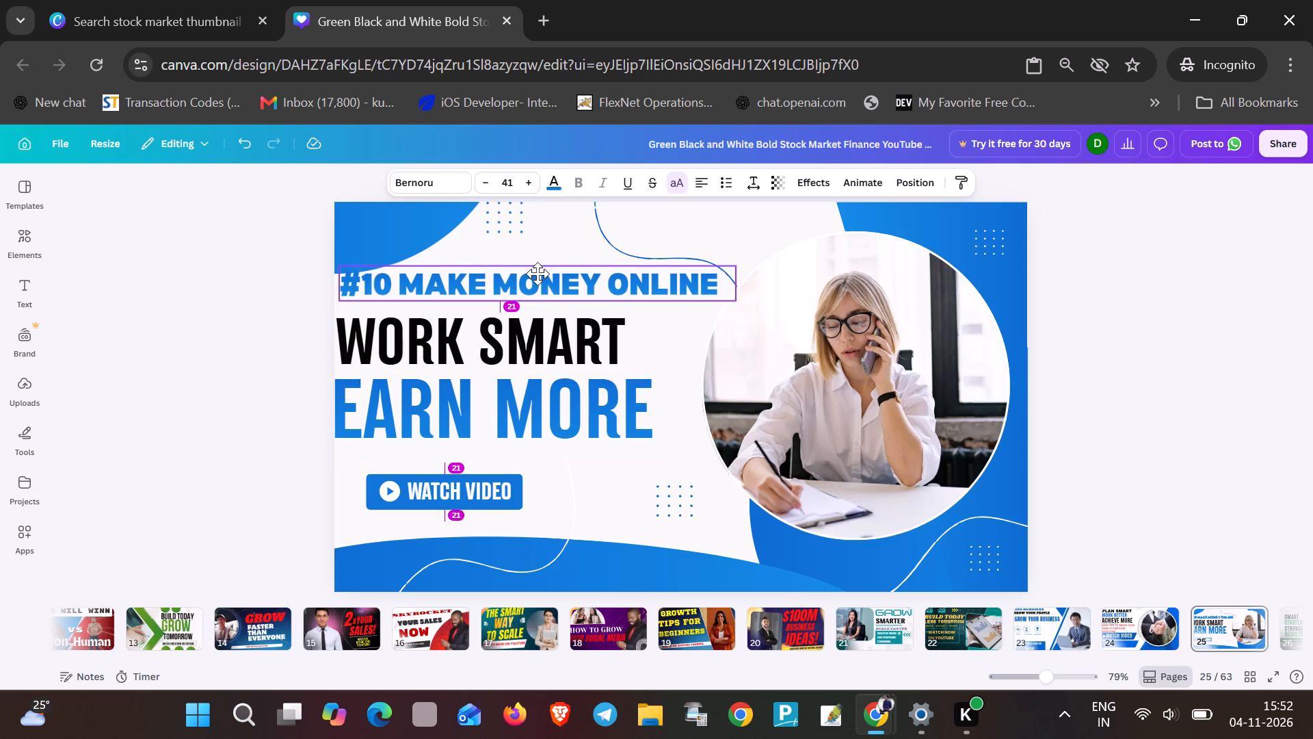
drag(538, 274, 539, 274)
click(540, 337)
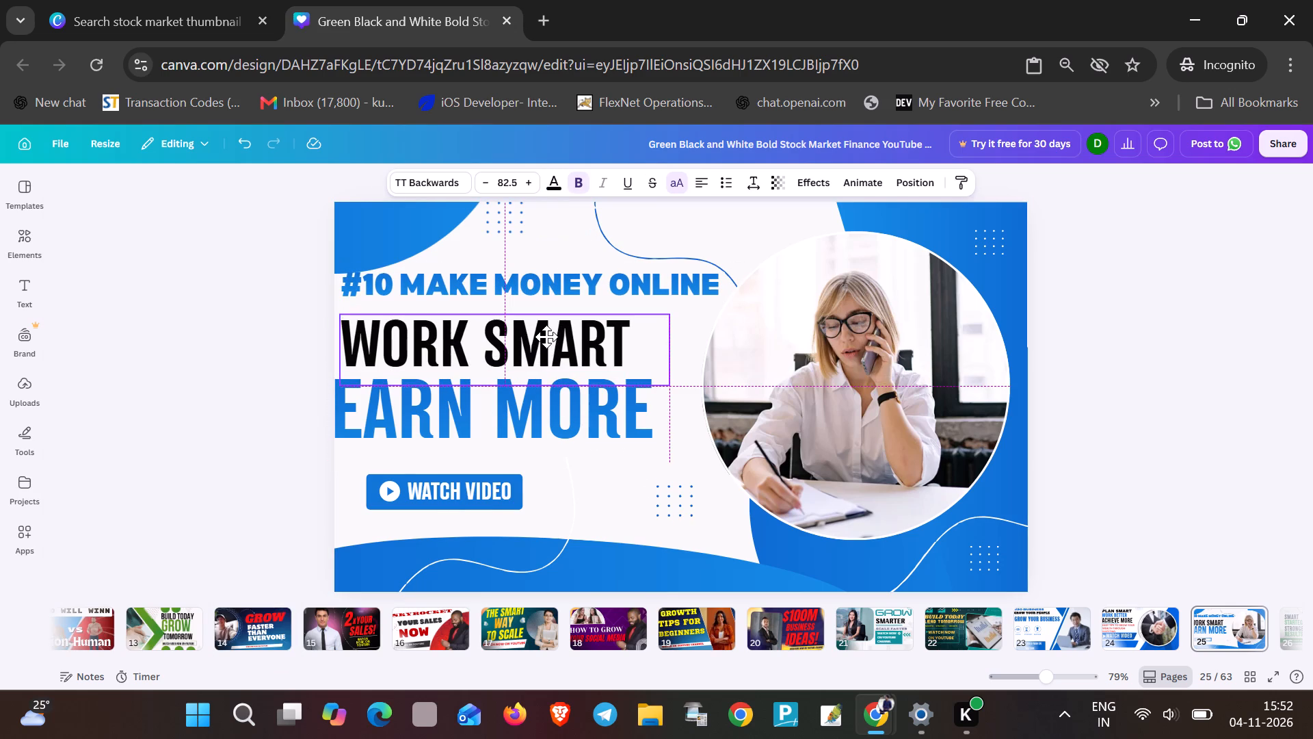
drag(546, 420, 543, 427)
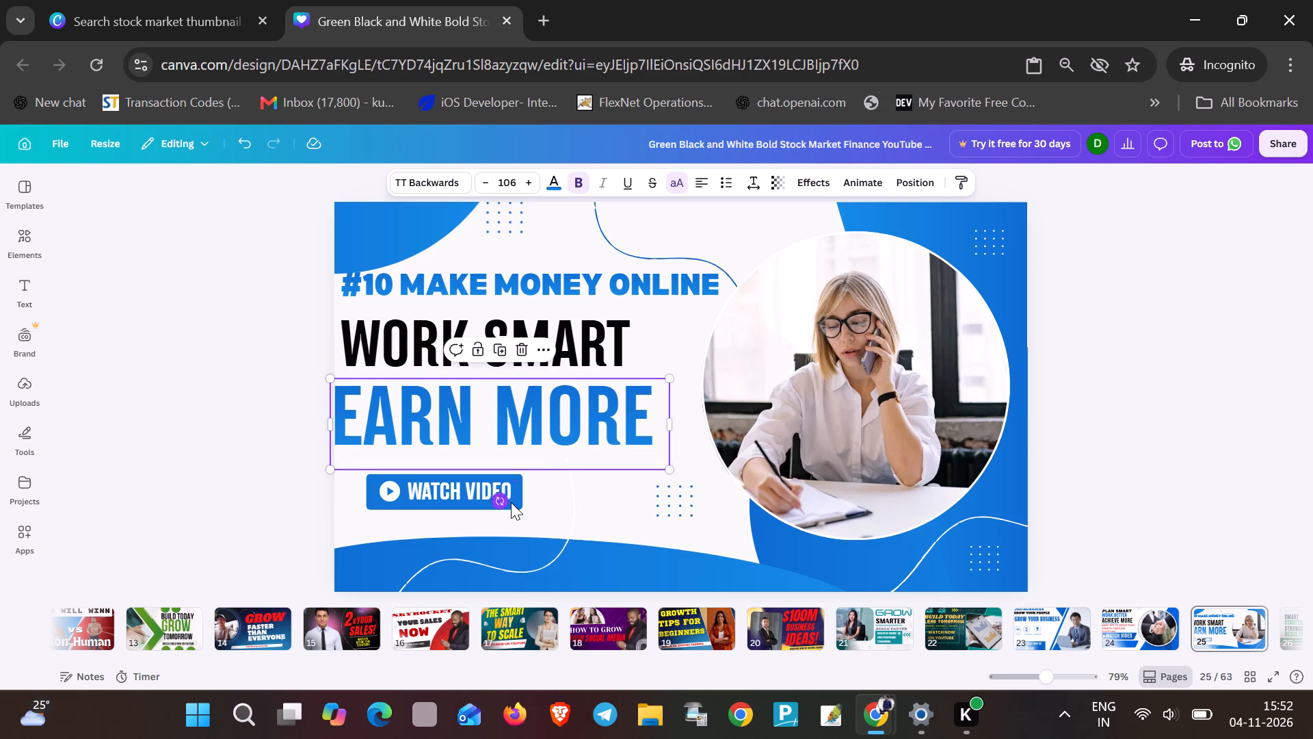
click(516, 506)
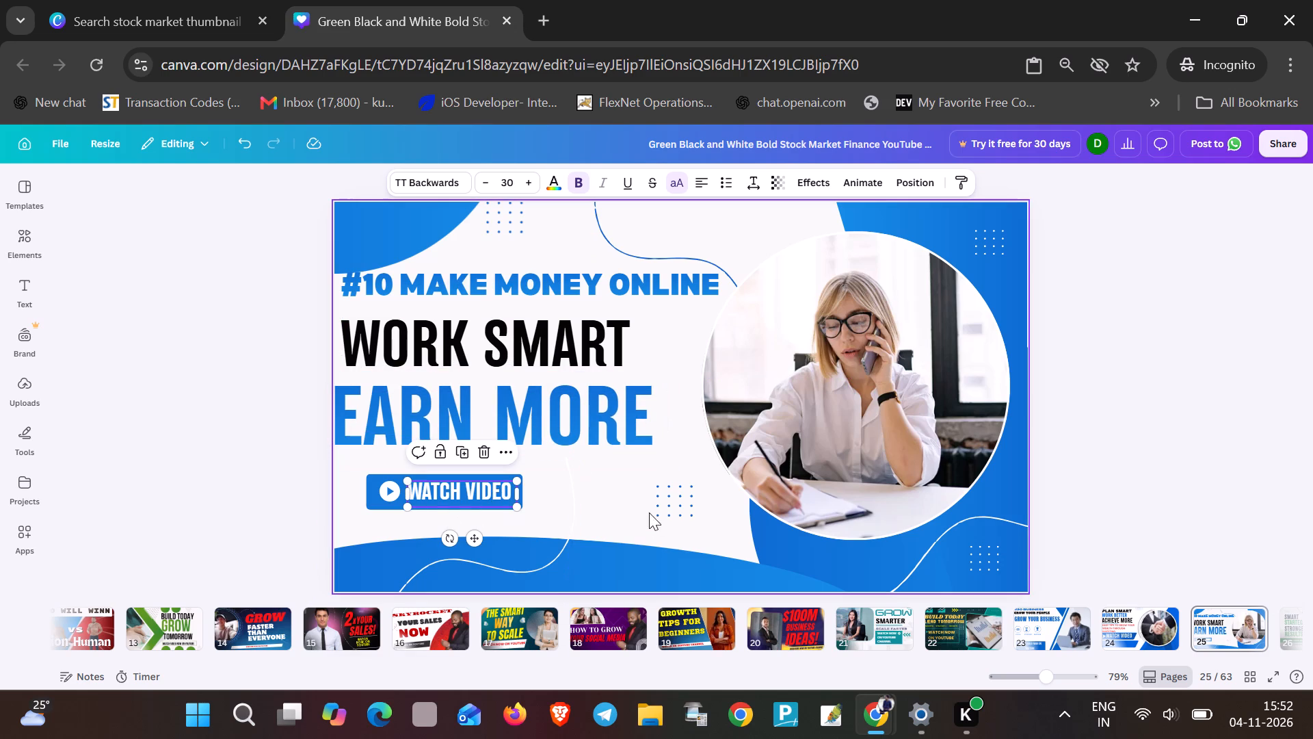
click(637, 495)
Move the blue dot grid from below EARN MORE to above the heading, and shift the upper white dot grid slightly inward.
drag(682, 488, 724, 242)
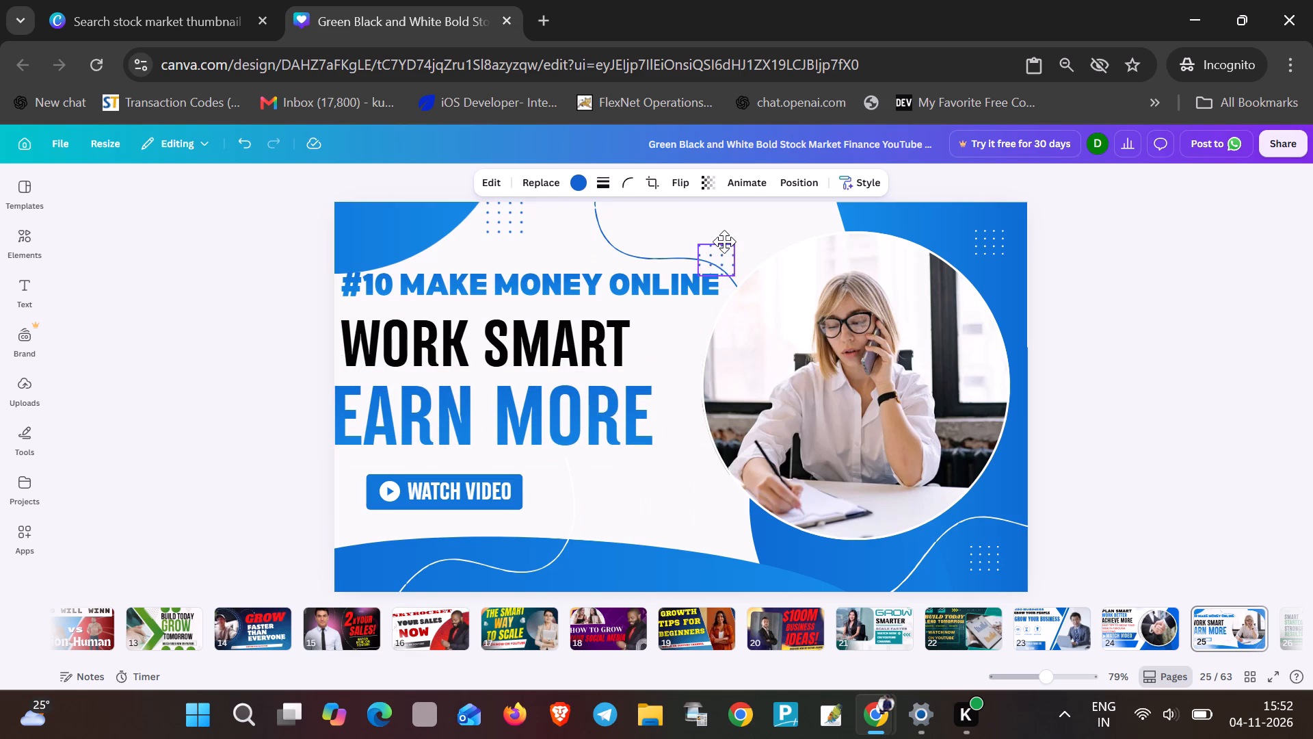
drag(724, 242, 729, 221)
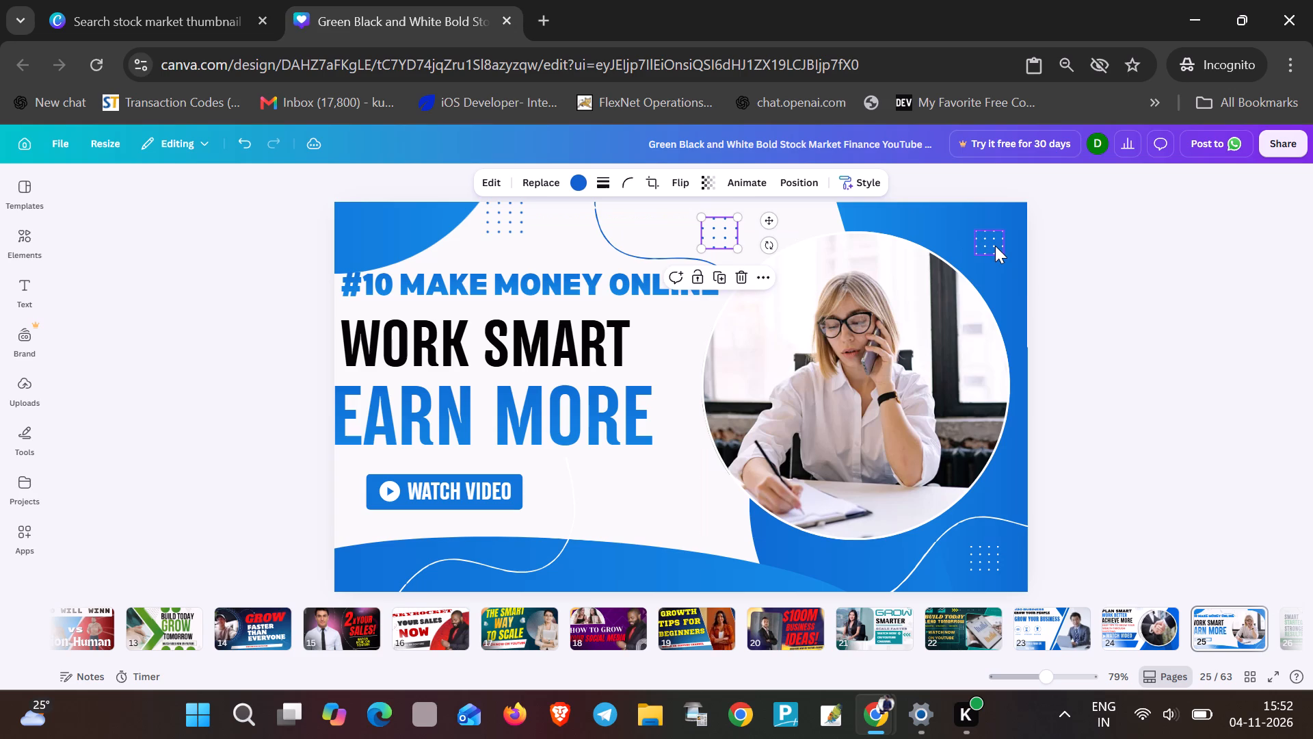
drag(995, 246, 680, 363)
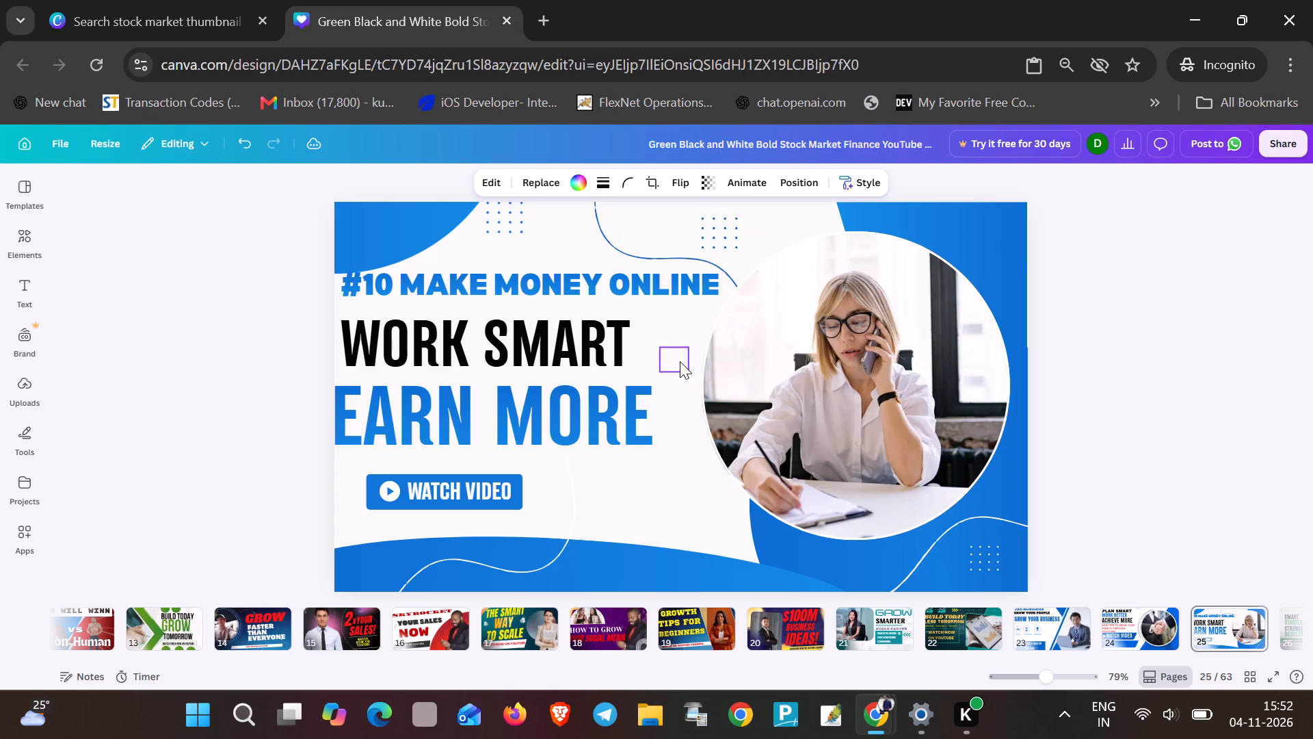
drag(680, 361, 983, 244)
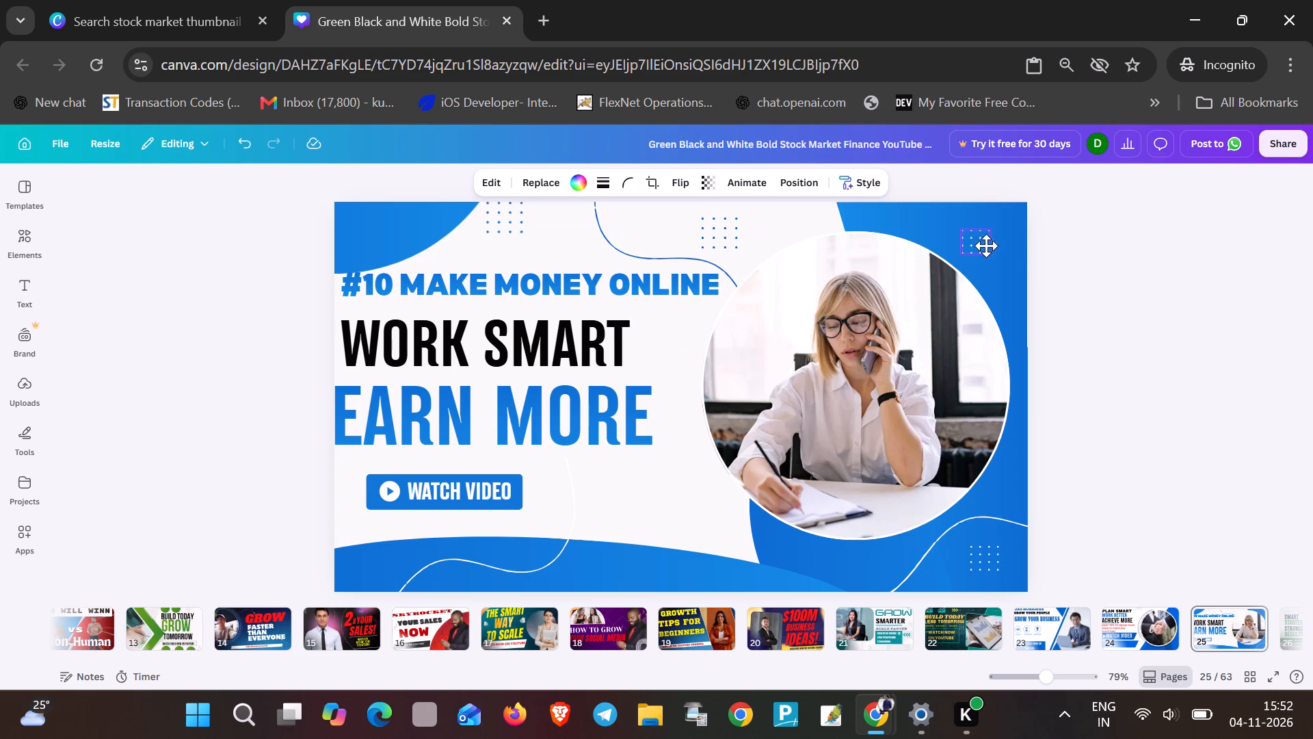
Shrink the circular photo of the woman on the phone and move it against the page's right edge.
click(931, 381)
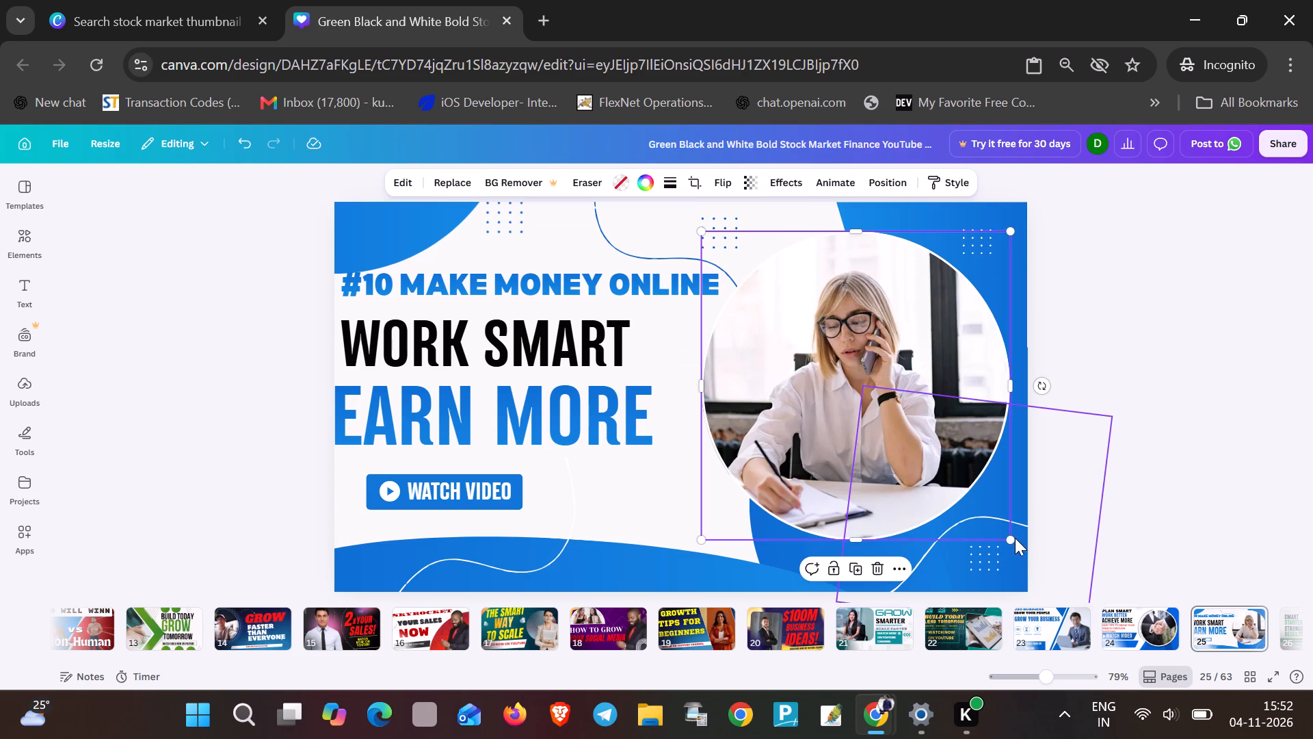
drag(1011, 536, 971, 502)
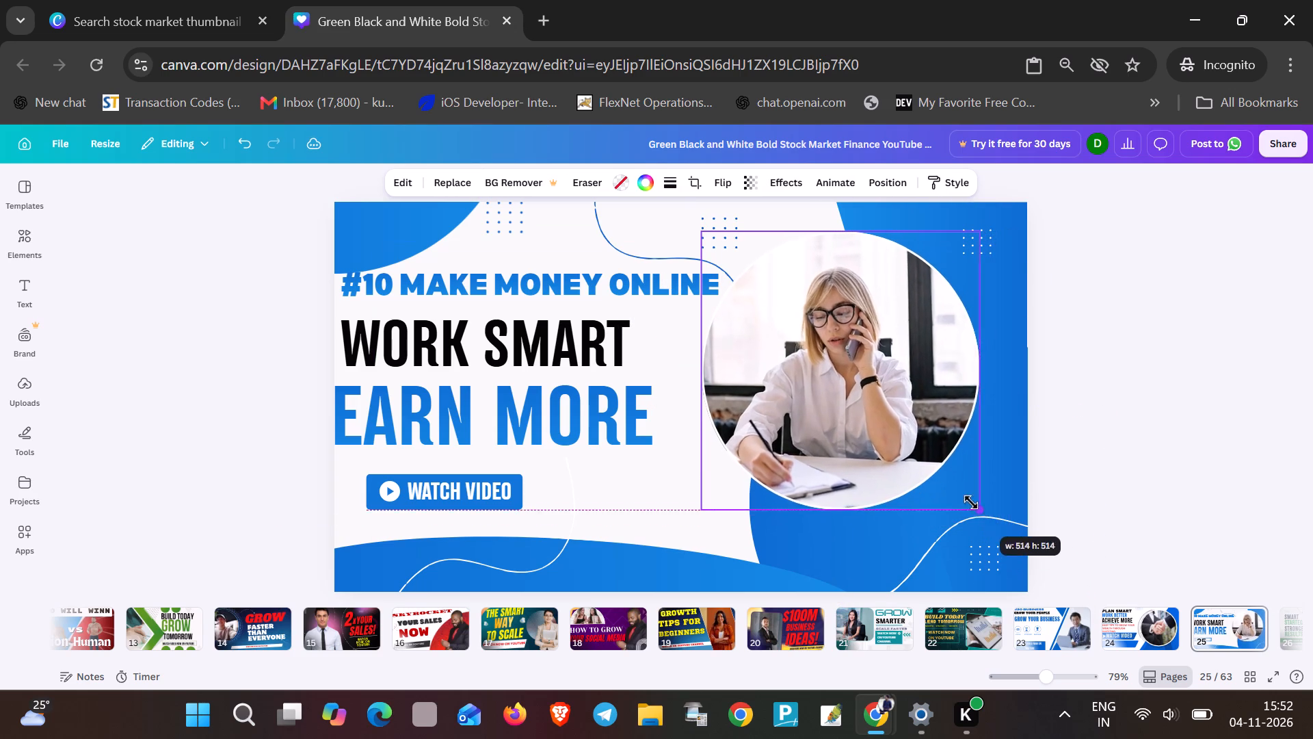
drag(971, 502, 964, 492)
drag(827, 320, 849, 341)
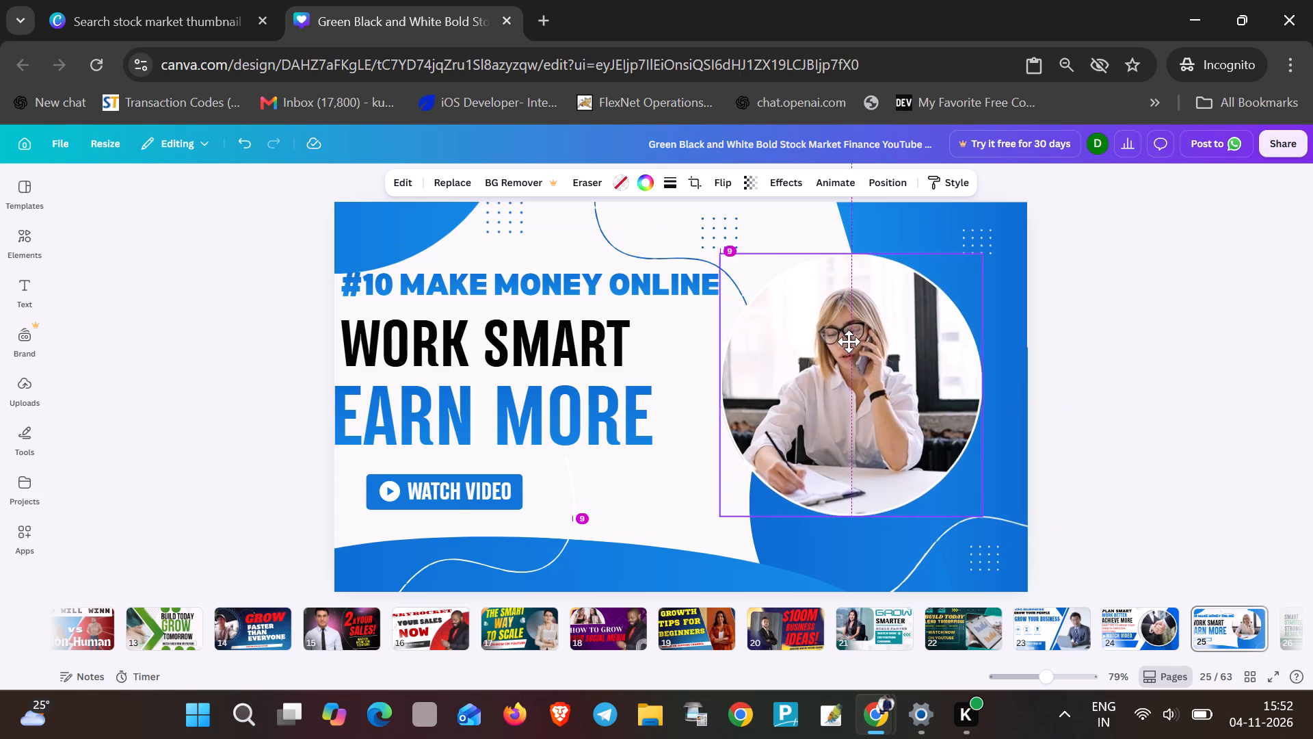
drag(849, 341, 890, 361)
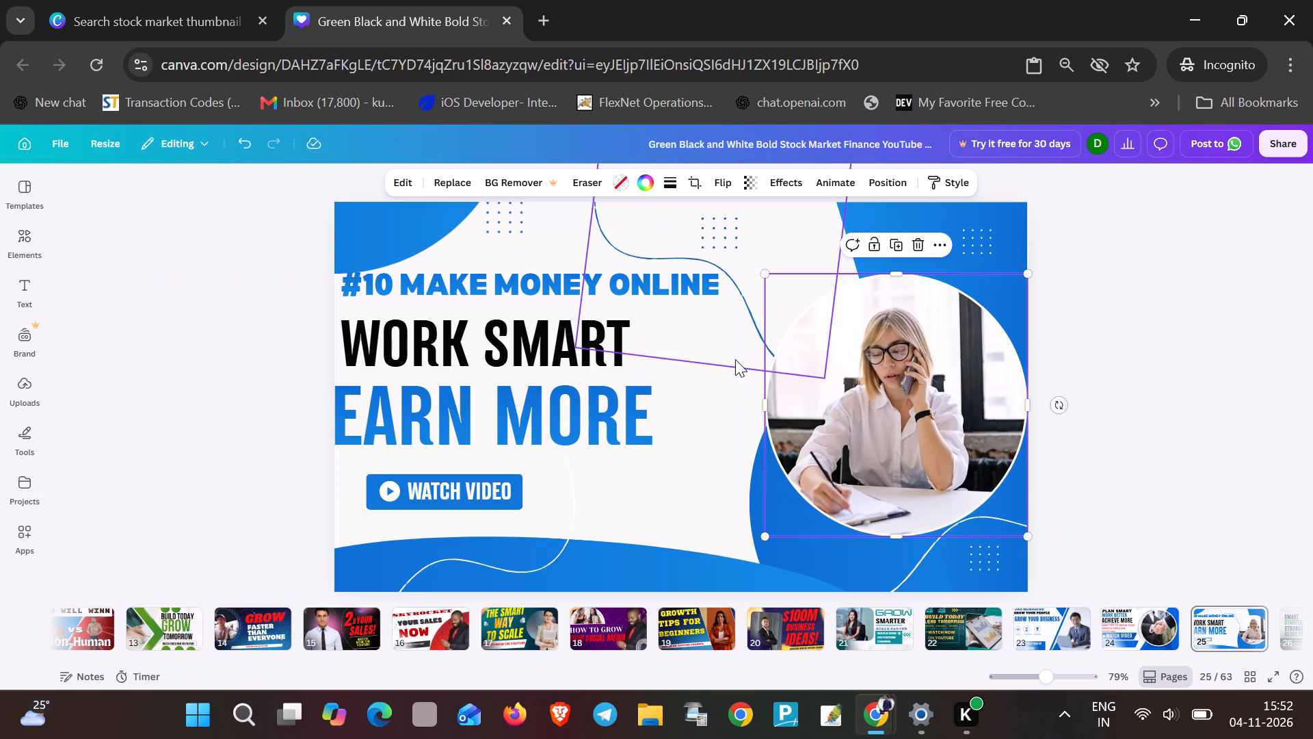
Move the blue dot grid above the heading up to the page's top edge, level with the other dot grid there.
drag(730, 229, 727, 229)
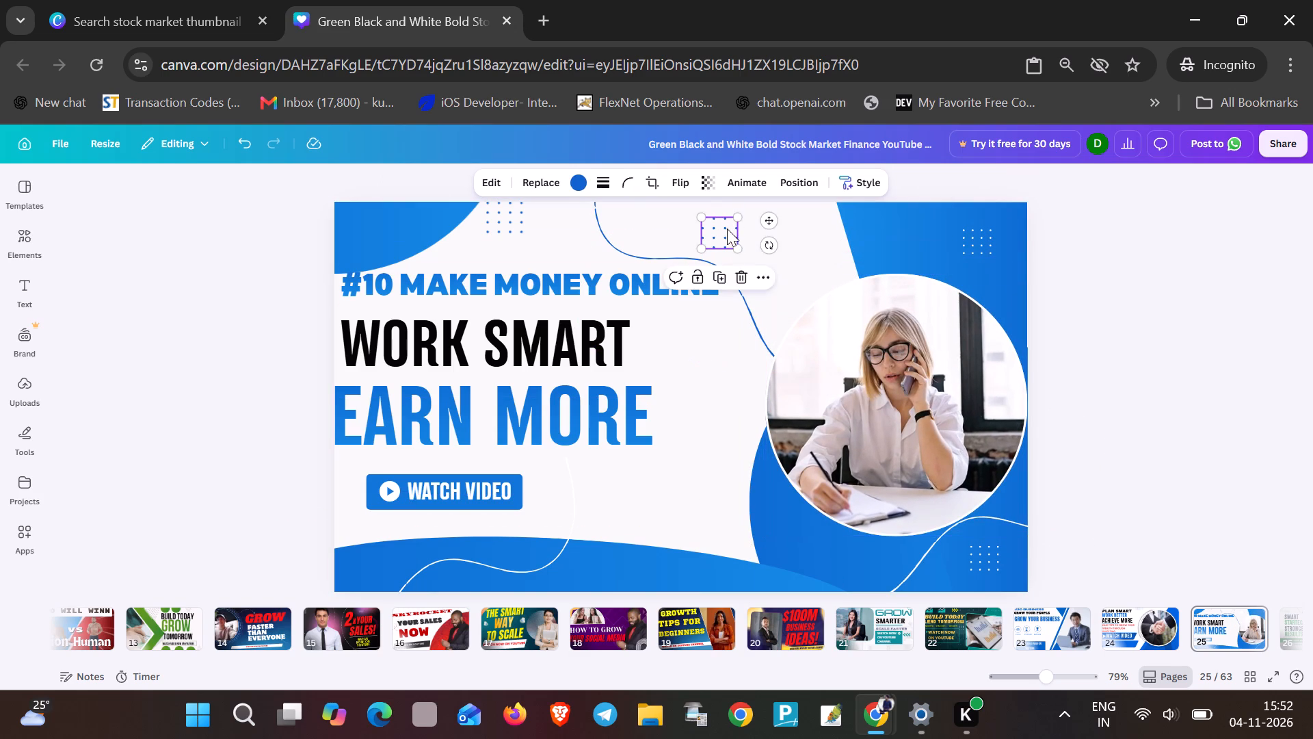
drag(727, 229, 704, 215)
Shrink the EARN MORE text box to about 556 wide and align its left edge with WORK SMART.
click(557, 475)
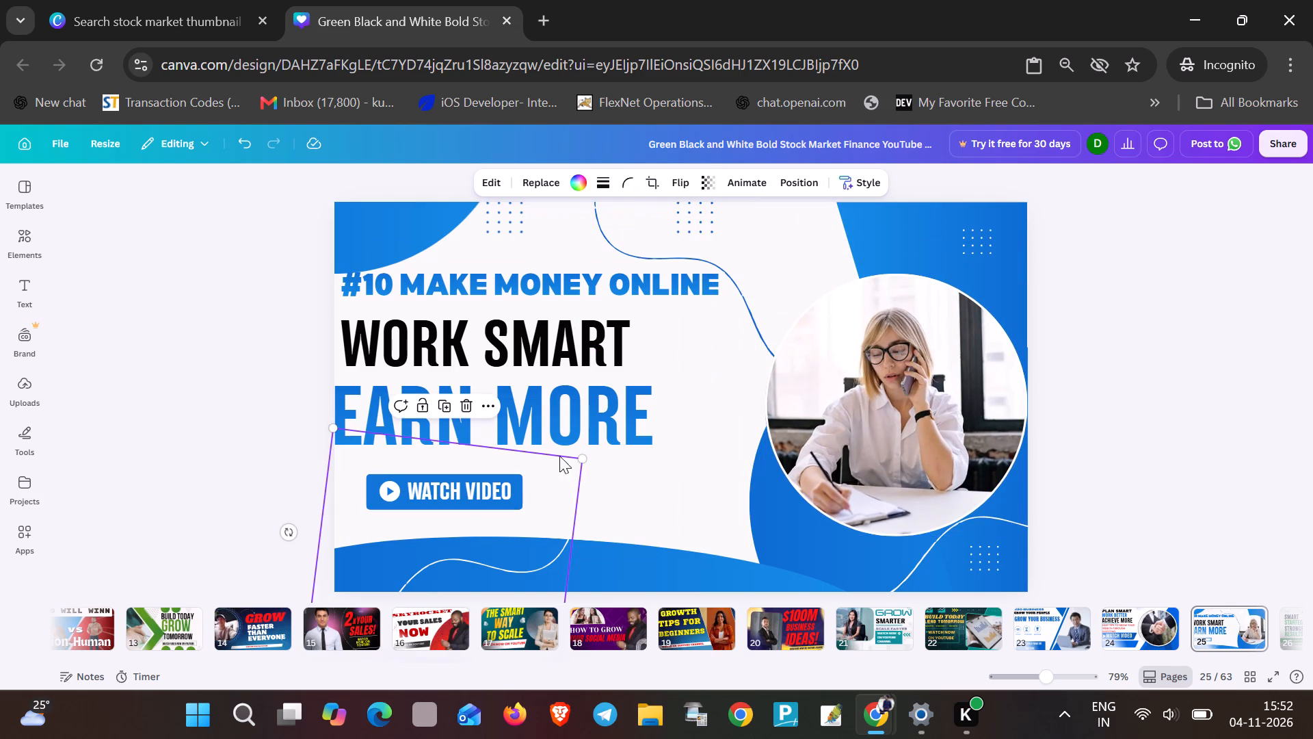
click(558, 413)
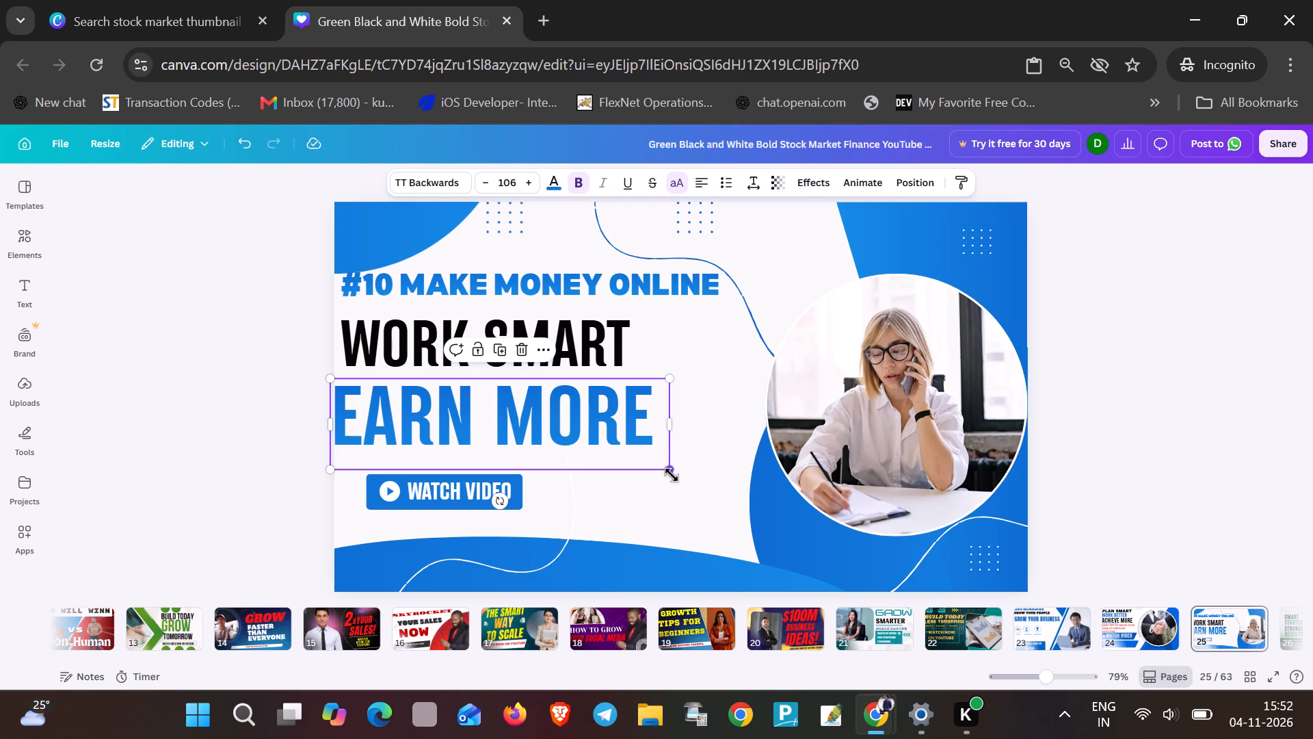
drag(672, 475, 639, 457)
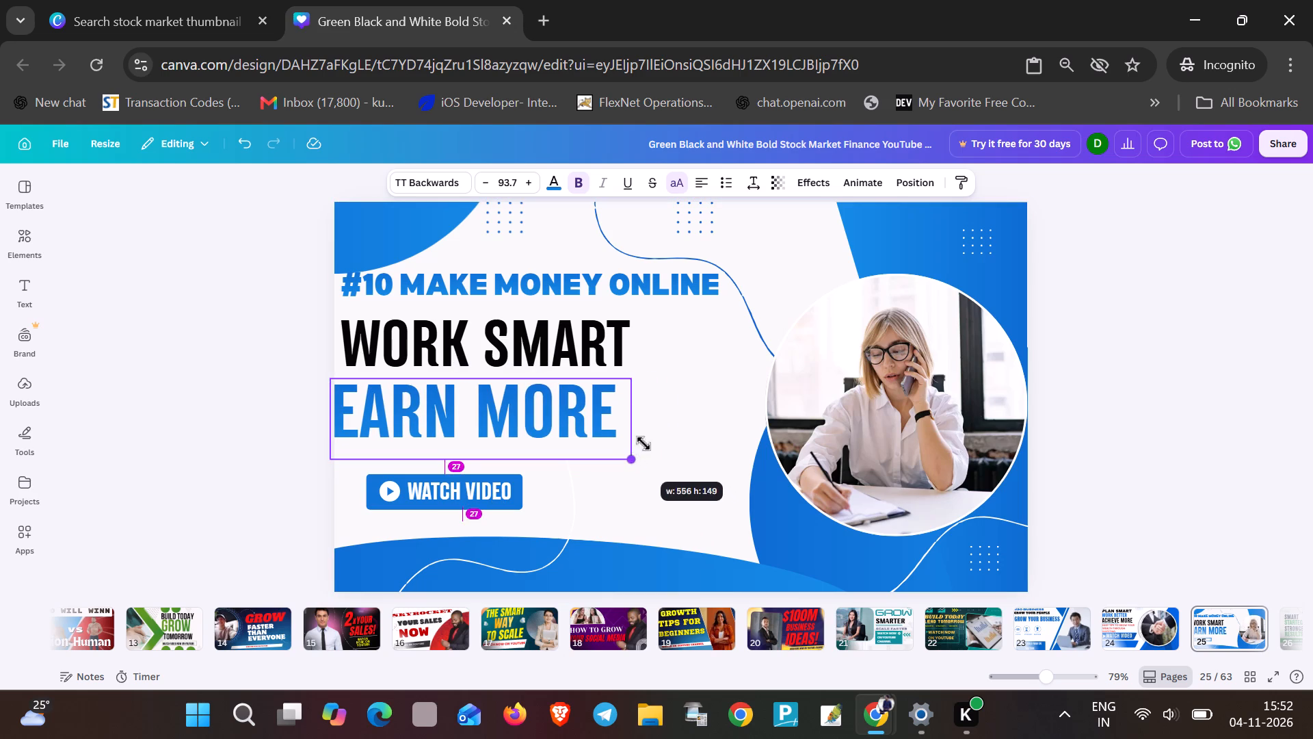
click(683, 390)
drag(498, 415, 507, 414)
Enlarge the WORK SMART text to font size 89 and nudge it up between the heading and EARN MORE.
double_click(553, 336)
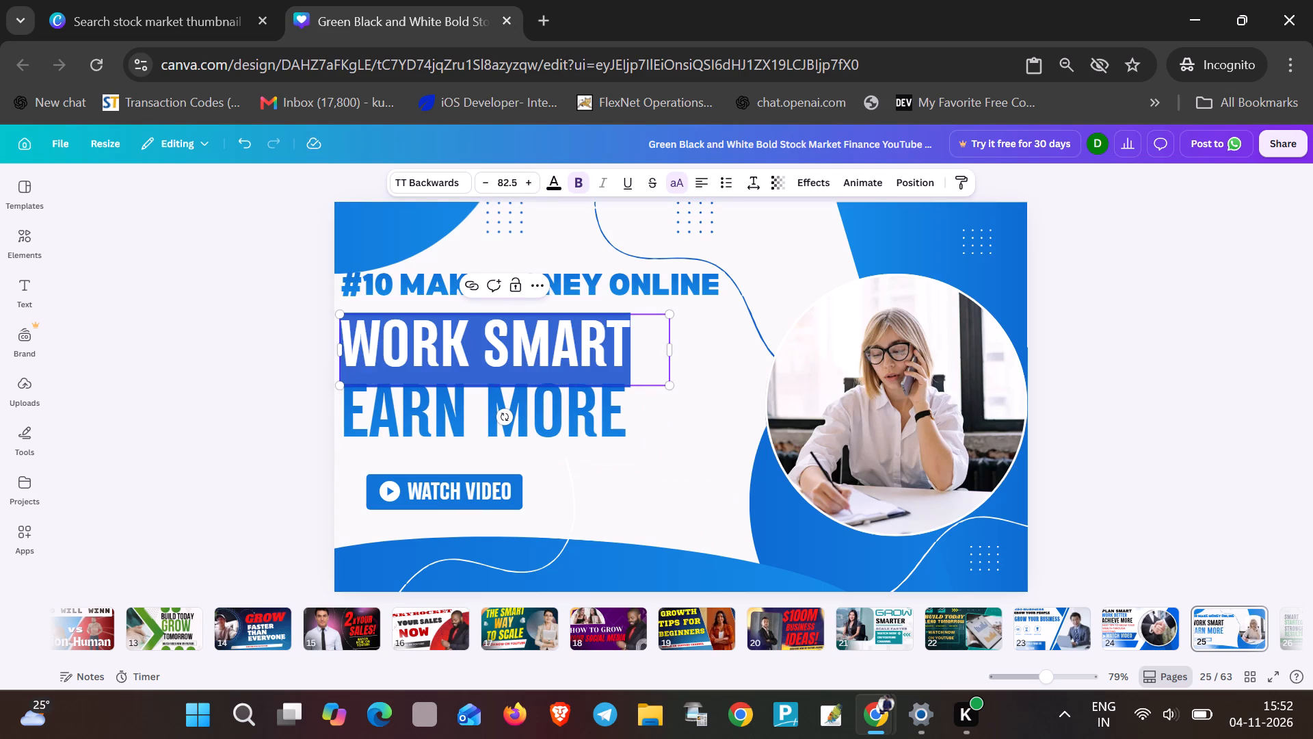
click(644, 365)
drag(668, 385, 669, 387)
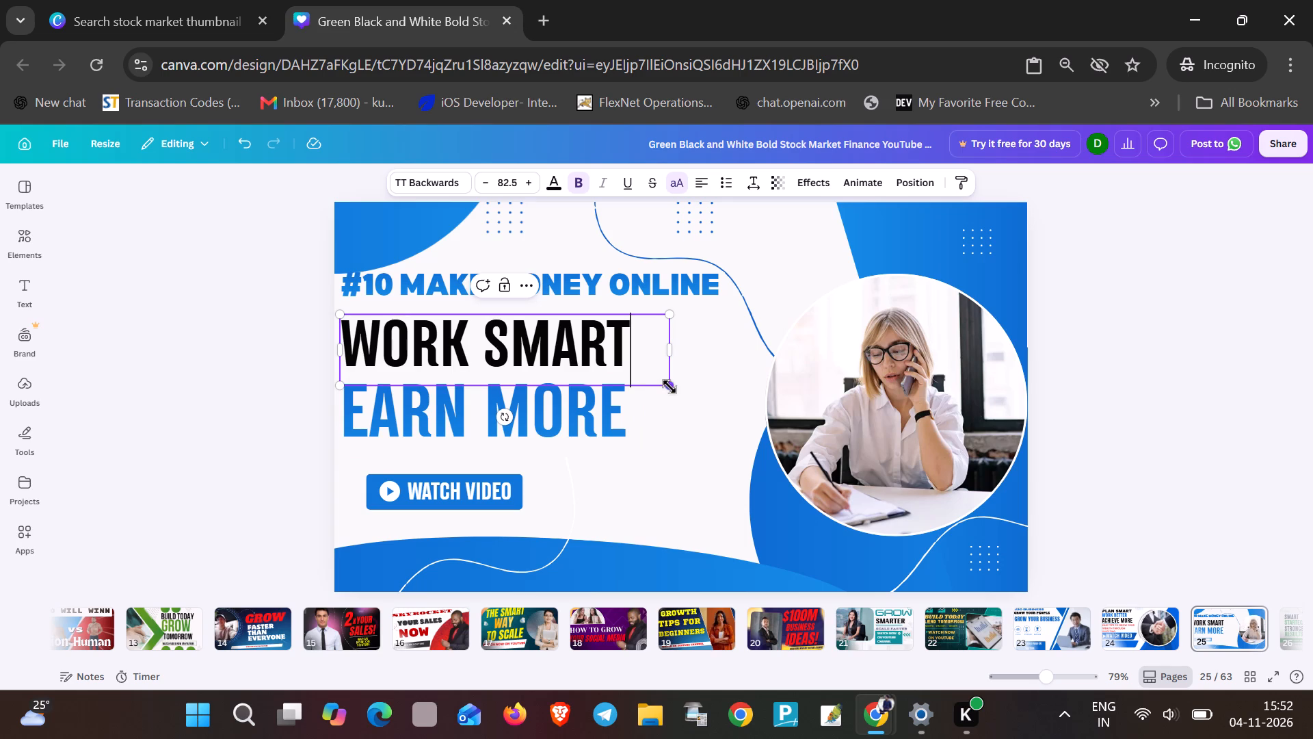
drag(669, 387, 691, 390)
click(691, 455)
click(624, 353)
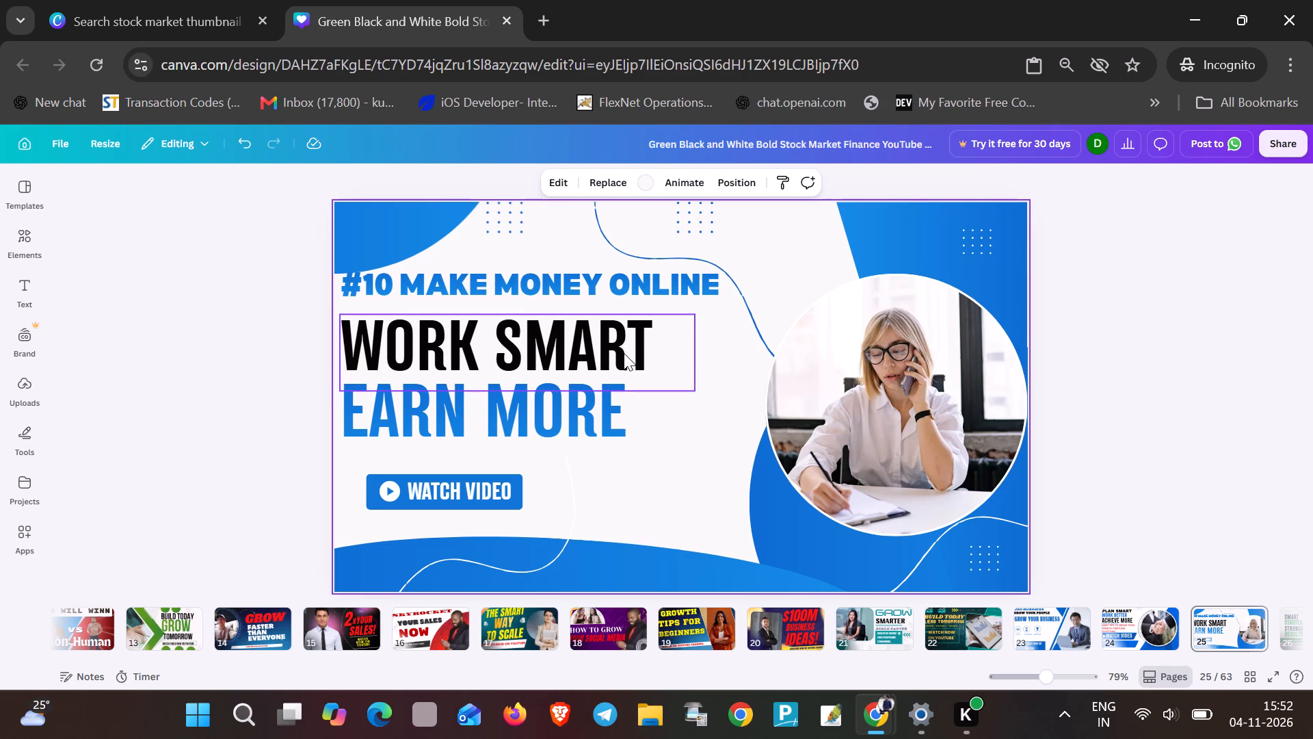
click(624, 353)
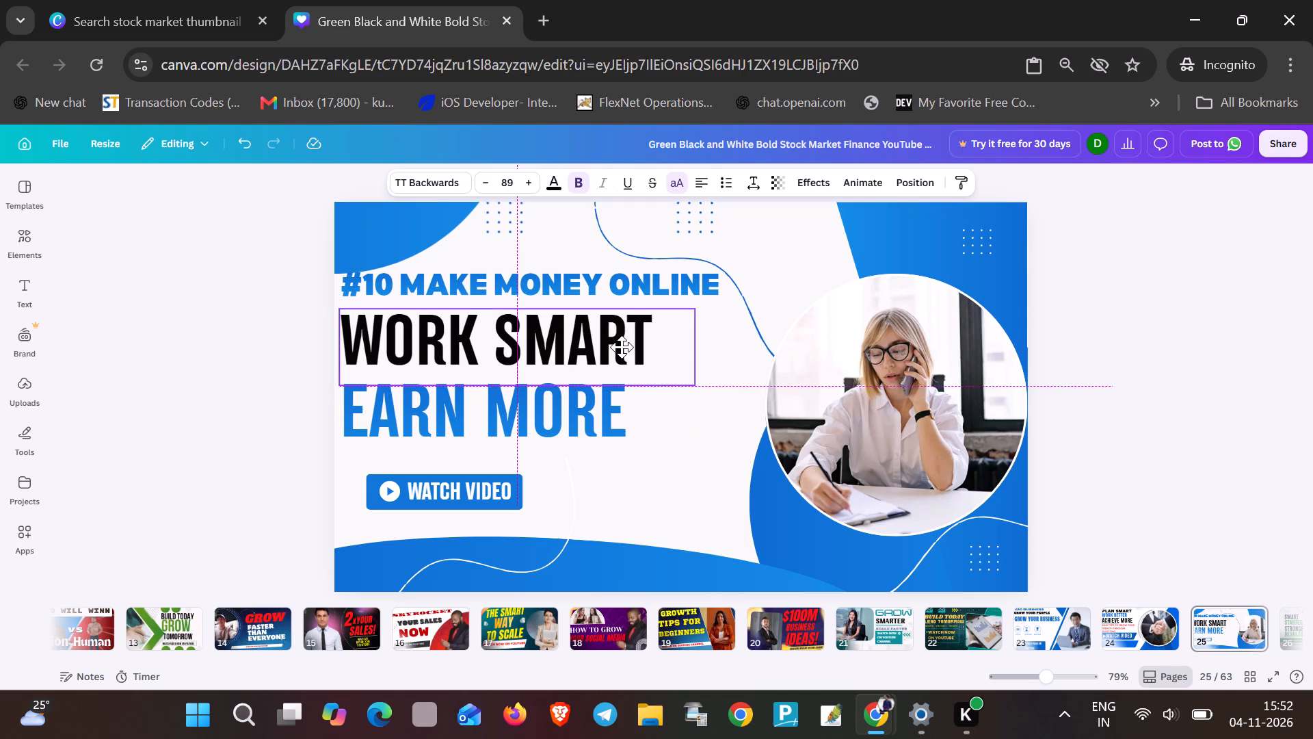
click(610, 415)
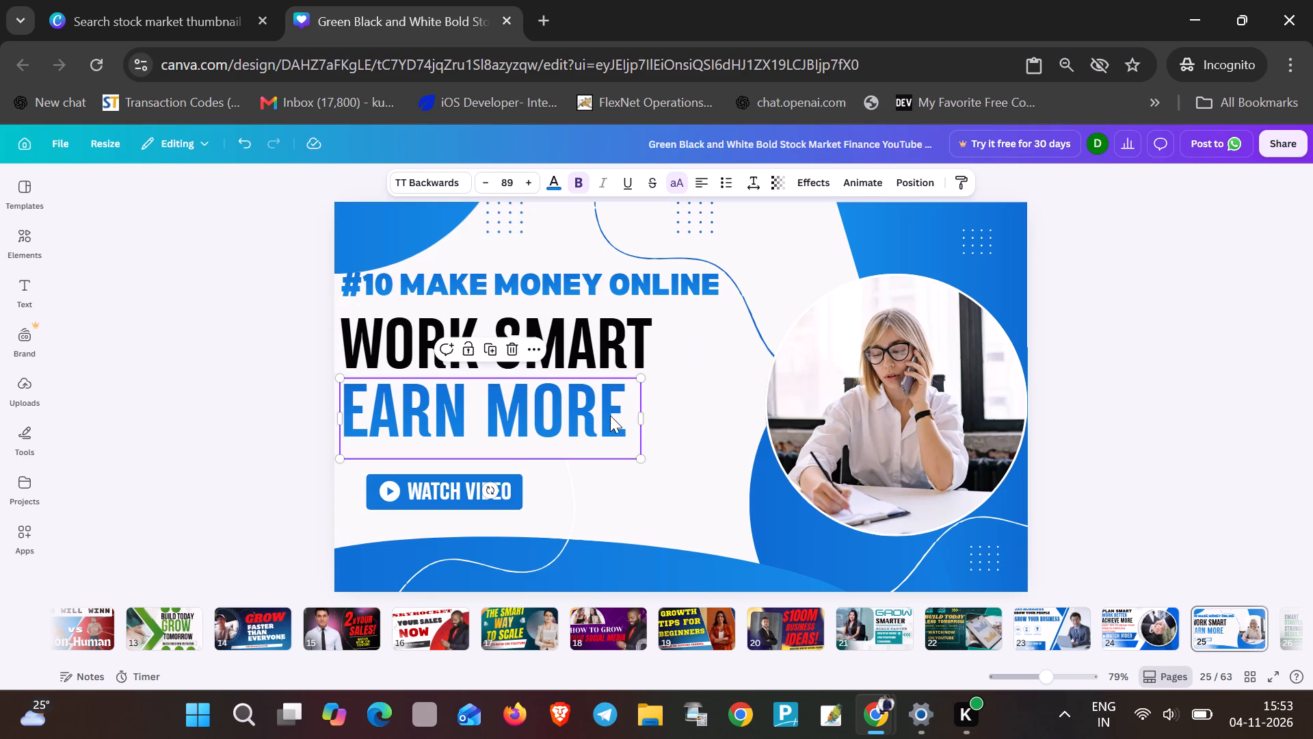
Move the WATCH VIDEO label, its blue button shape and the play icon up closer beneath EARN MORE, keeping them together.
drag(512, 481, 505, 474)
drag(519, 498, 519, 471)
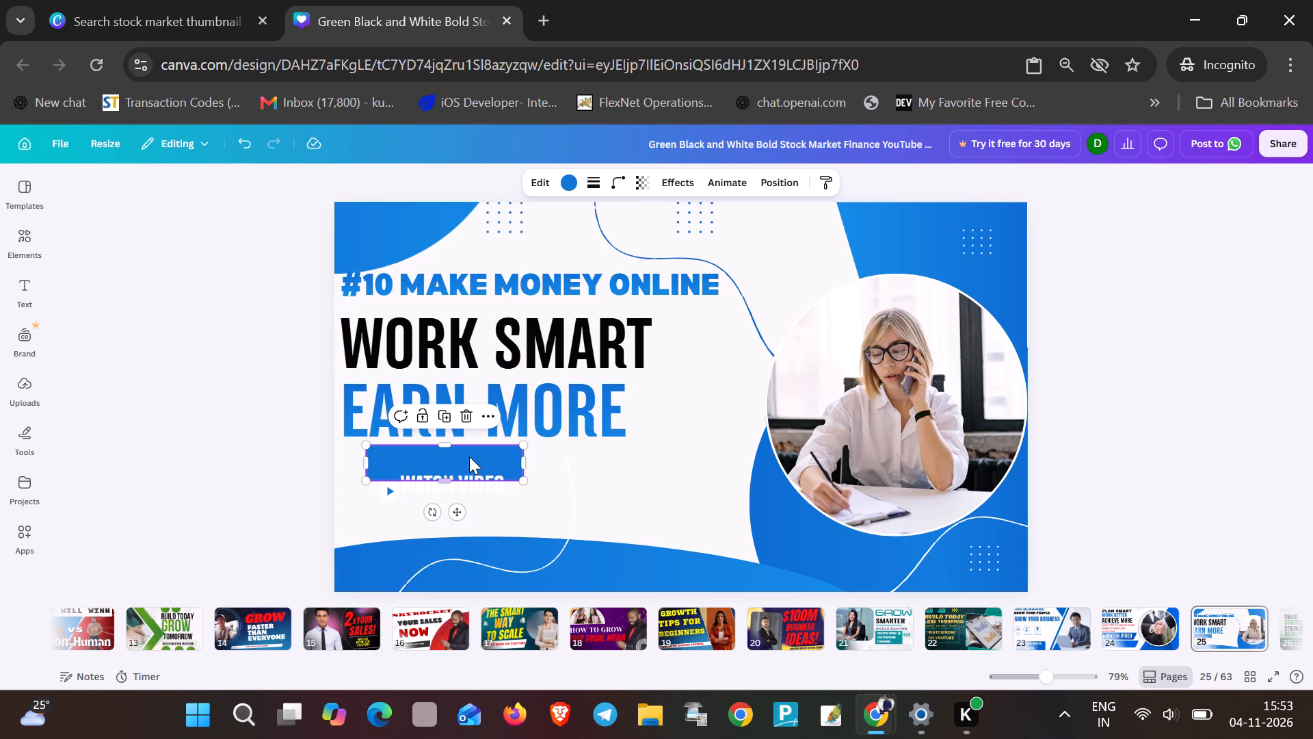
click(469, 456)
drag(469, 456, 477, 474)
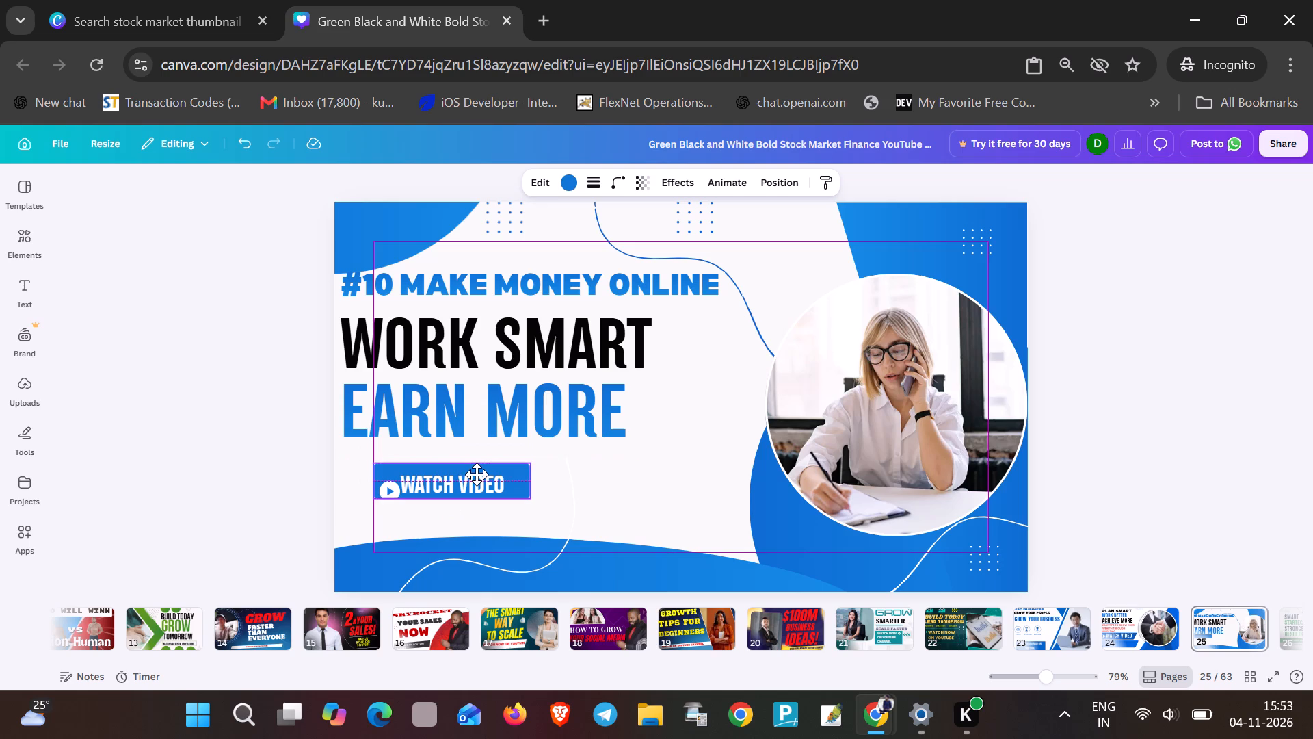
drag(477, 474, 477, 477)
drag(394, 491, 389, 490)
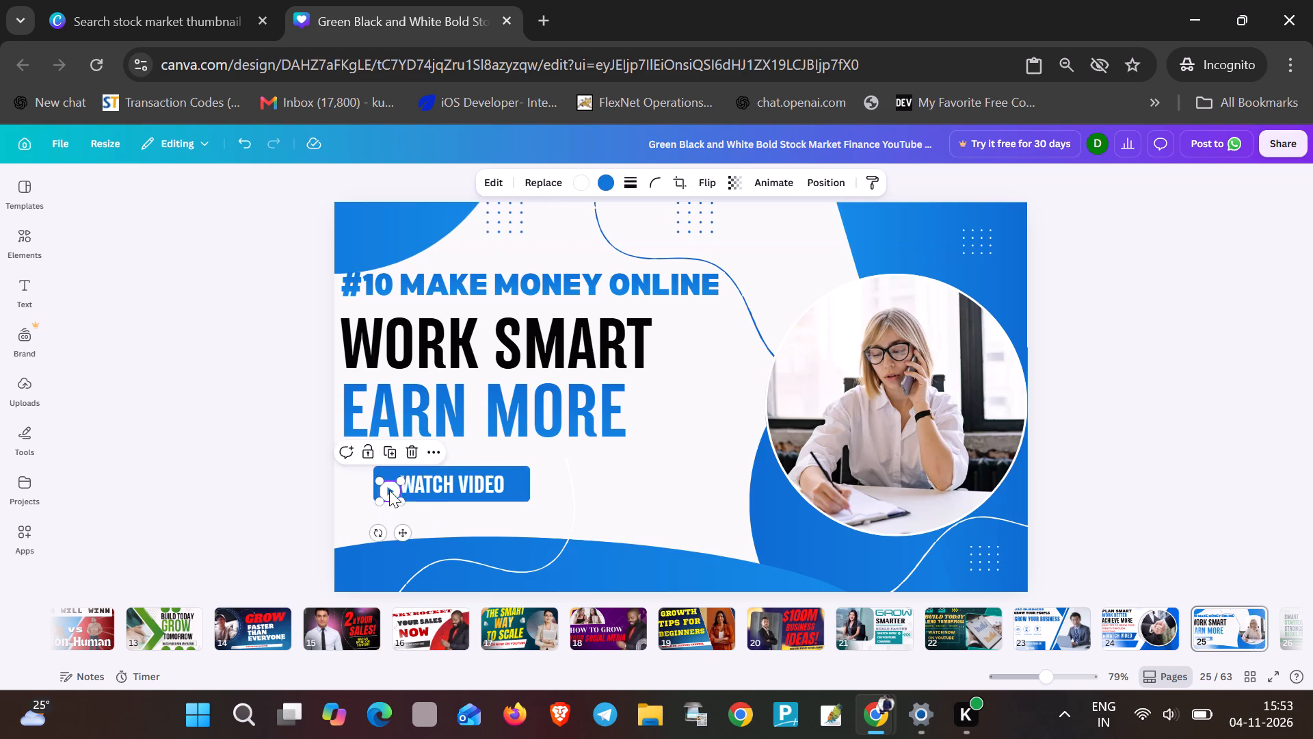
drag(389, 490, 387, 487)
click(581, 484)
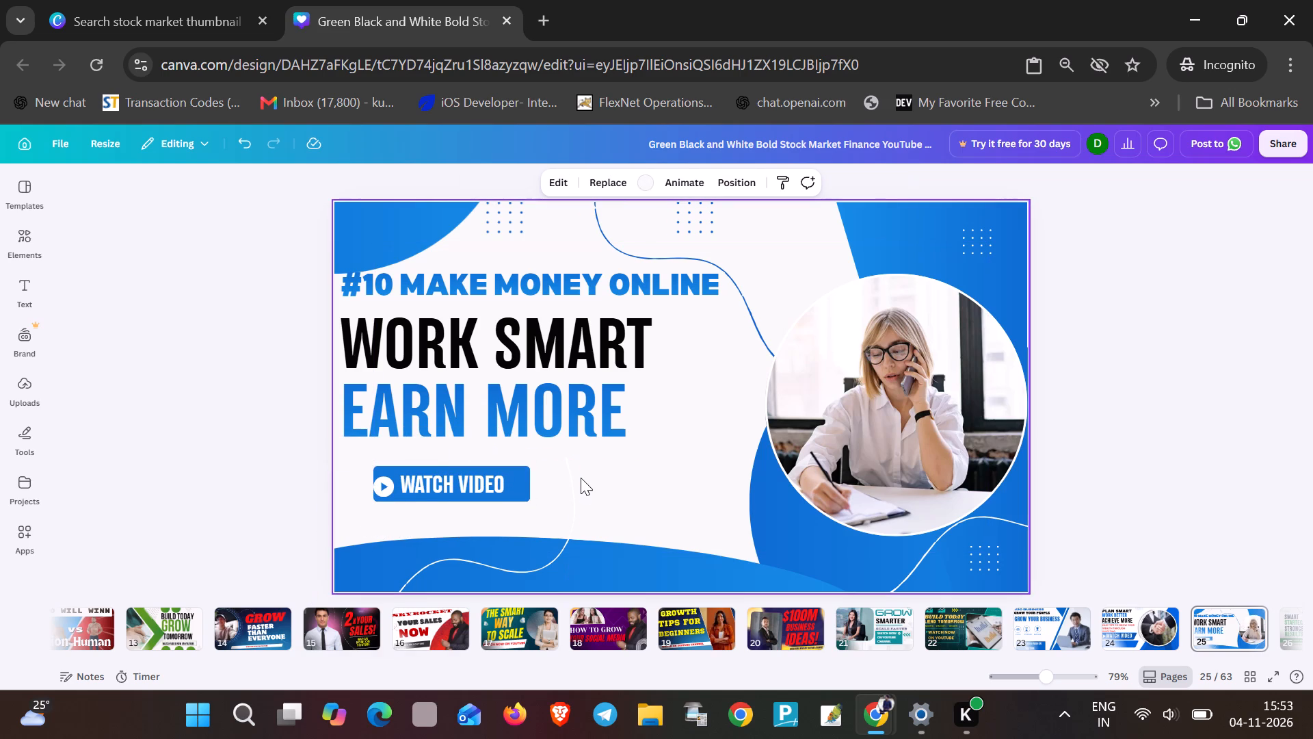
Go to page 26 and move the small green dot pattern above SMART closer to the page's top-left corner.
click(1290, 638)
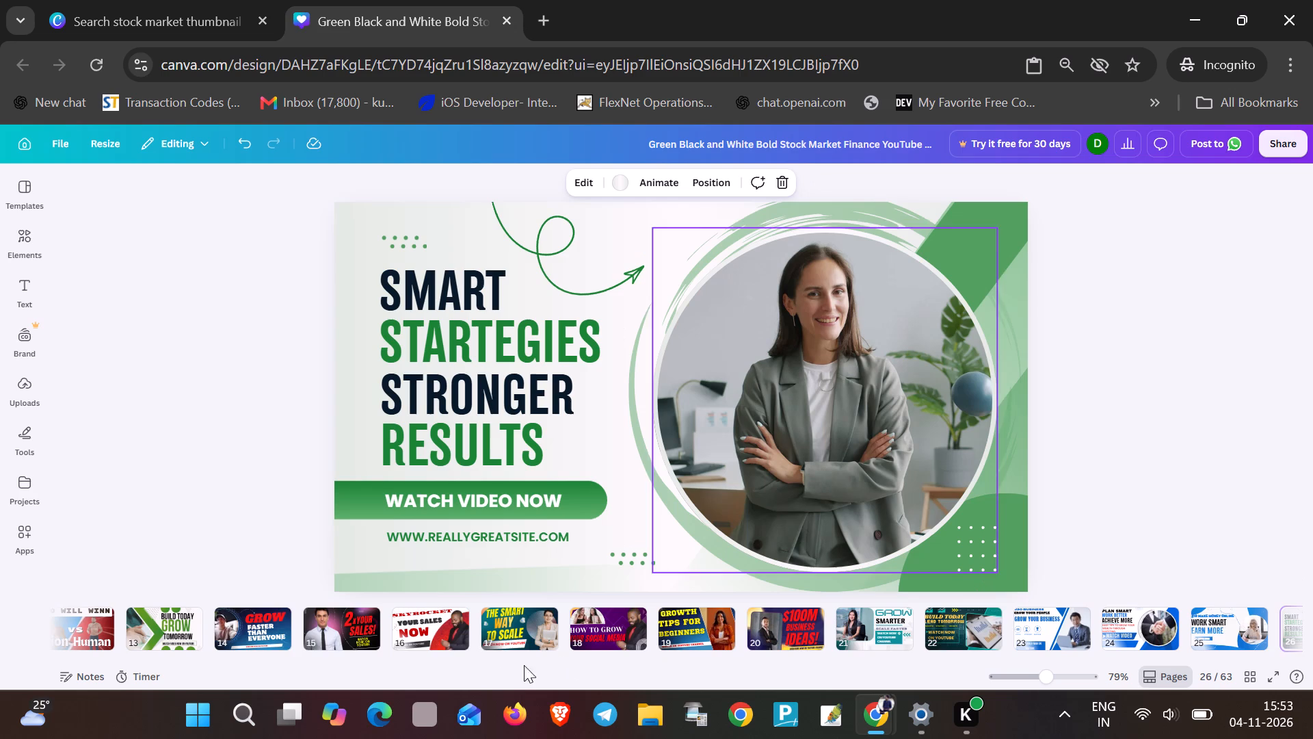
drag(462, 656, 488, 653)
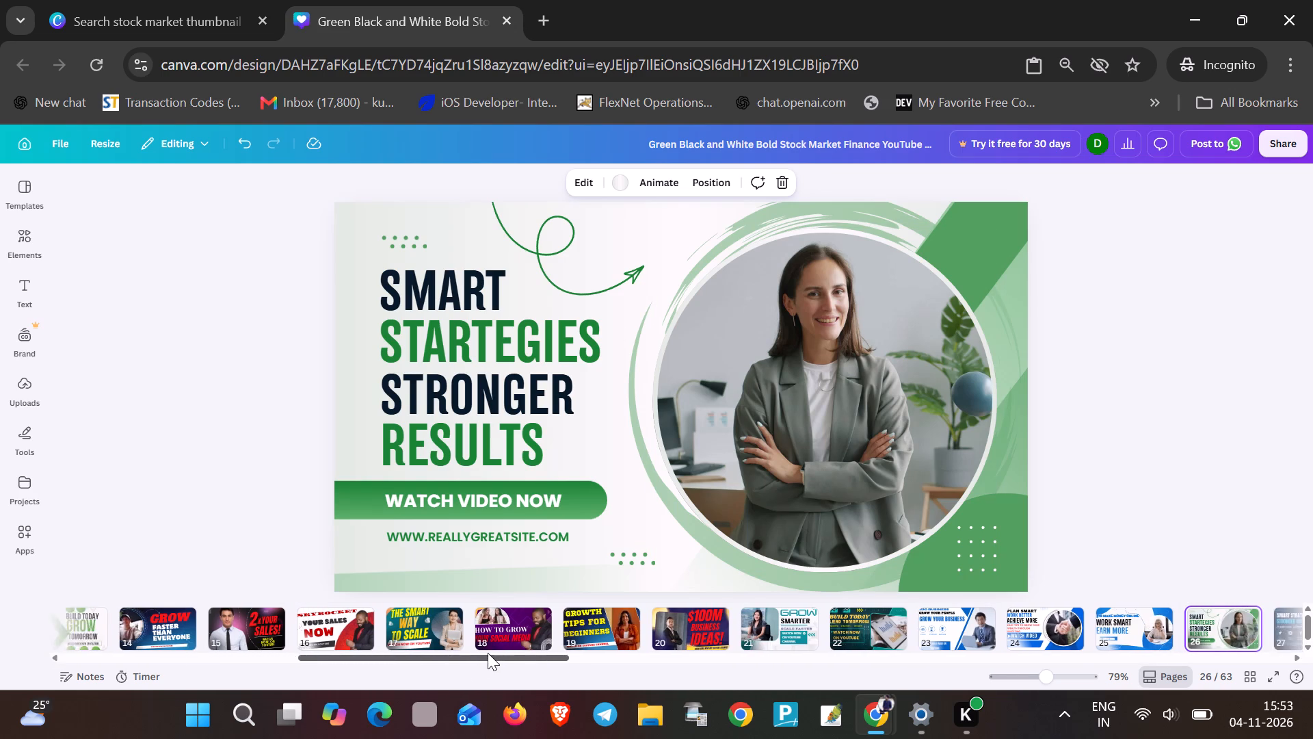
drag(488, 653, 490, 653)
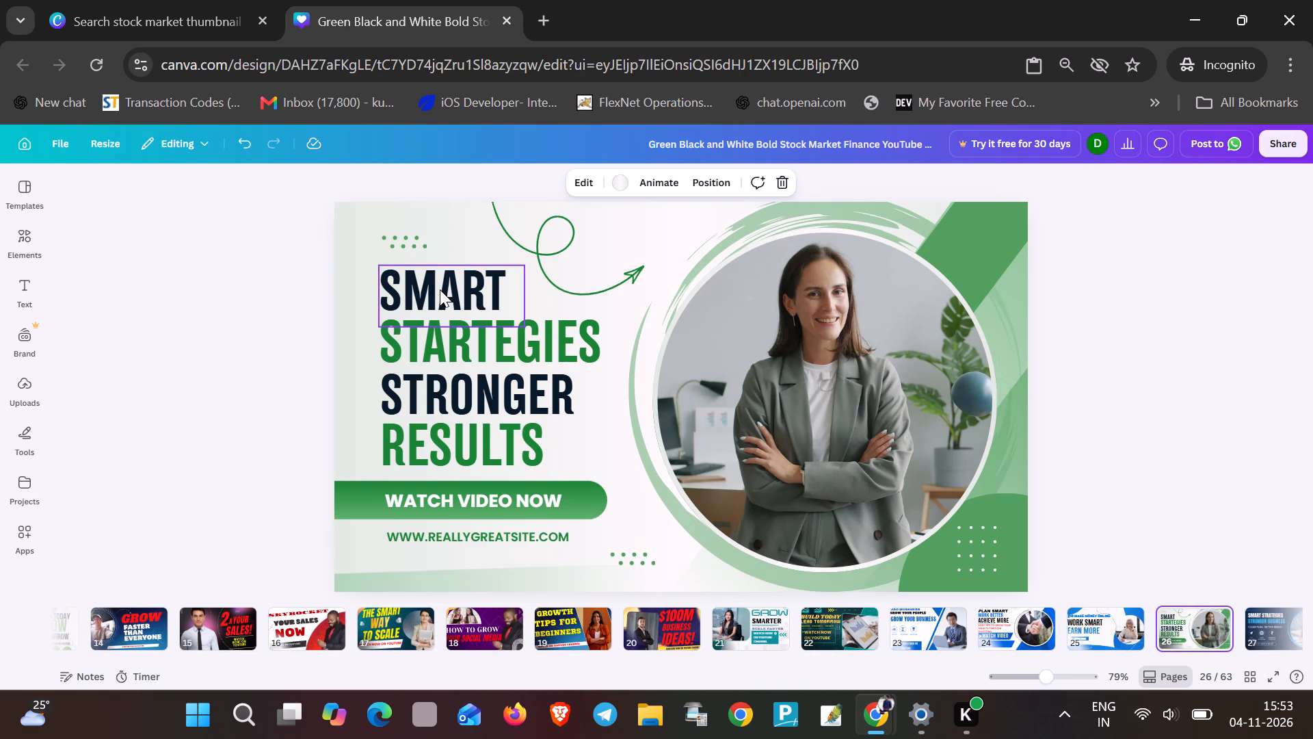
click(440, 289)
drag(387, 236, 377, 226)
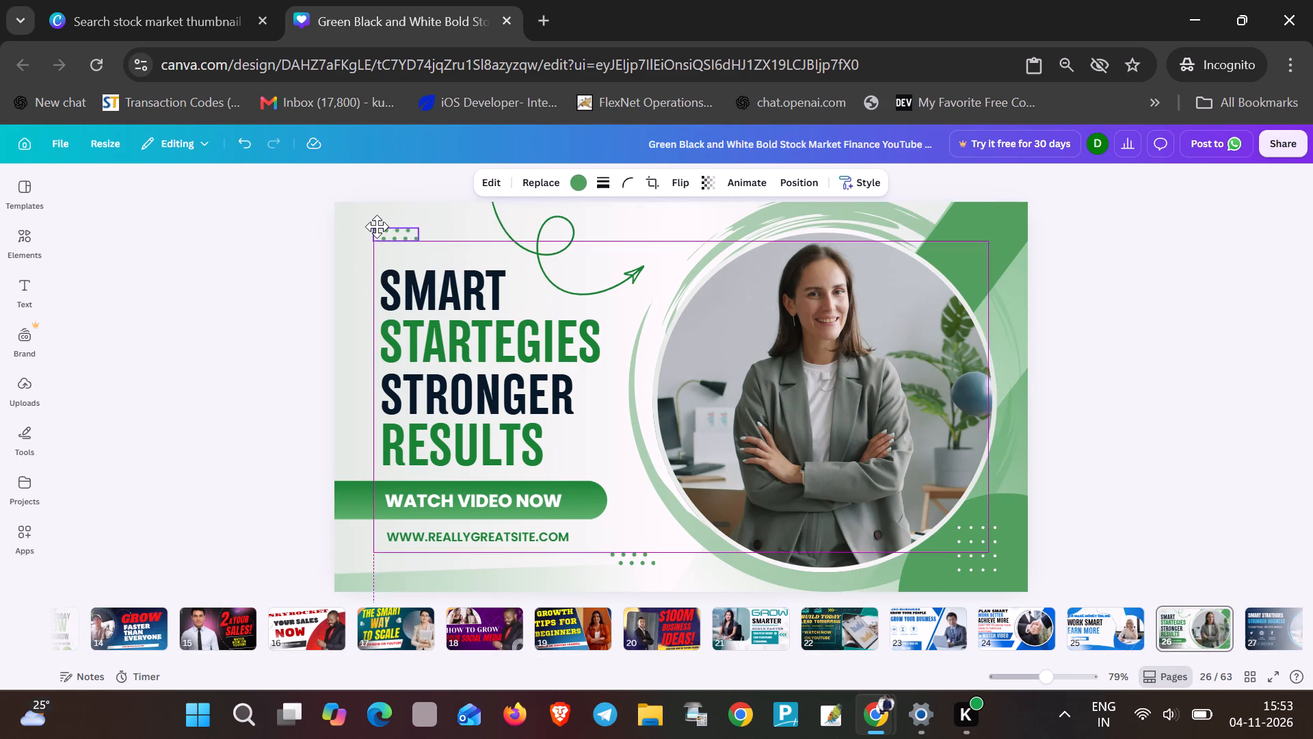
drag(377, 226, 371, 222)
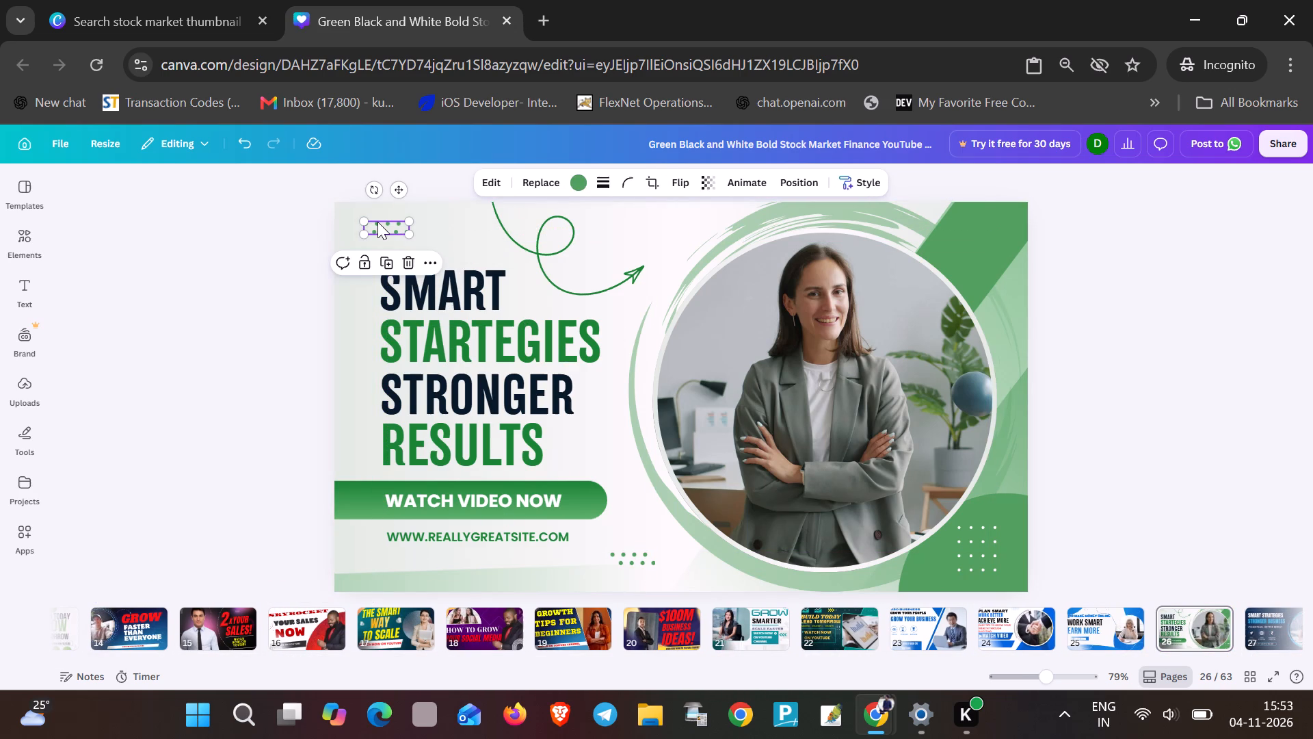
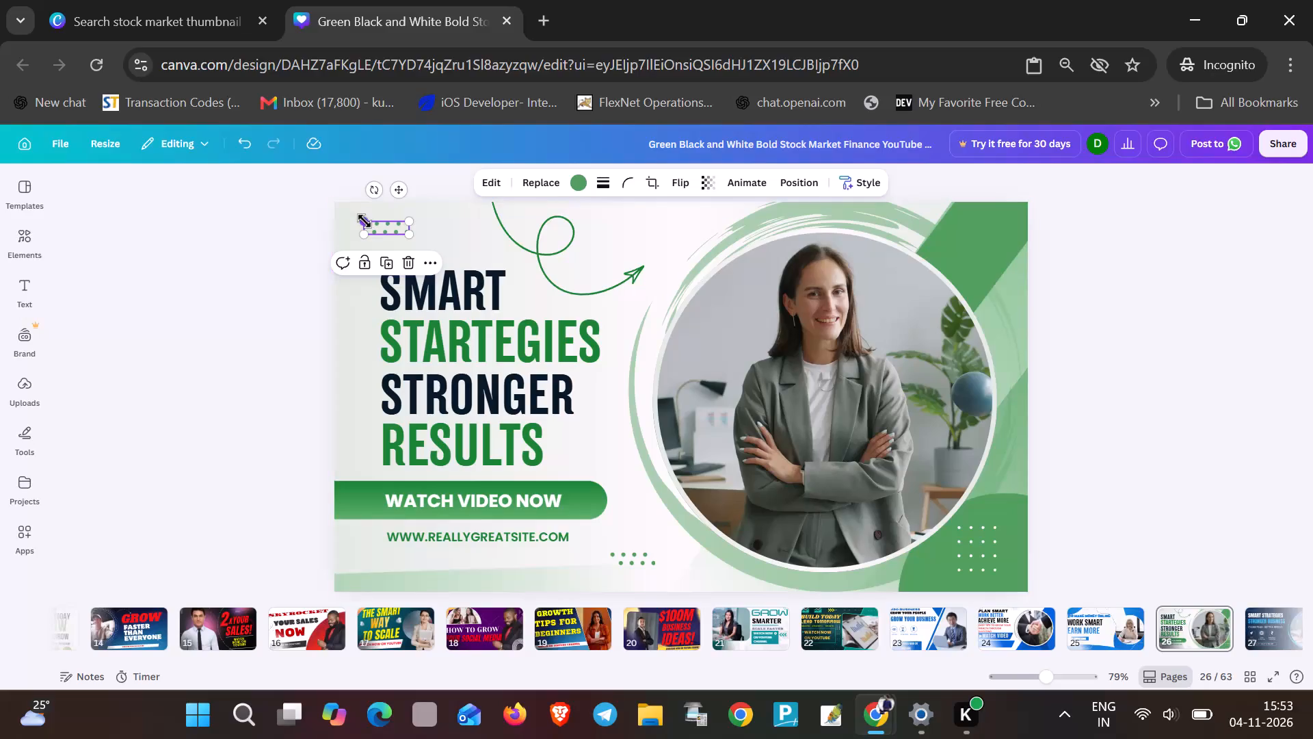
Move the small green dot pattern above SMART further into the page's top-left corner.
click(401, 233)
click(268, 305)
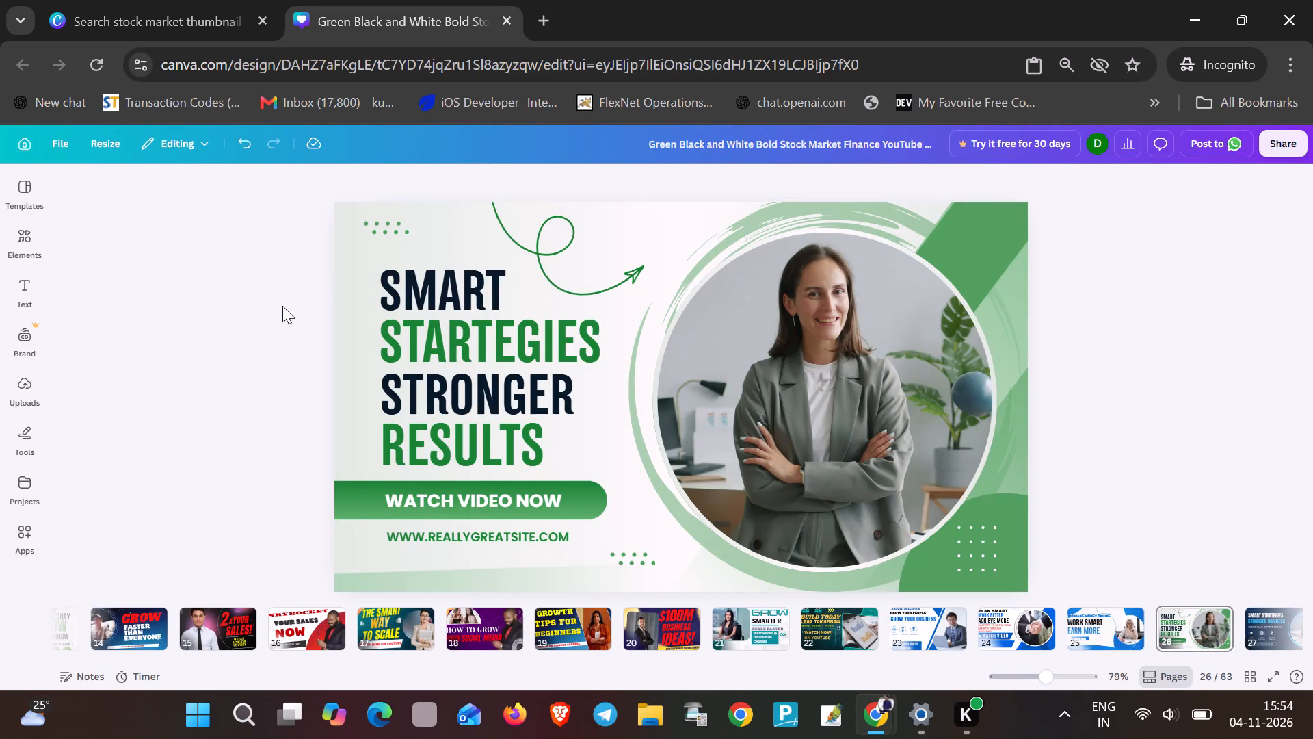
drag(386, 223, 364, 213)
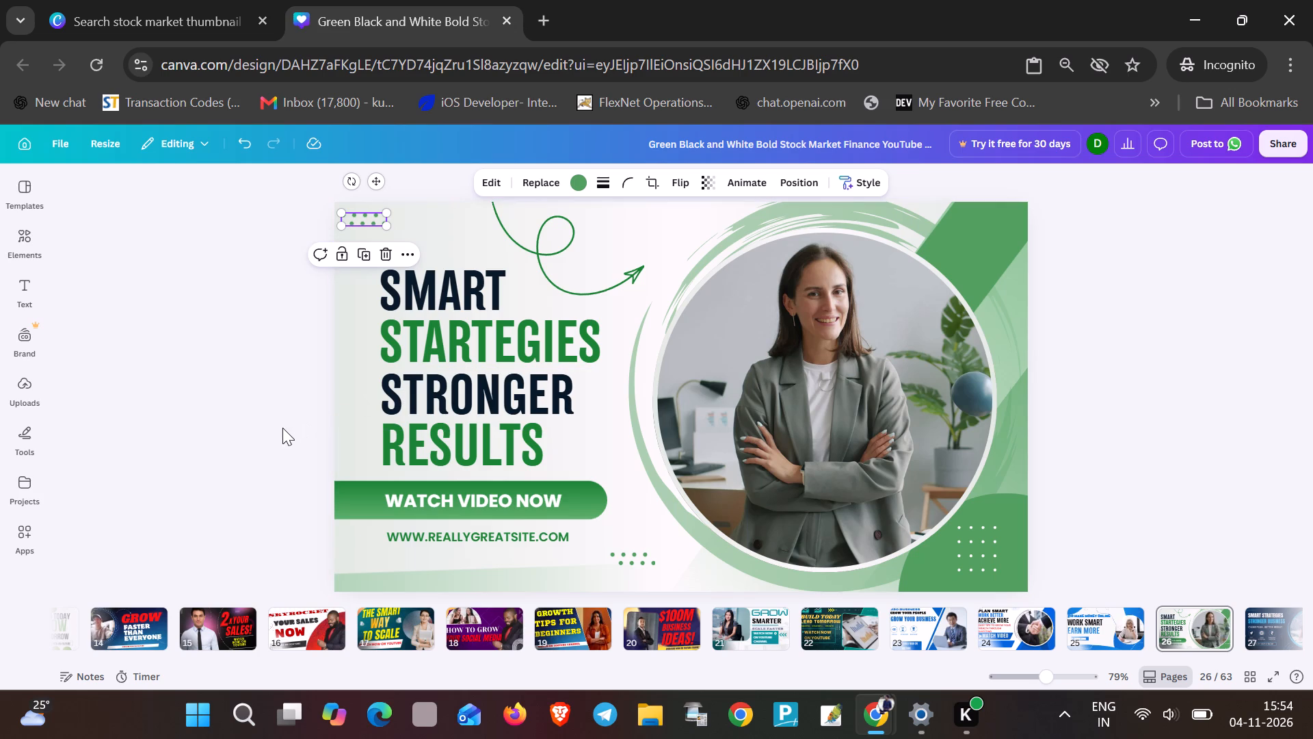
Move the SMART text up directly beneath the dot pattern near the page's left edge and set its font size to 72.2.
drag(450, 297, 423, 291)
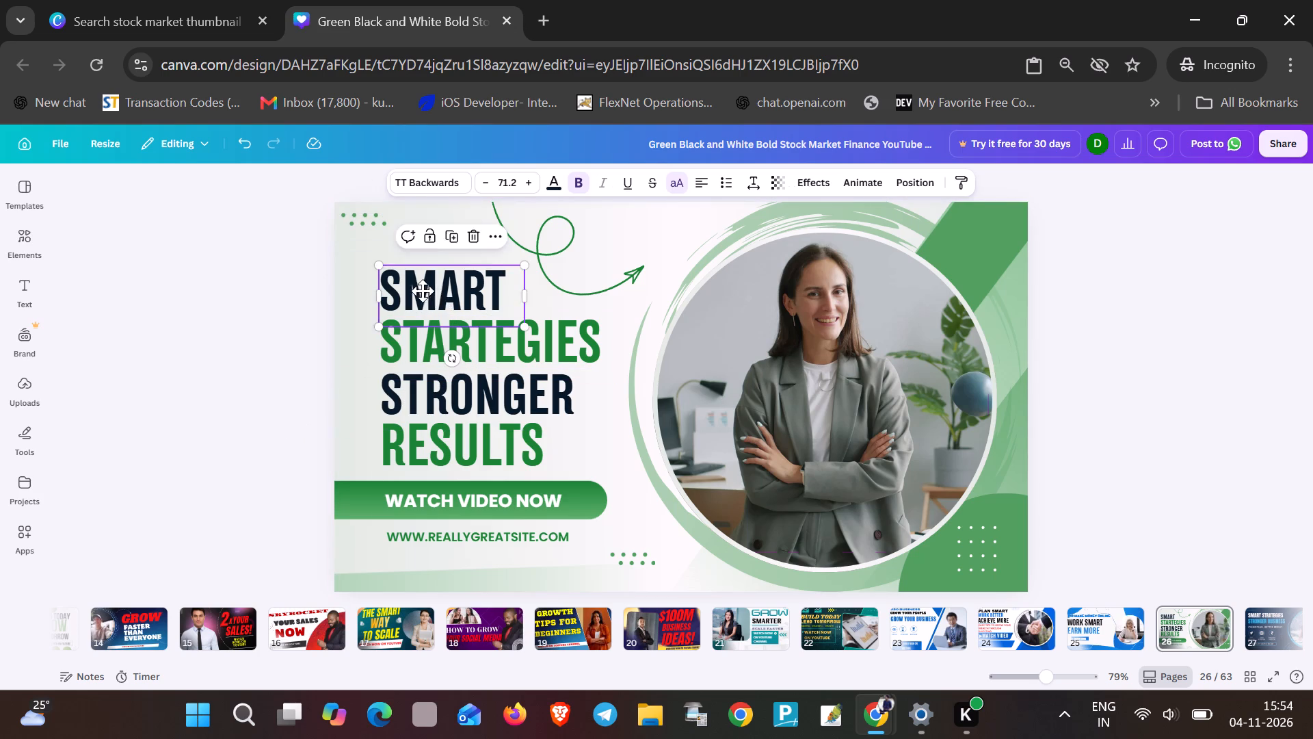
drag(423, 291, 412, 266)
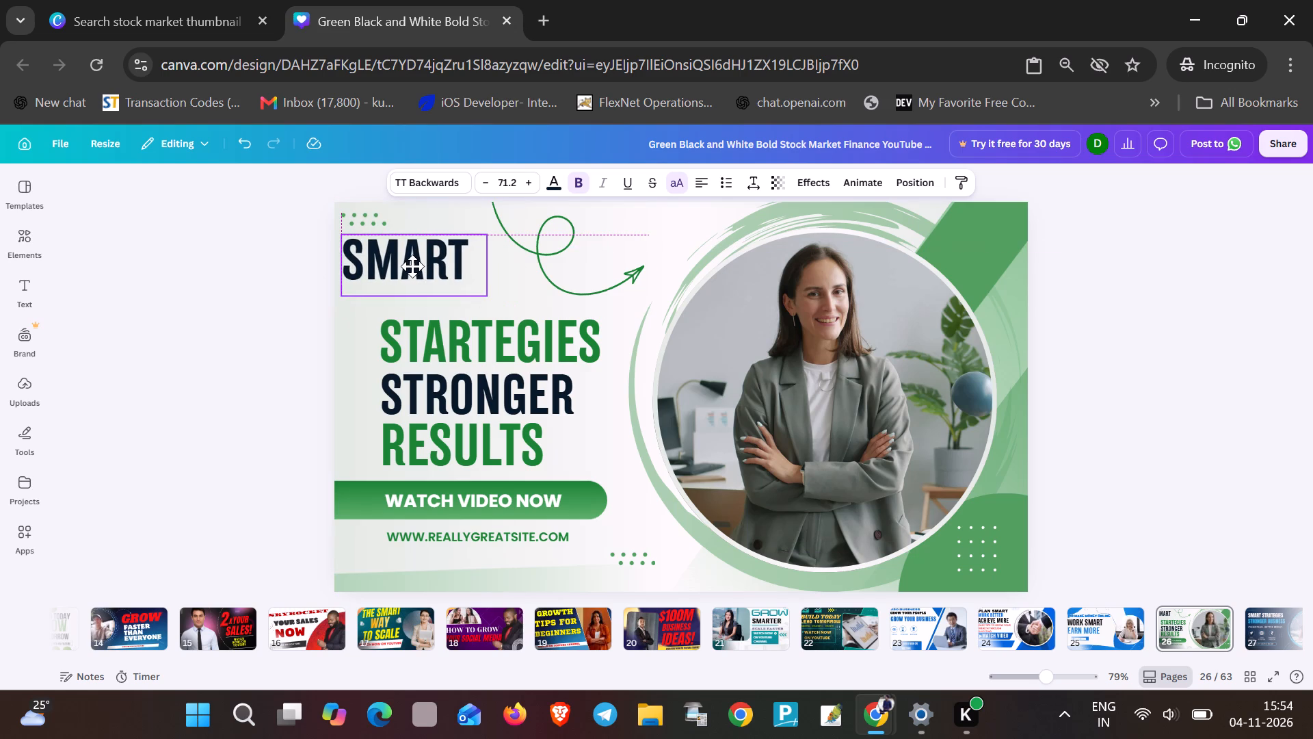
drag(412, 266, 408, 270)
triple_click(408, 270)
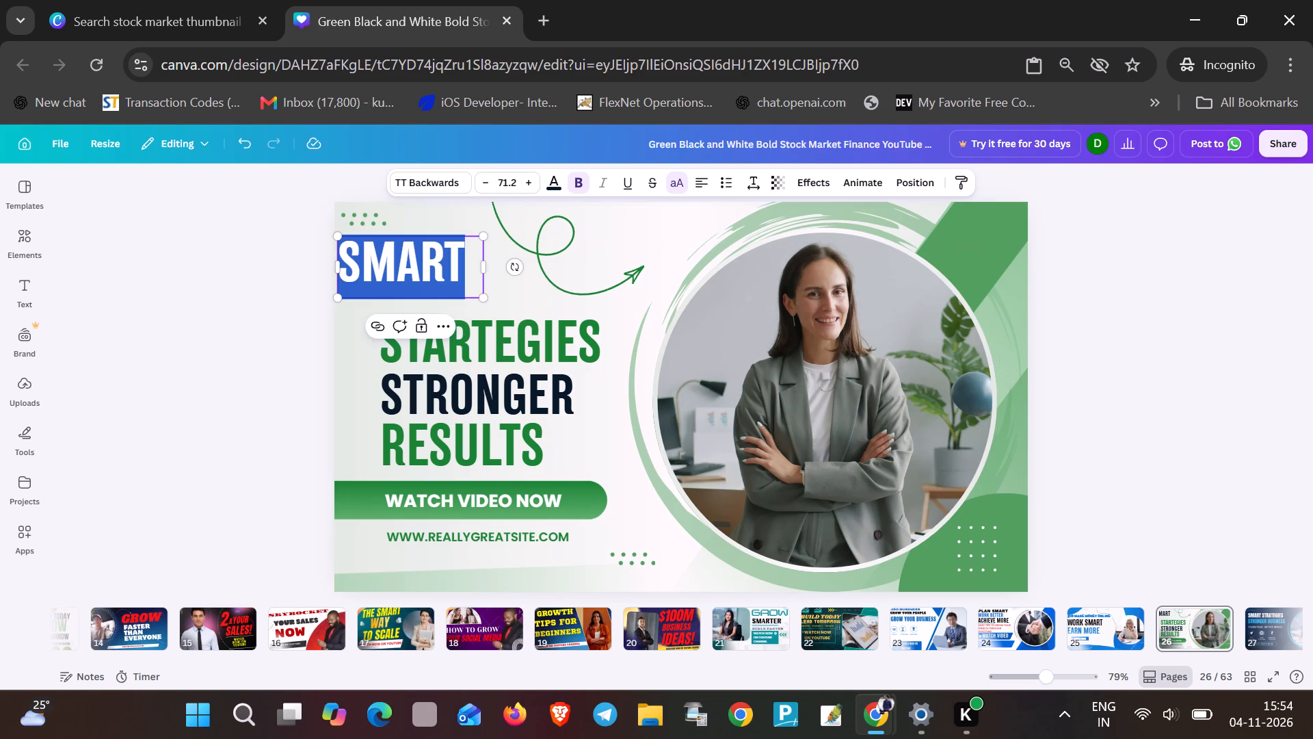
click(537, 179)
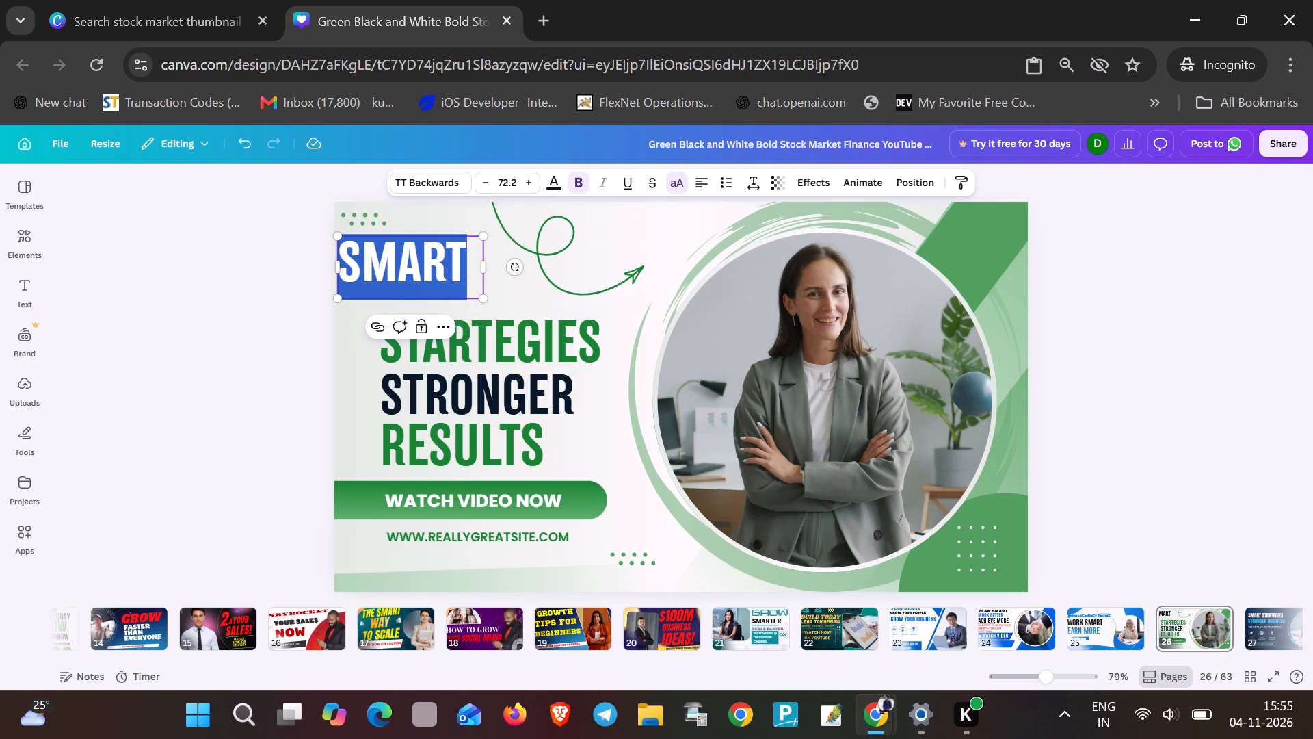
click(429, 277)
Move the STARTEGIES text directly beneath SMART at the page's left edge and reduce its font size to 68.8.
drag(453, 337, 408, 330)
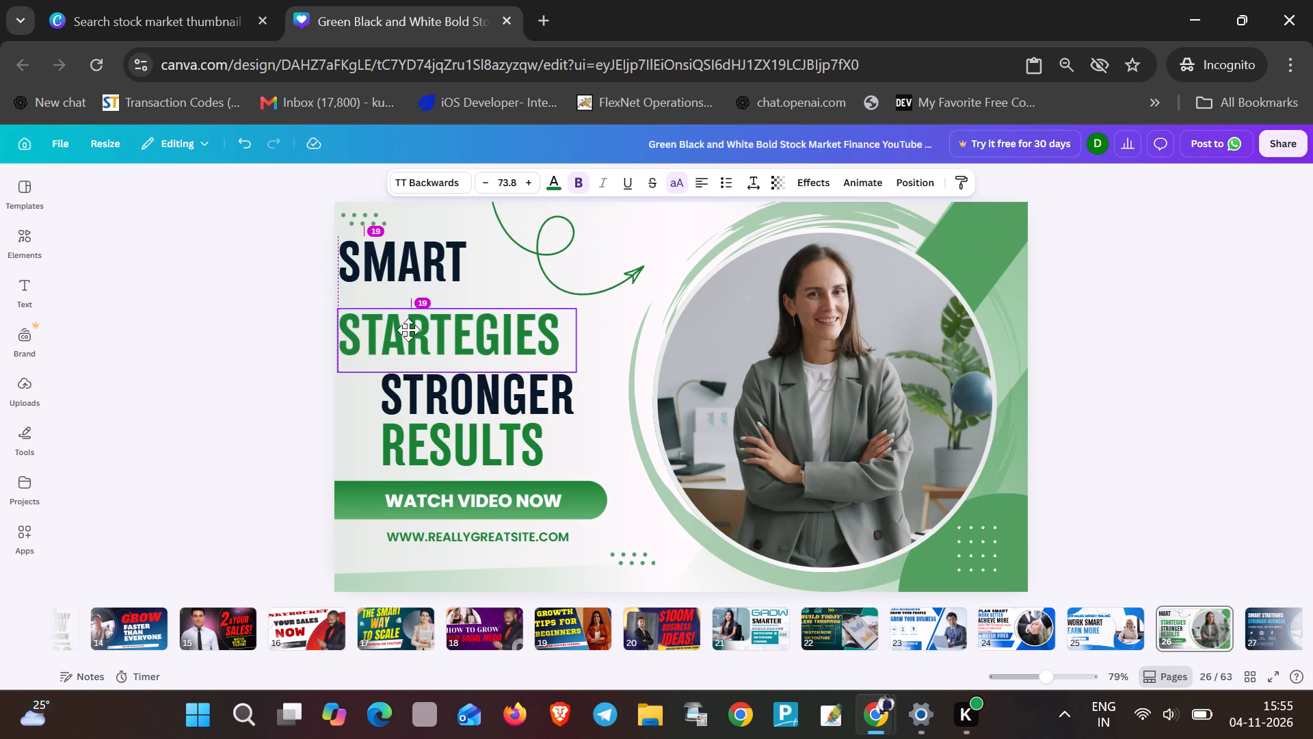
drag(408, 330, 407, 307)
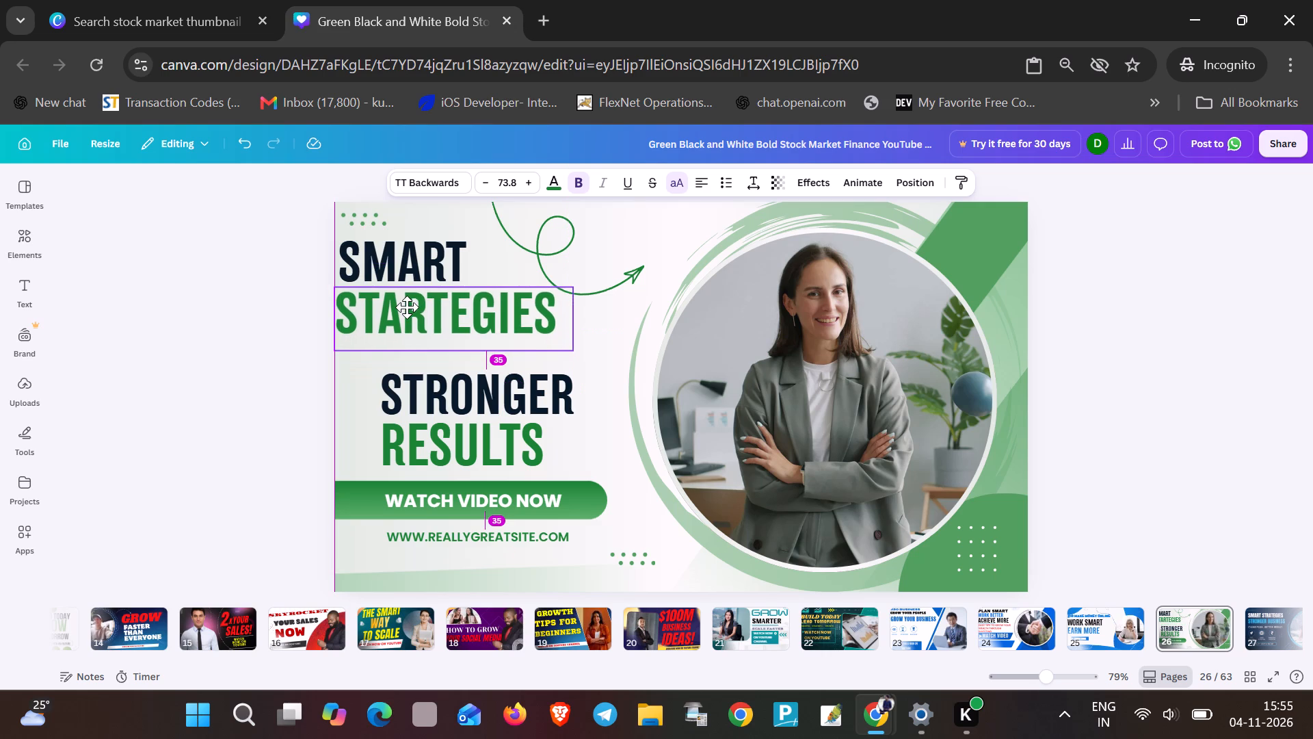
triple_click(411, 309)
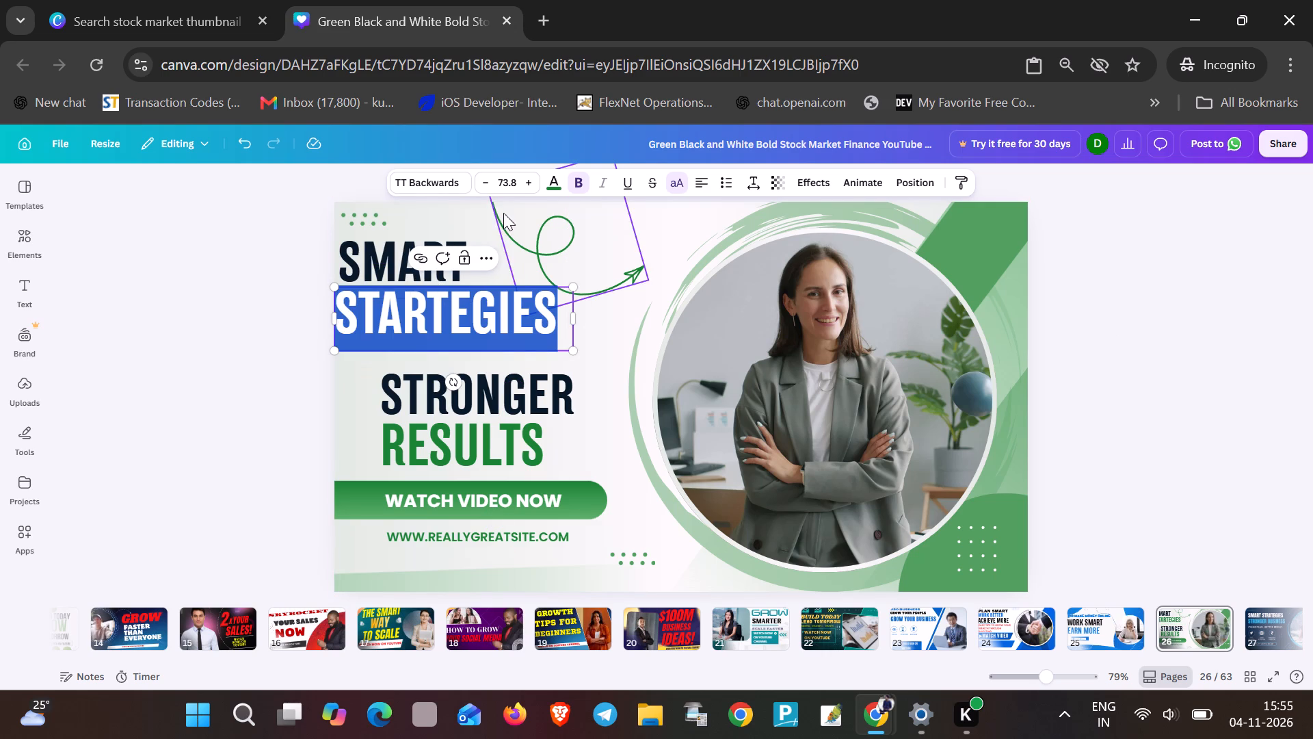
click(480, 180)
double_click(480, 180)
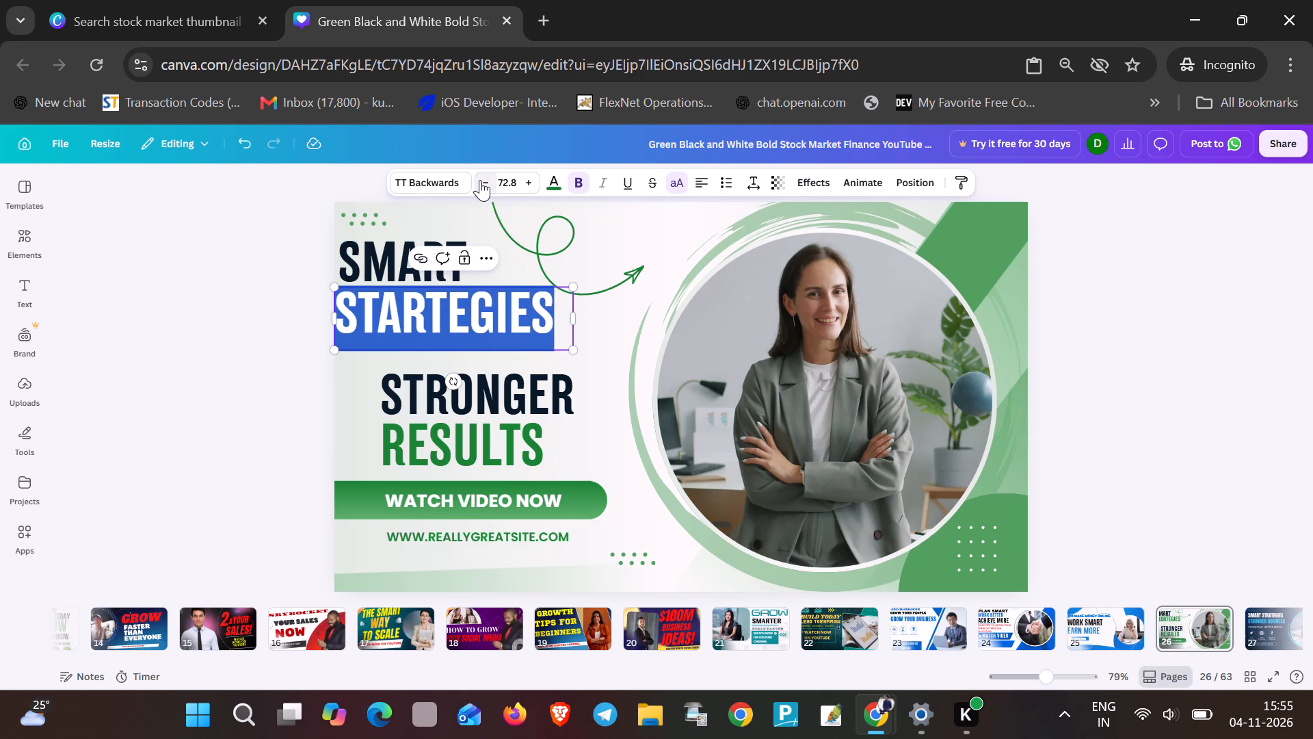
double_click(479, 180)
Reduce the SMART text's font size to 70.2.
click(357, 263)
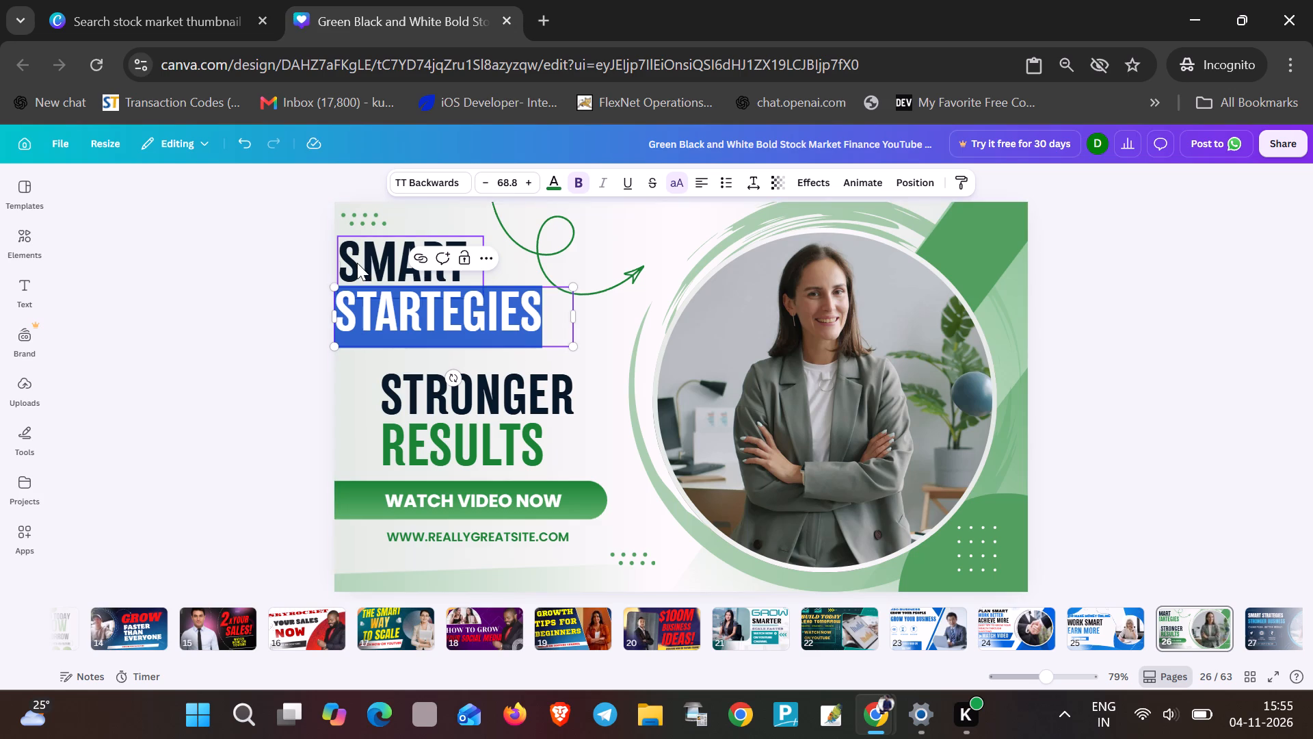
click(483, 184)
click(480, 184)
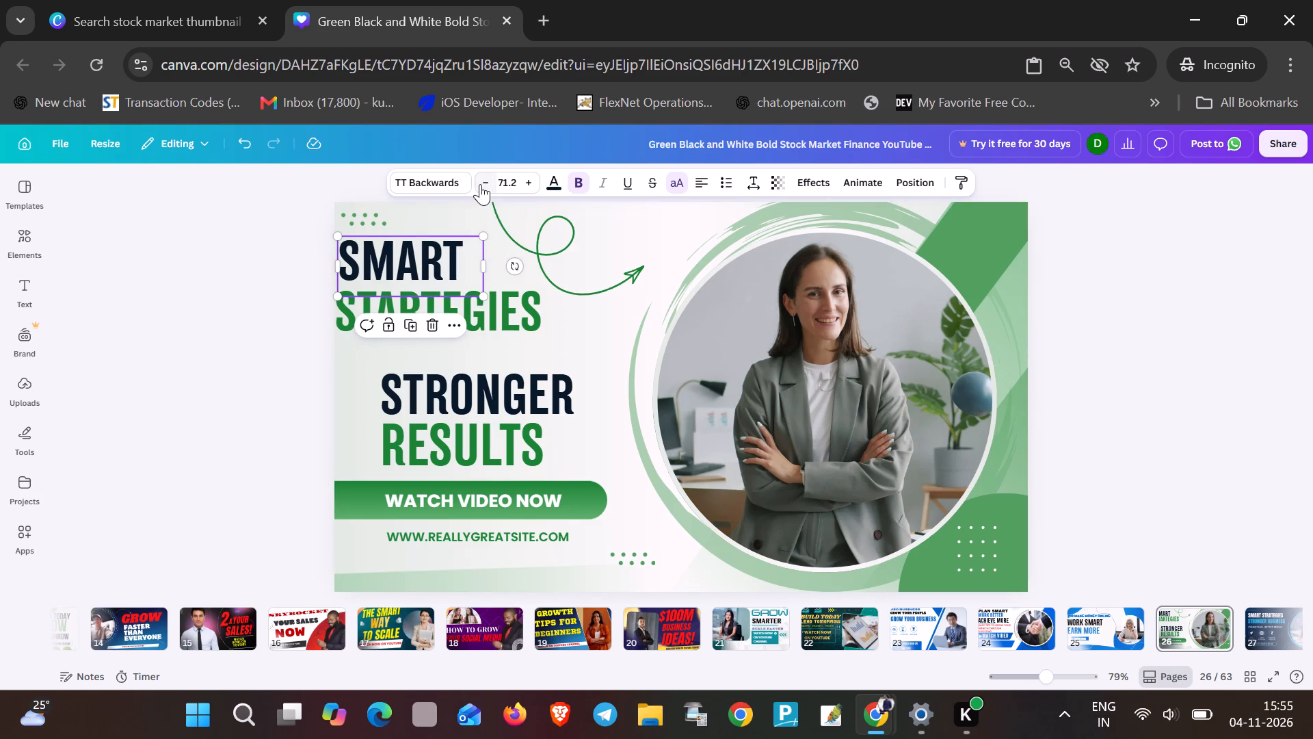
Move the STRONGER text directly beneath STARTEGIES, left-aligned with SMART, and reduce its font size to 68.2.
drag(499, 407, 432, 369)
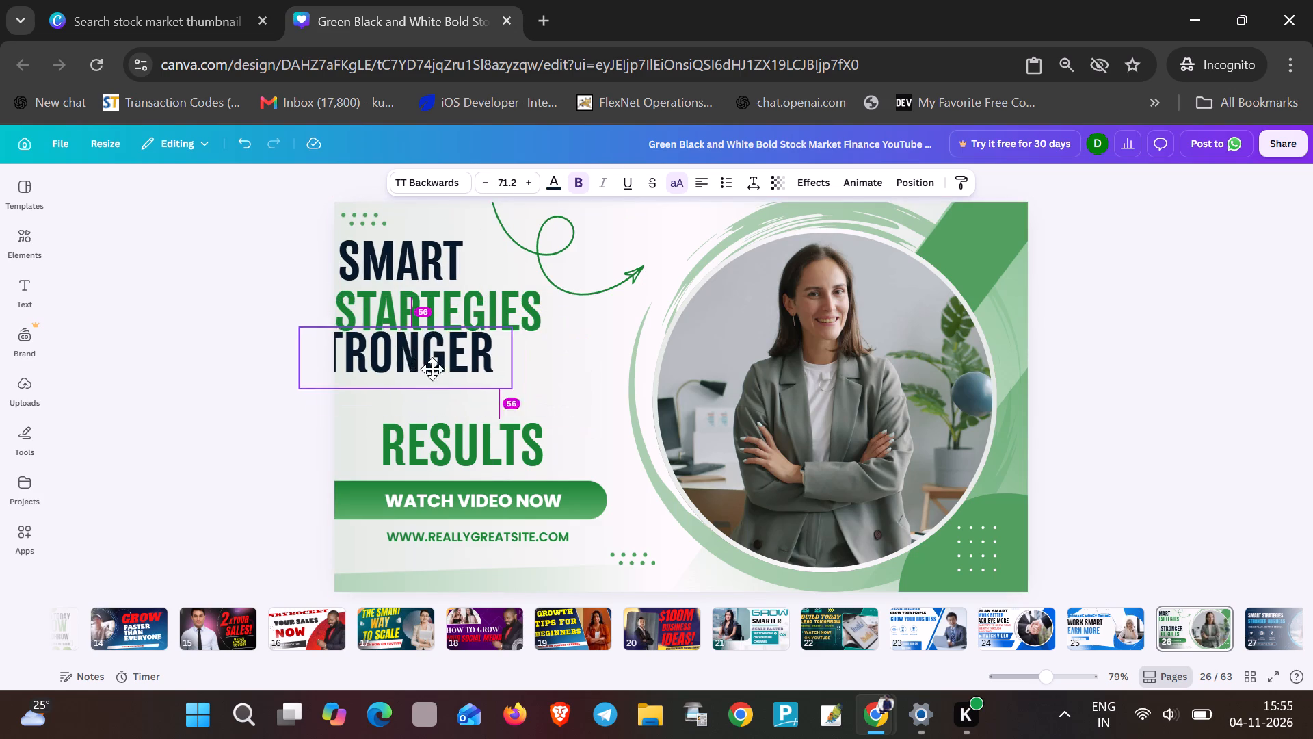
drag(432, 369, 458, 372)
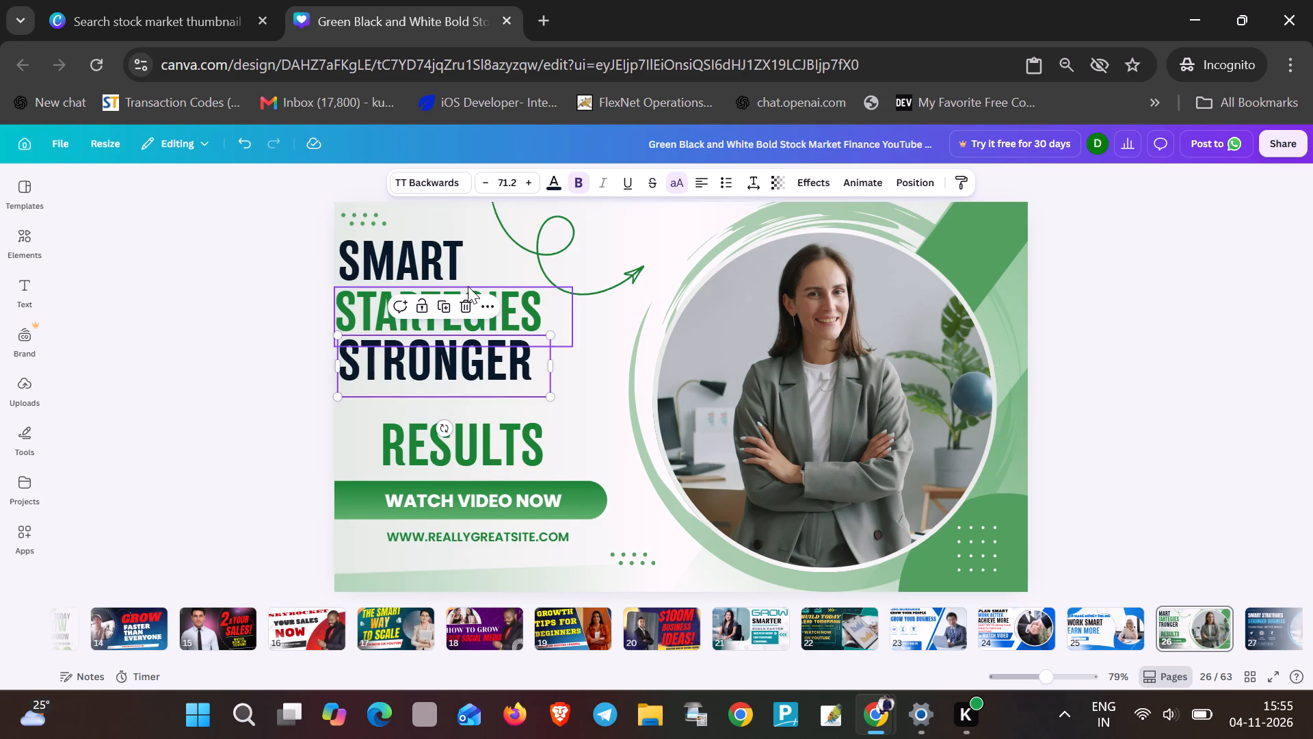
click(479, 174)
double_click(479, 174)
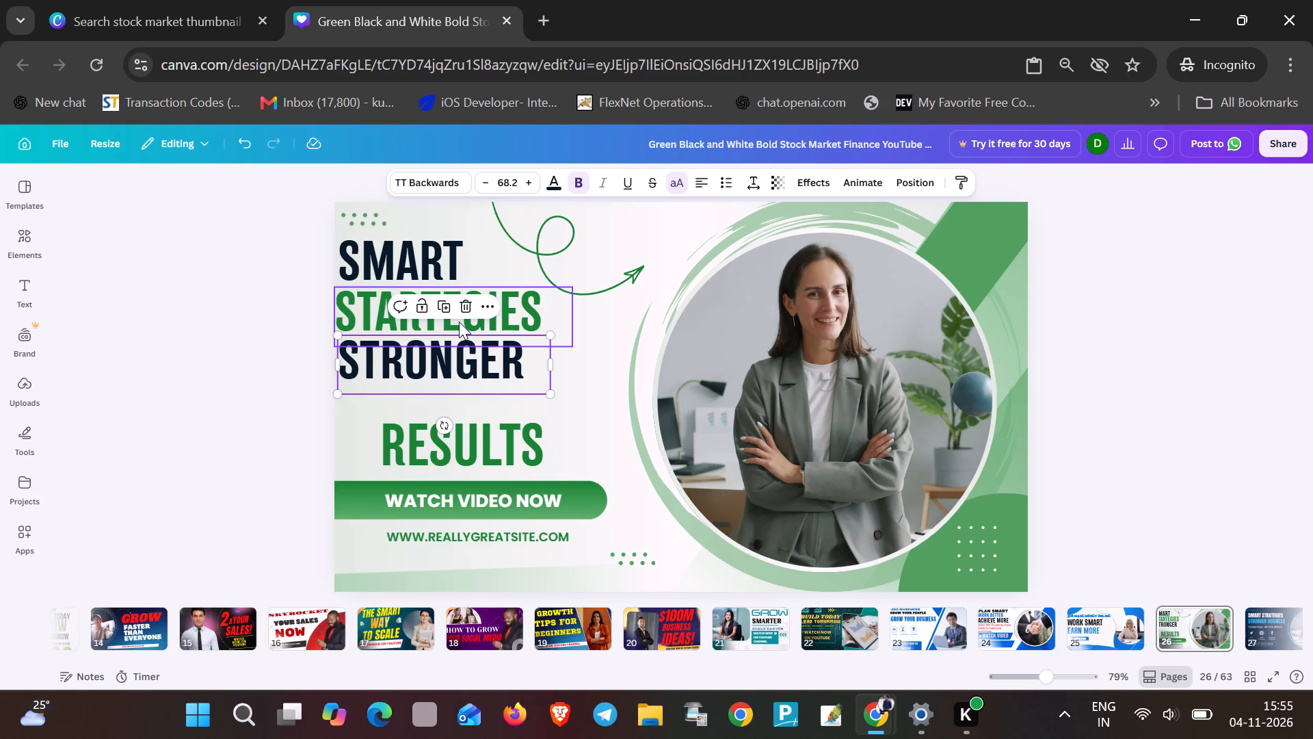
click(433, 366)
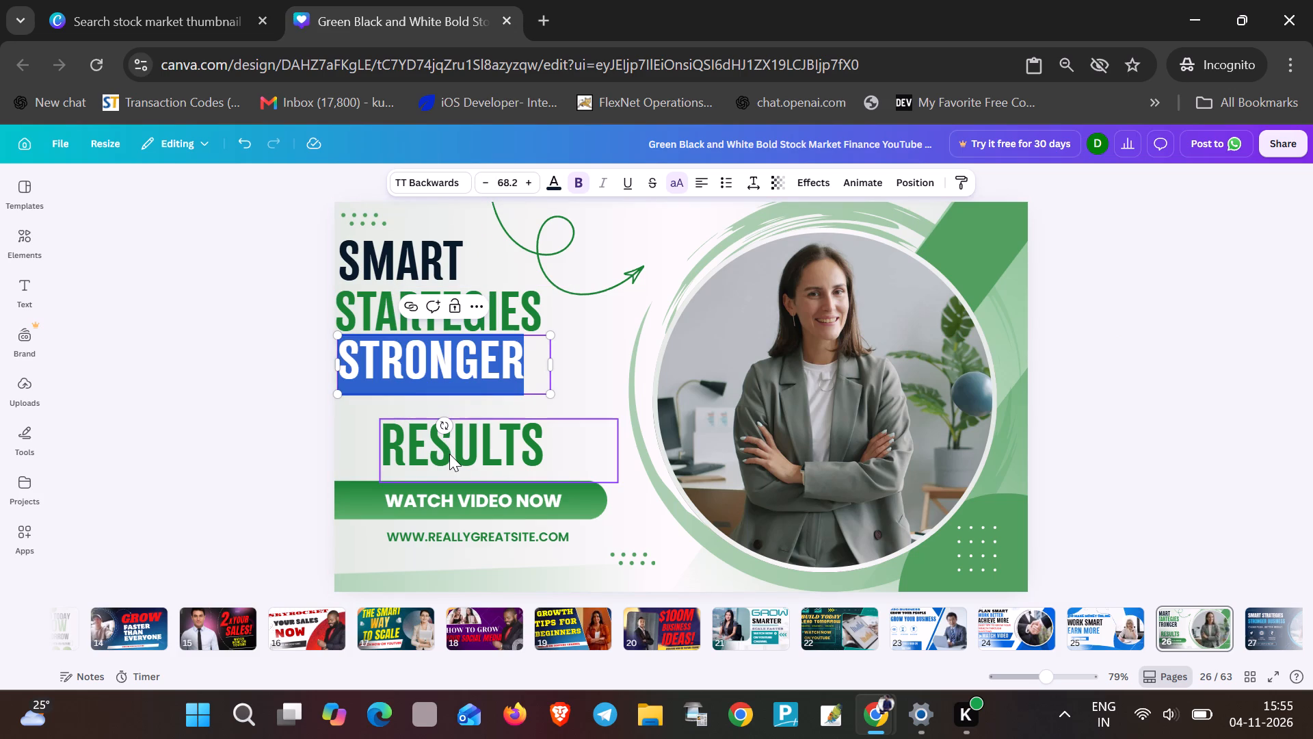
Move the RESULTS text directly beneath STRONGER with their left edges aligned and reduce its font size to 70.8.
drag(450, 455, 407, 421)
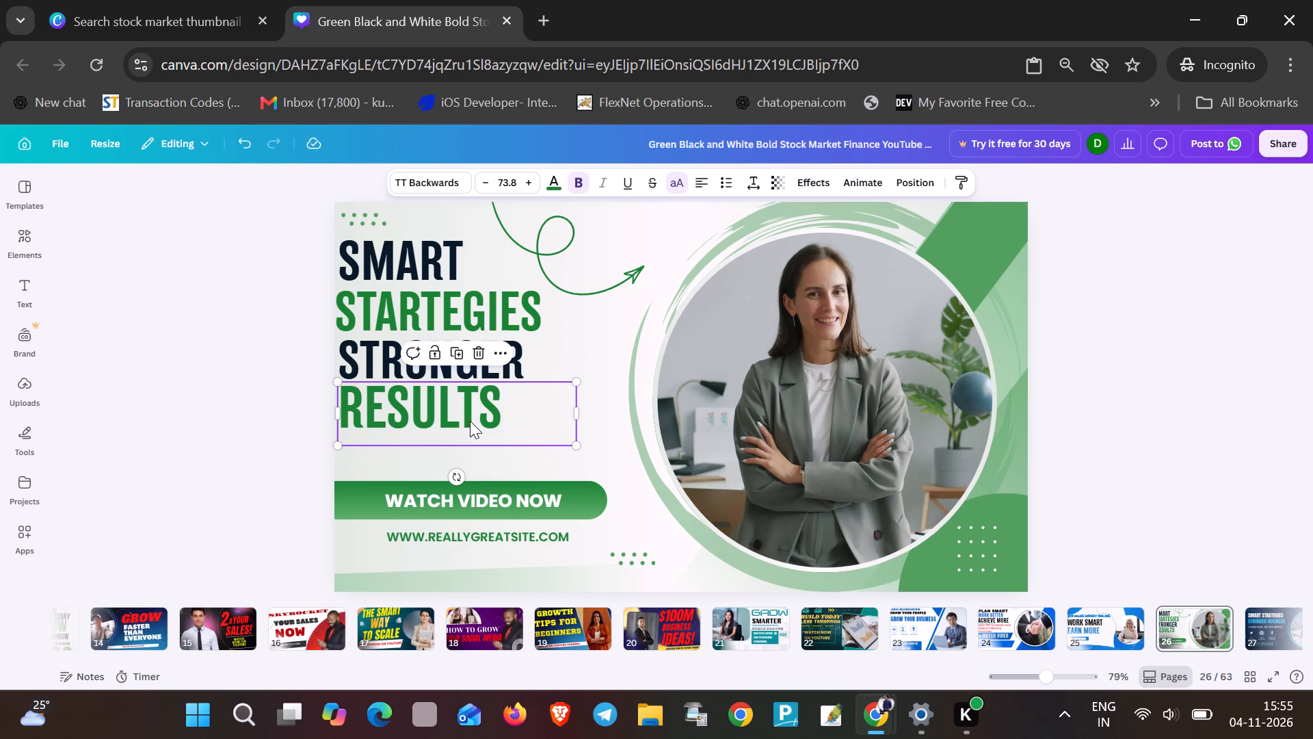
triple_click(470, 421)
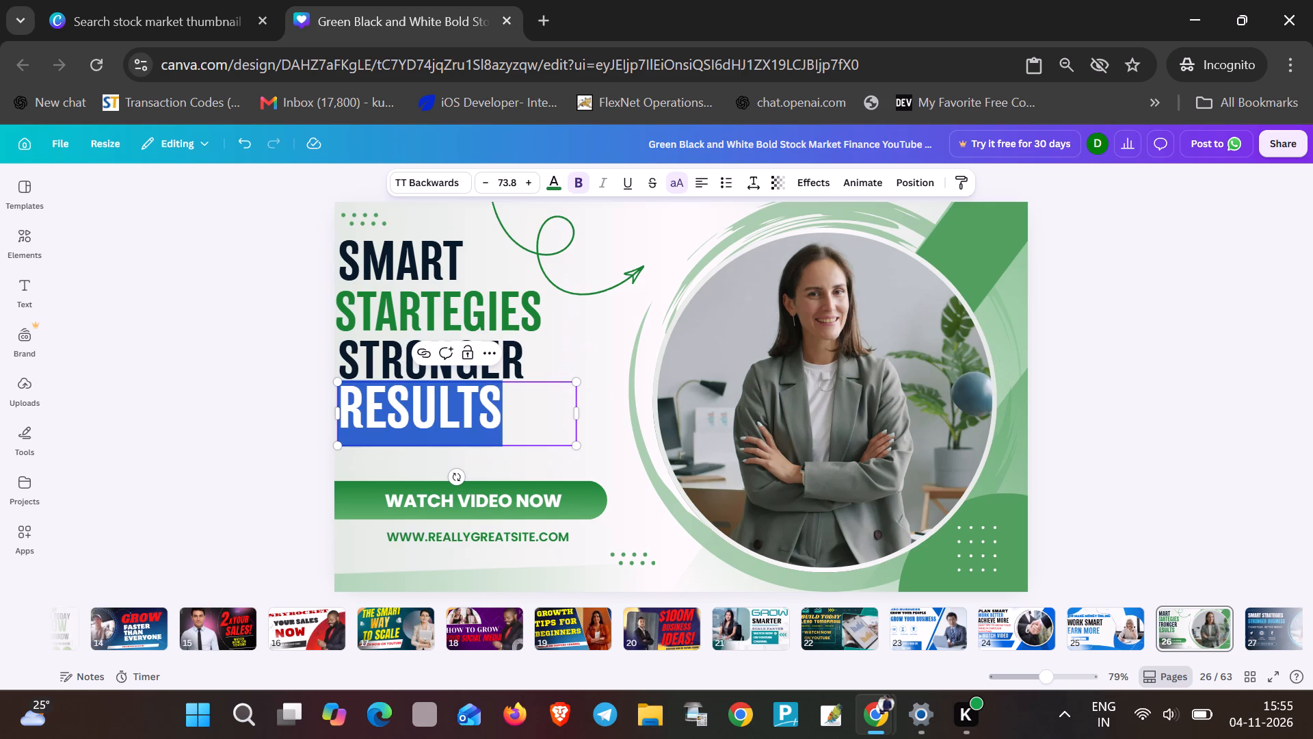
click(481, 186)
double_click(481, 186)
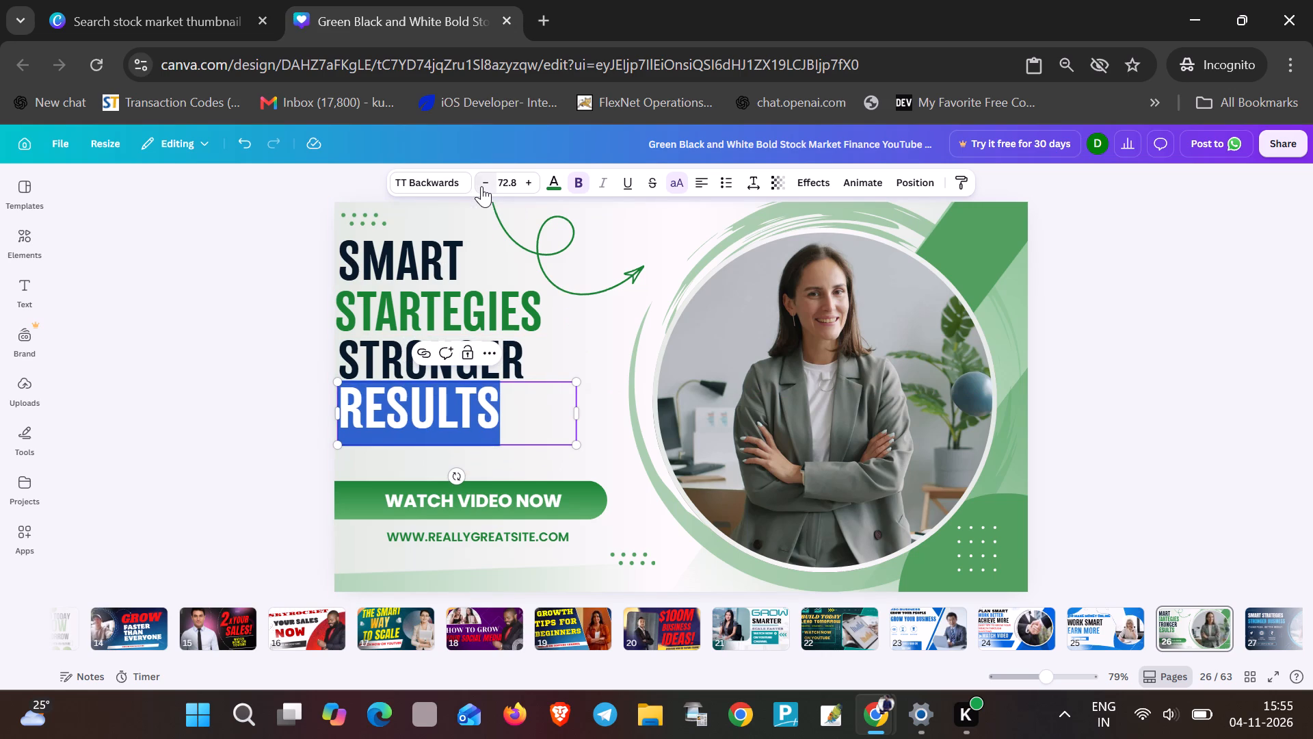
click(516, 212)
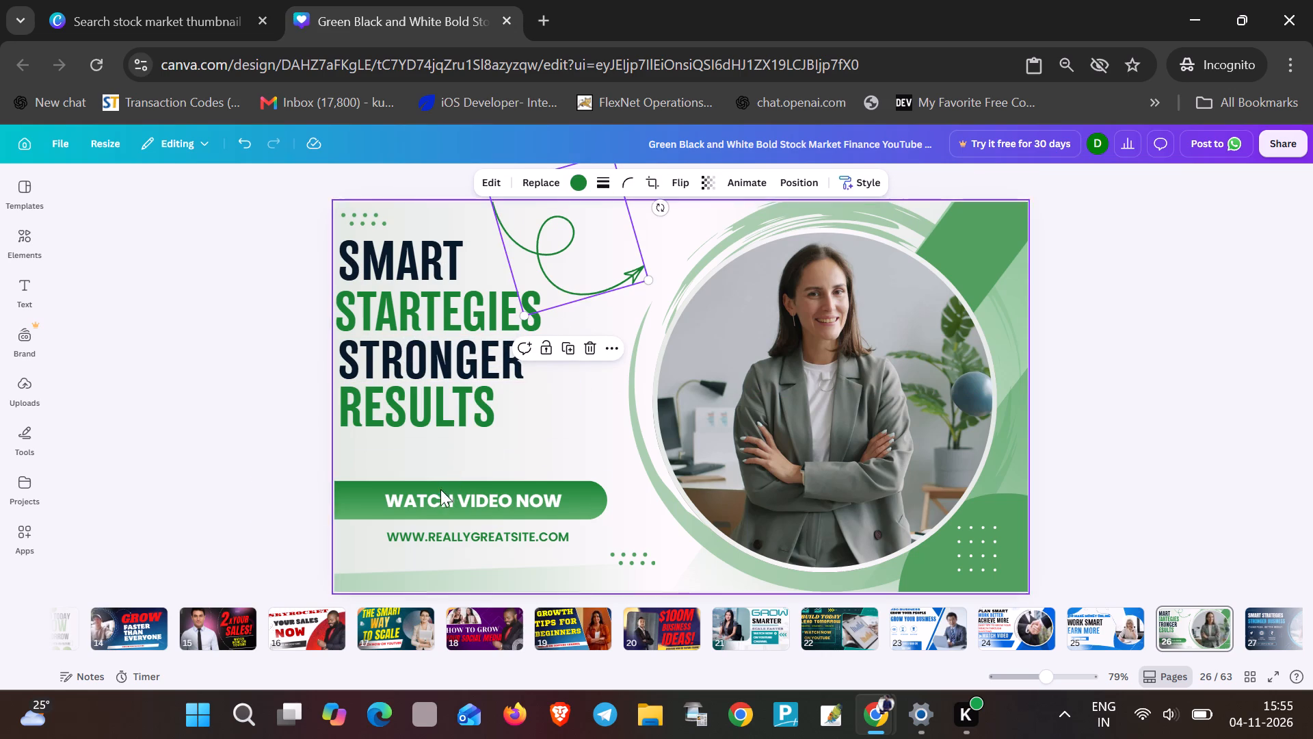
Move the green button shape up beneath RESULTS and place the WATCH VIDEO NOW label on it, left-aligned with the heading.
drag(369, 497, 368, 463)
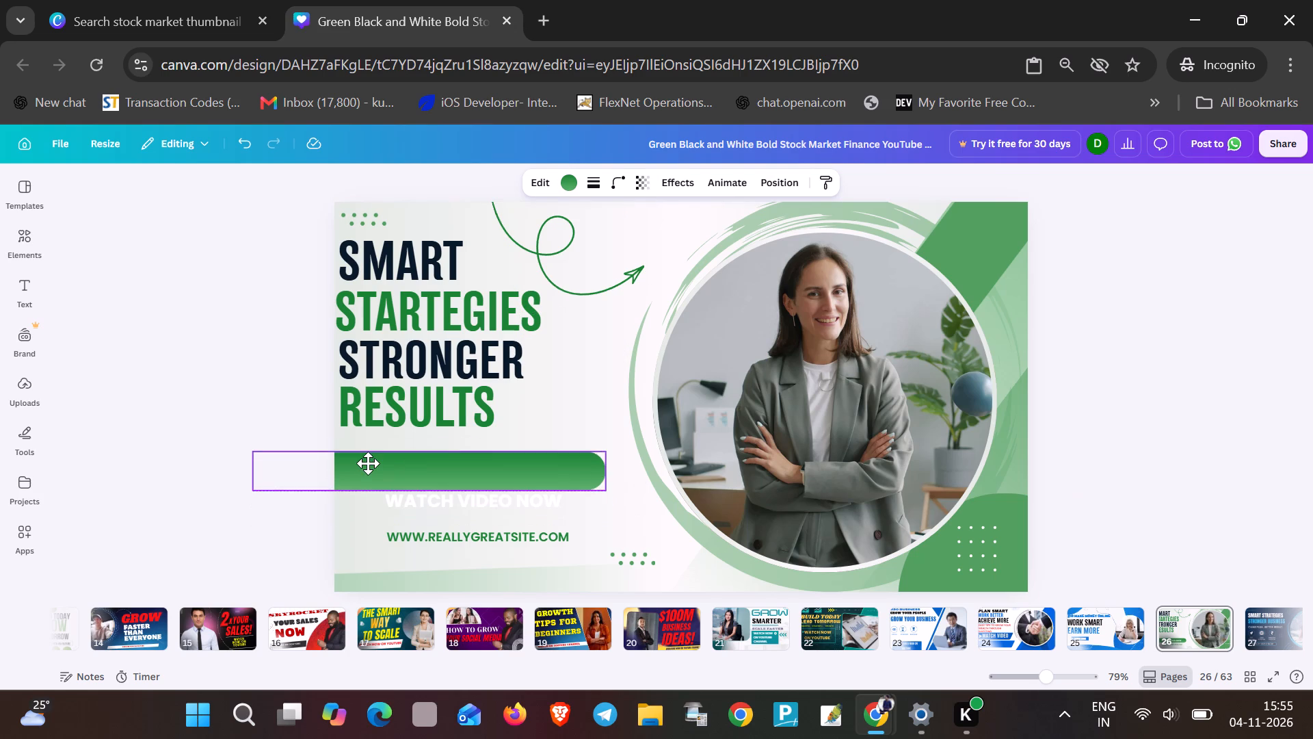
drag(368, 463, 376, 448)
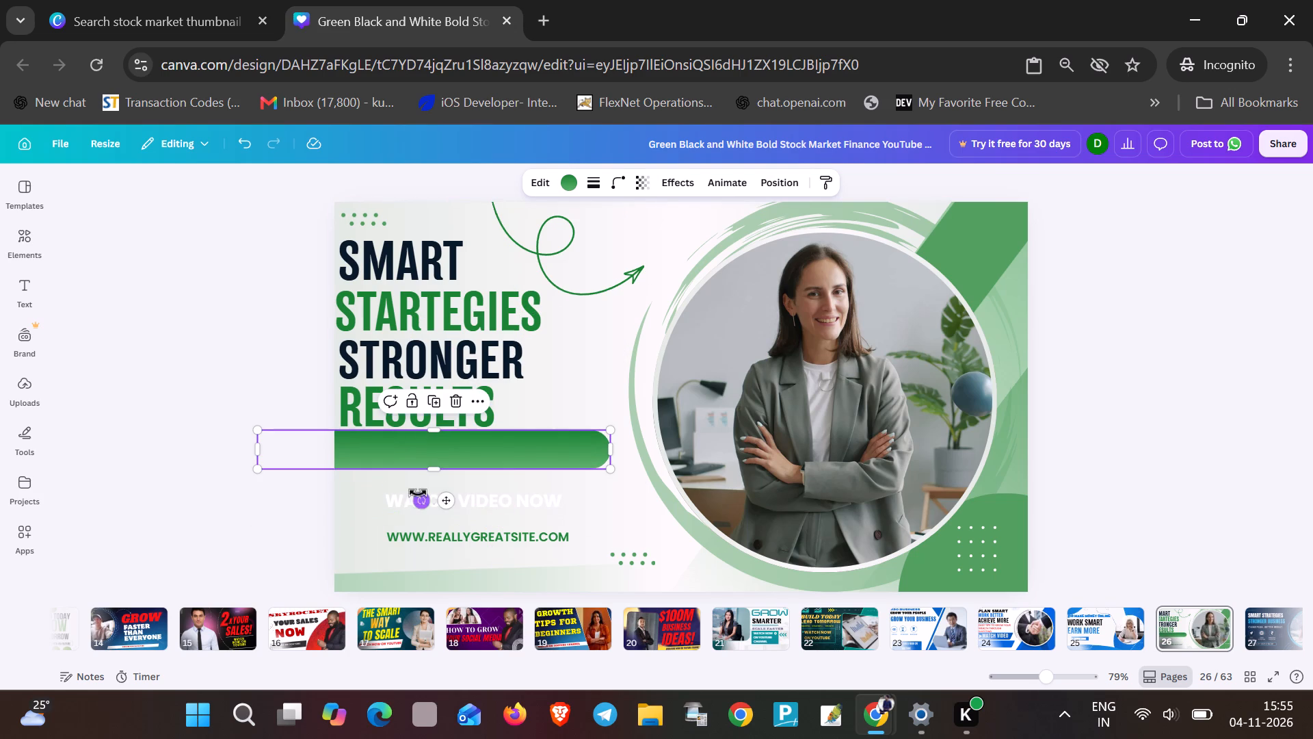
drag(493, 505, 445, 453)
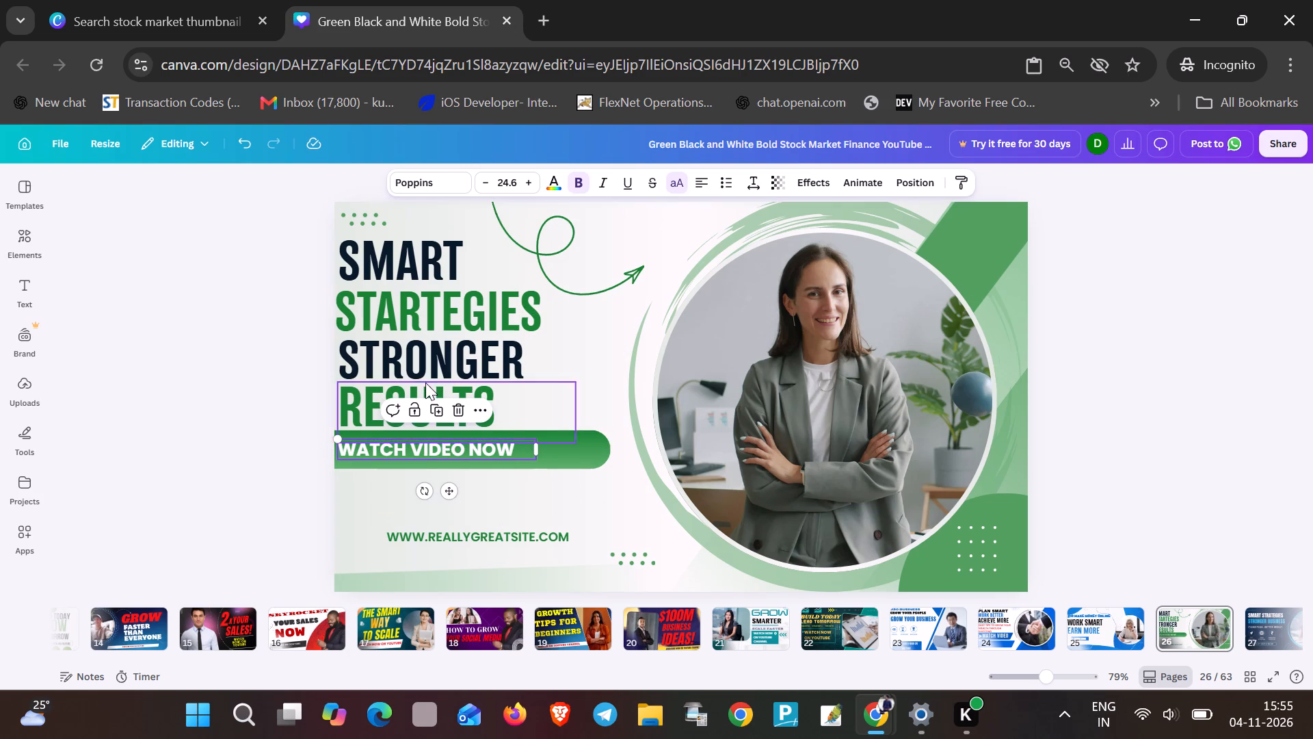
Retype the first two heading lines as SMART and STRATEGIES, correcting the misspelled second line.
double_click(394, 250)
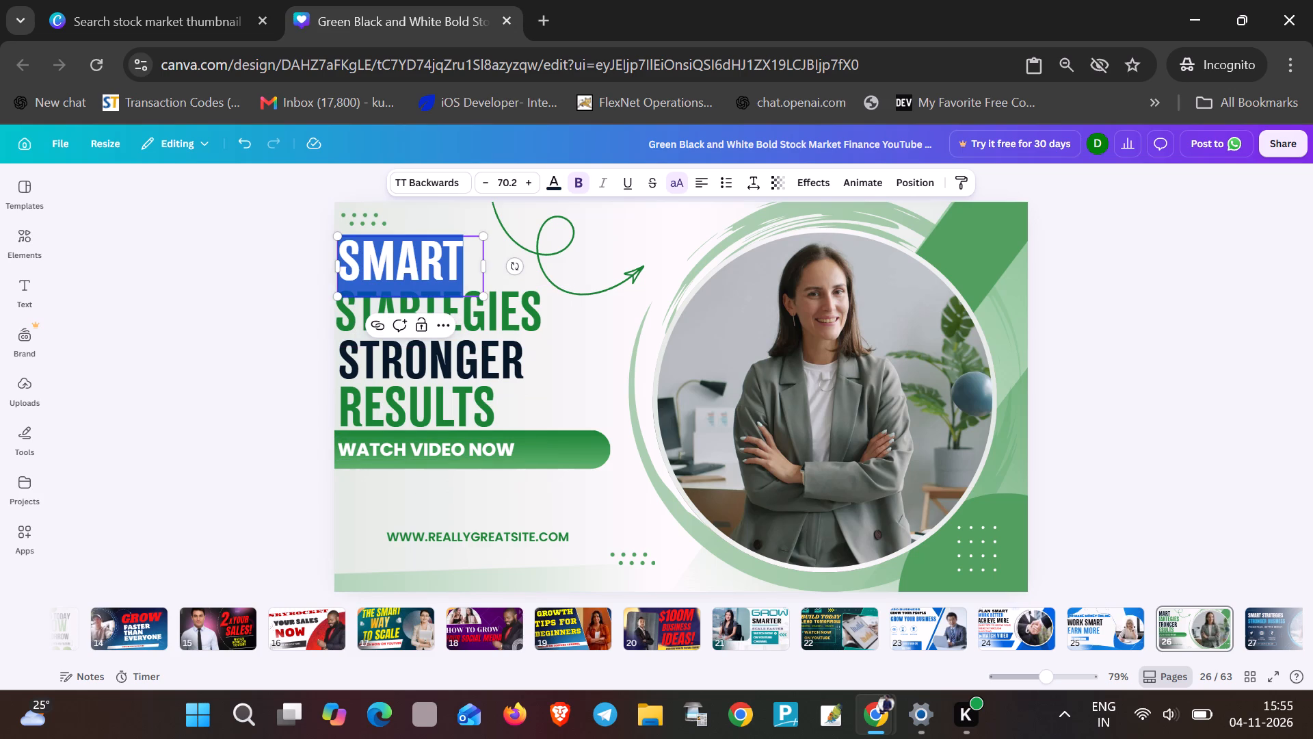
text(SMART)
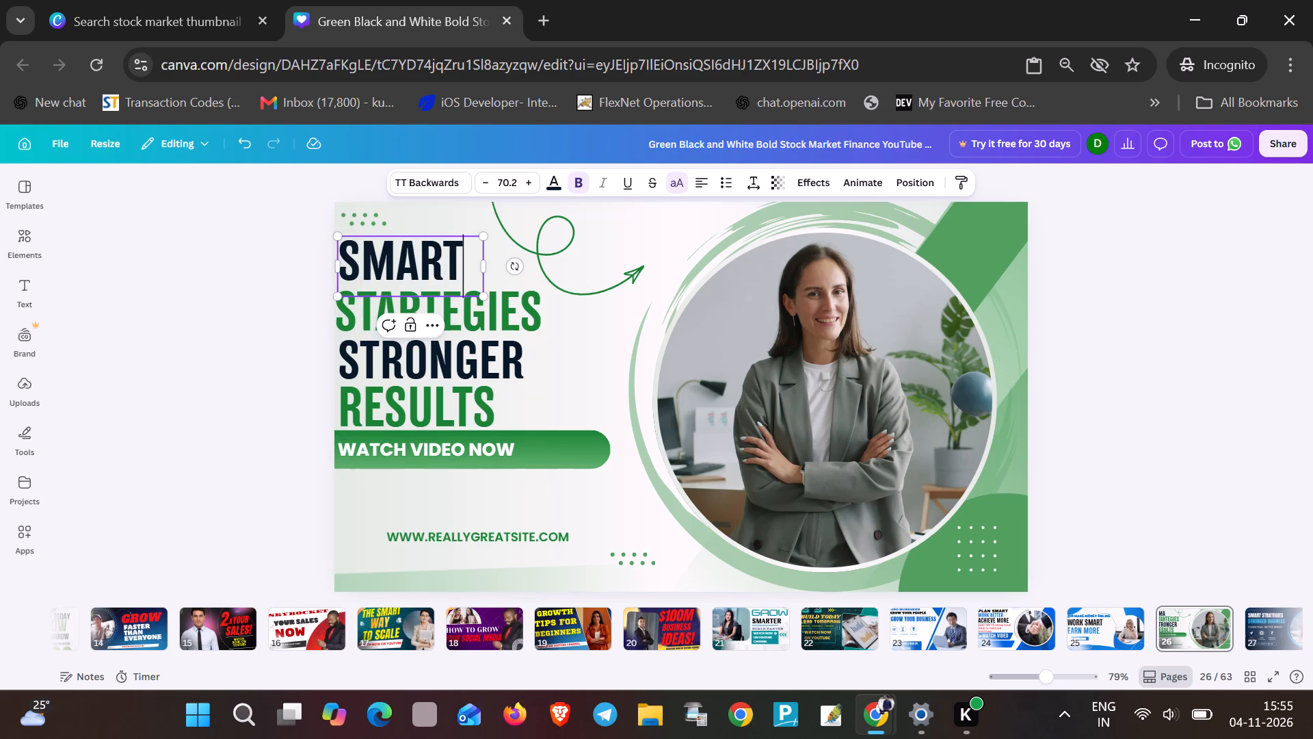
triple_click(483, 319)
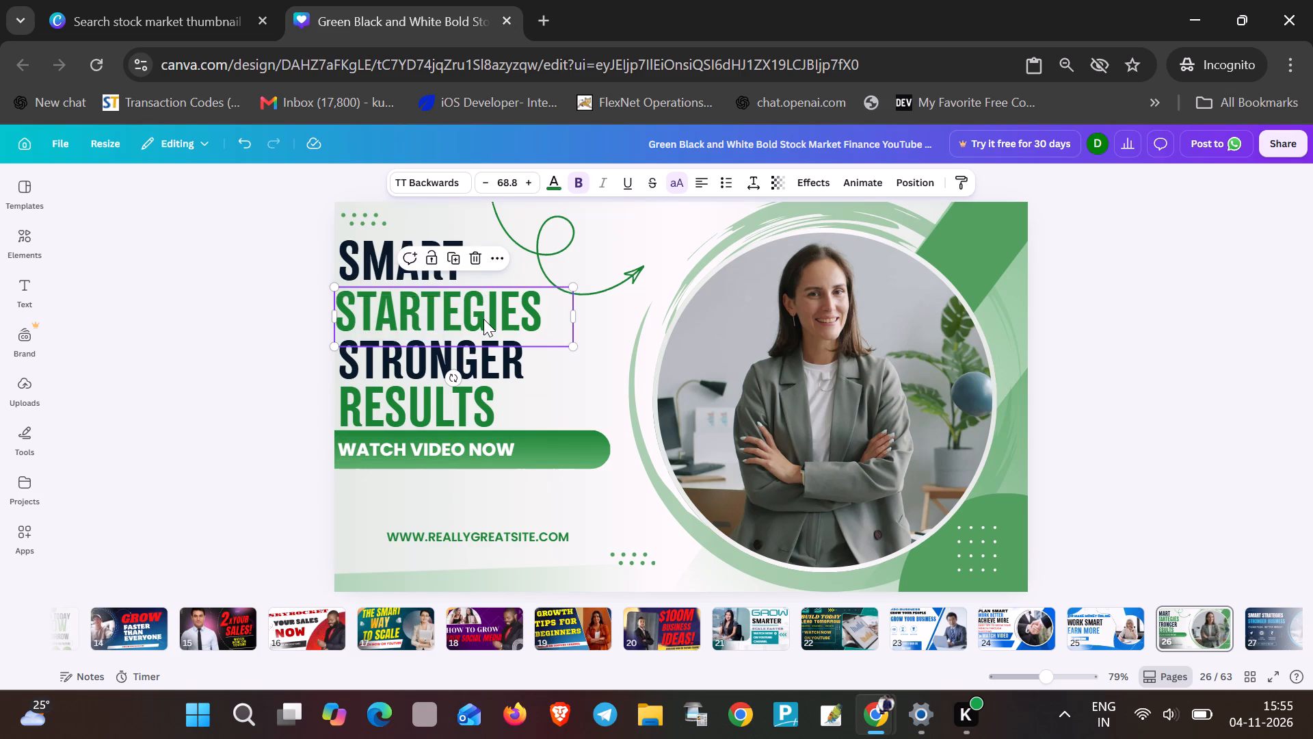
text(STRATEGIS)
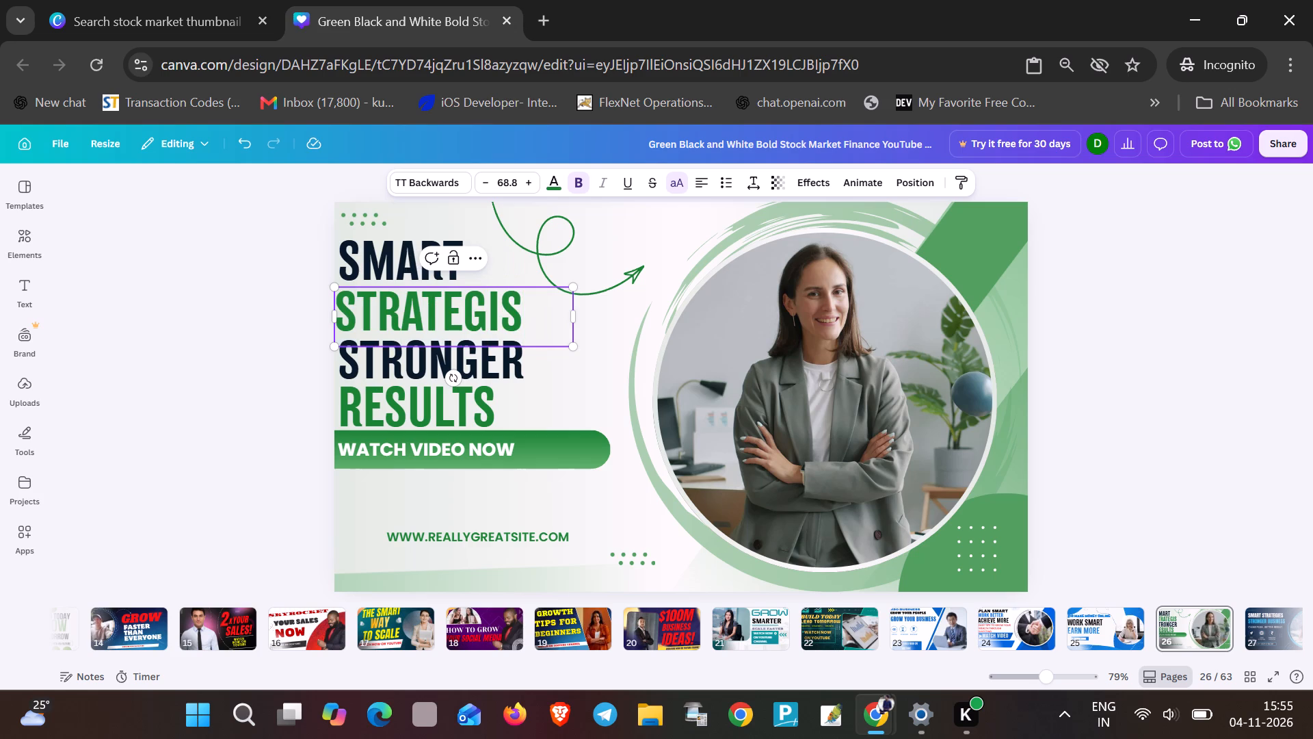
key(BackSpace)
text(ES)
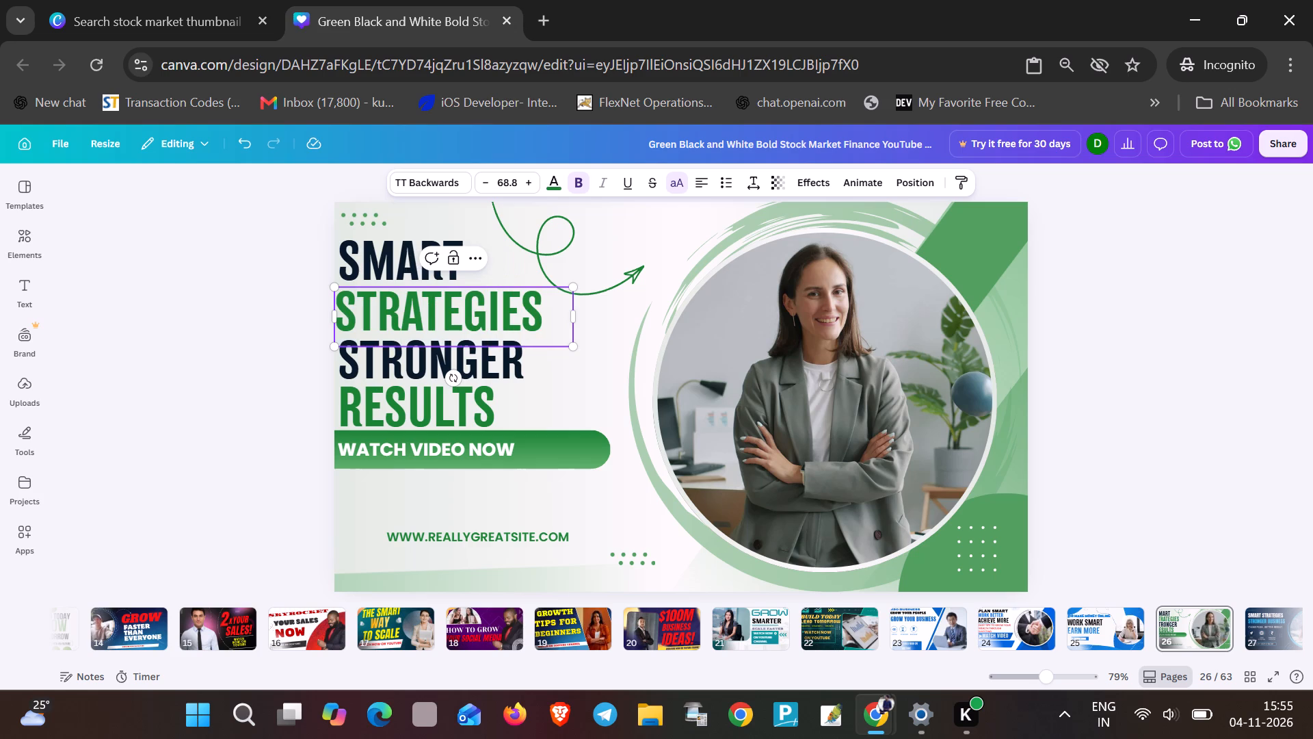
Retype the third and fourth heading lines as STRONGER and RESULTS.
triple_click(429, 360)
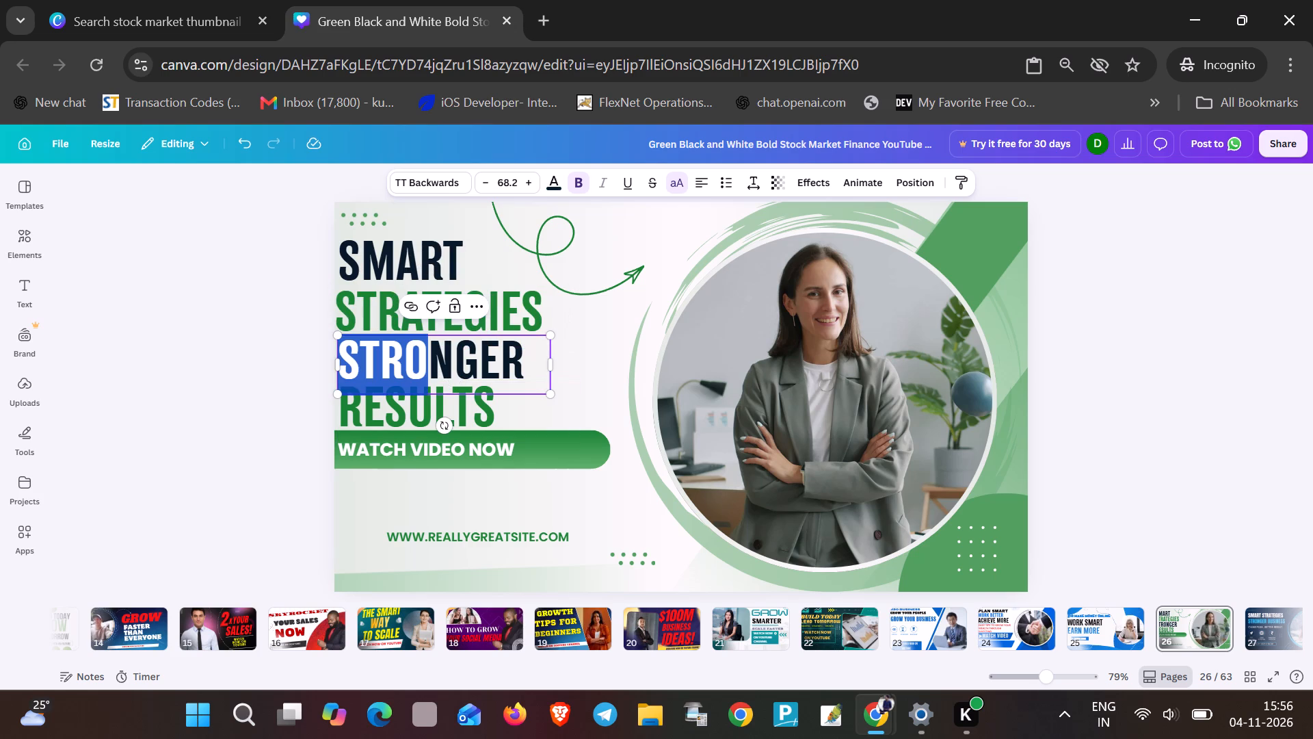
triple_click(520, 351)
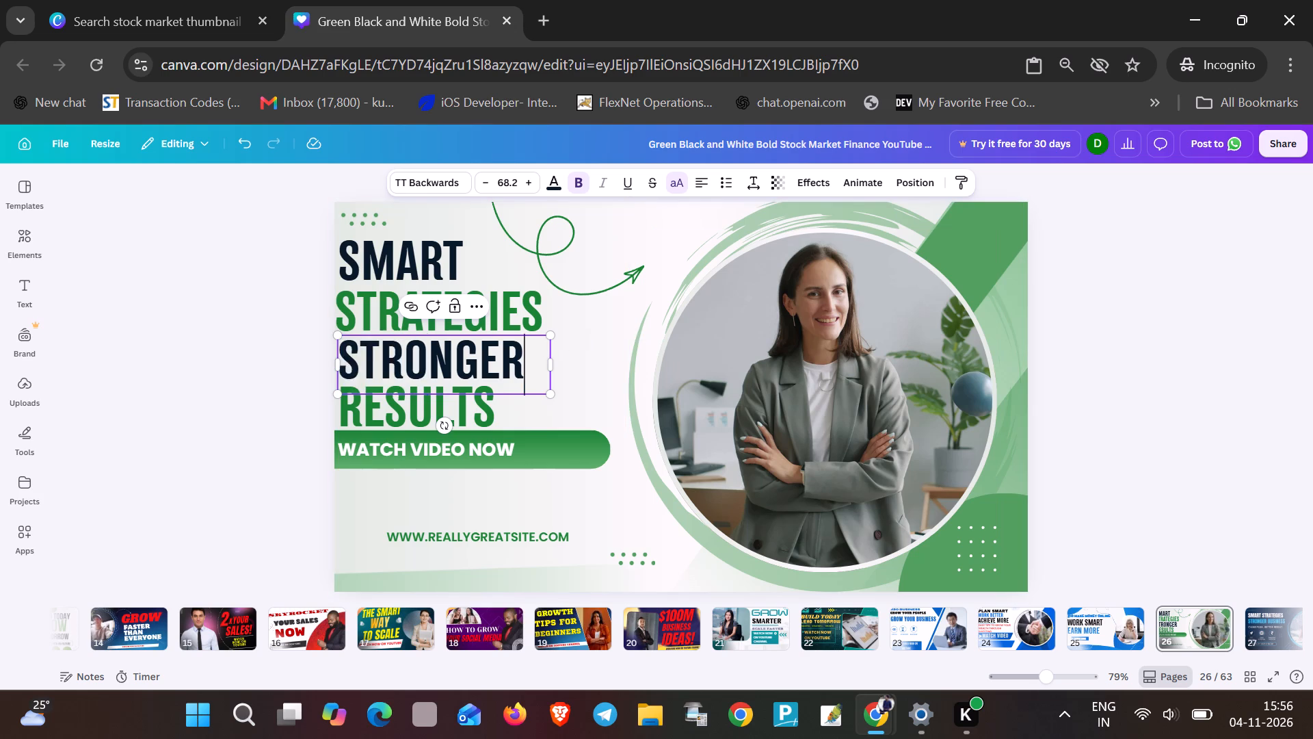
key(s)
text(TRONGER)
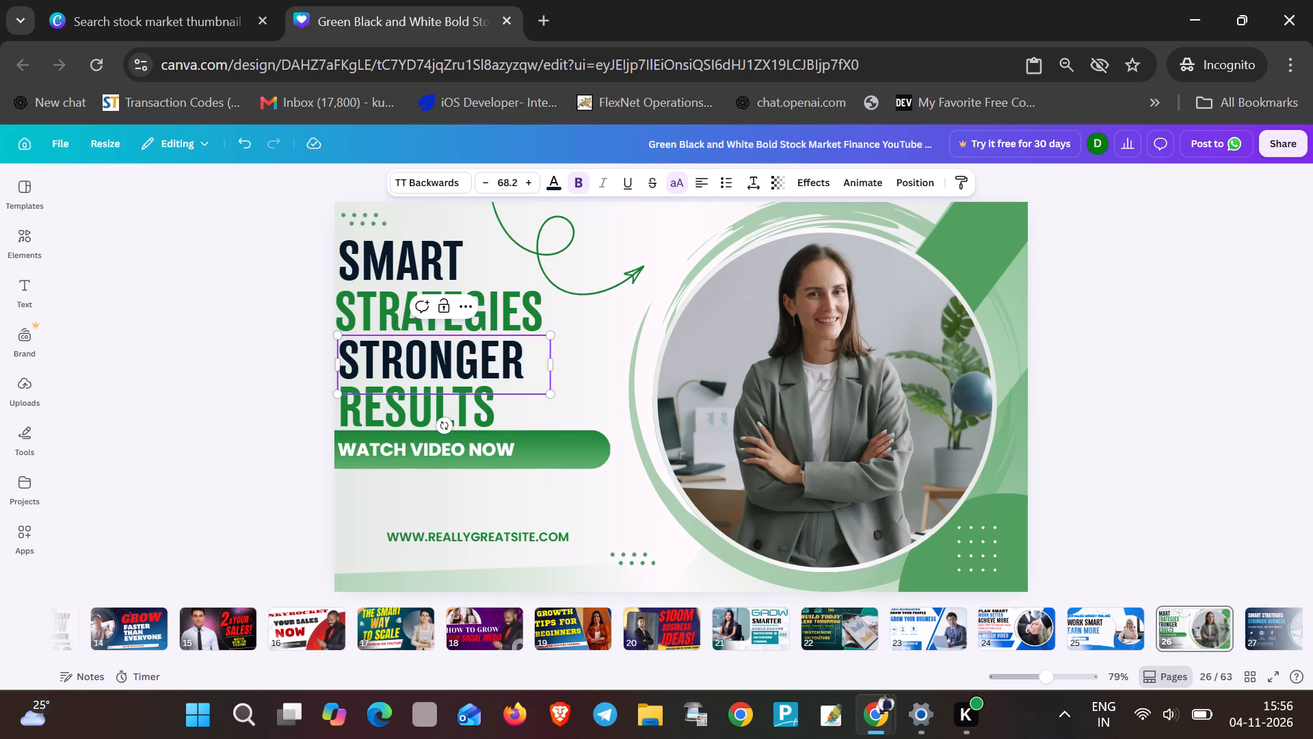
triple_click(408, 413)
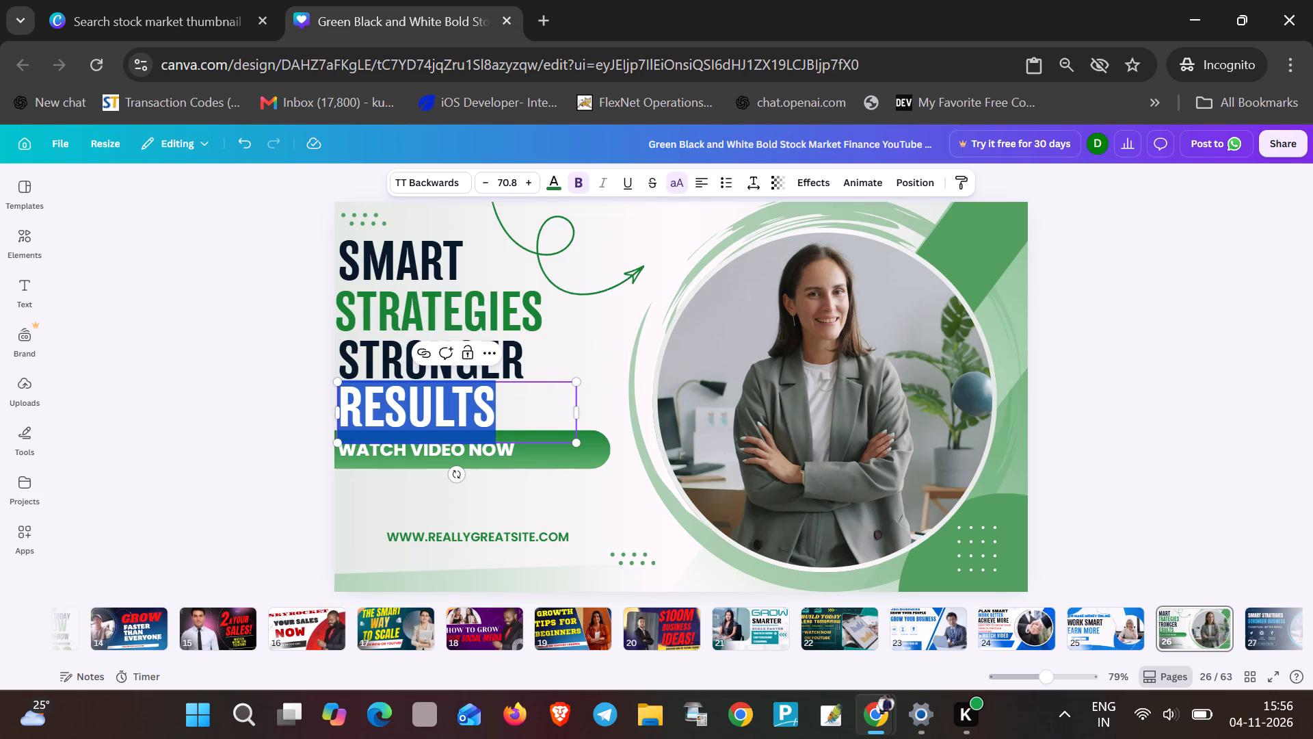
text(RE)
text(SU)
text(LTS)
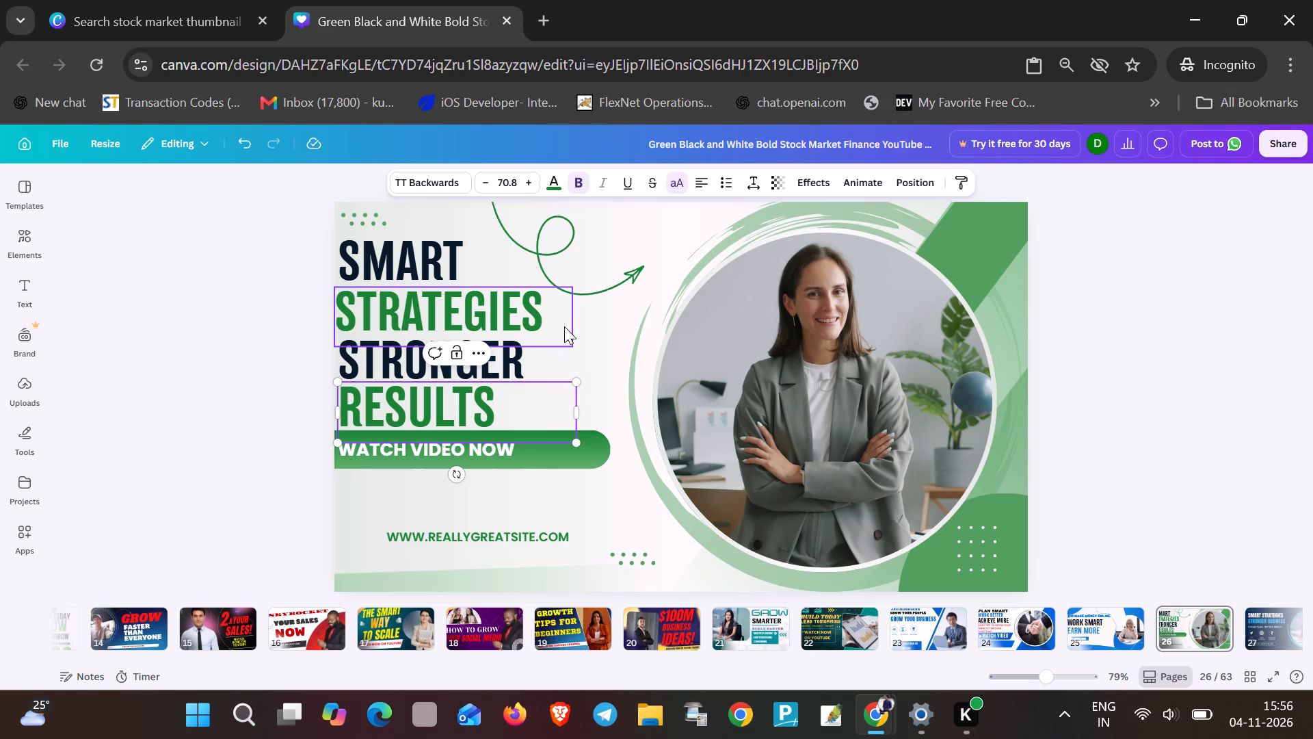
click(596, 337)
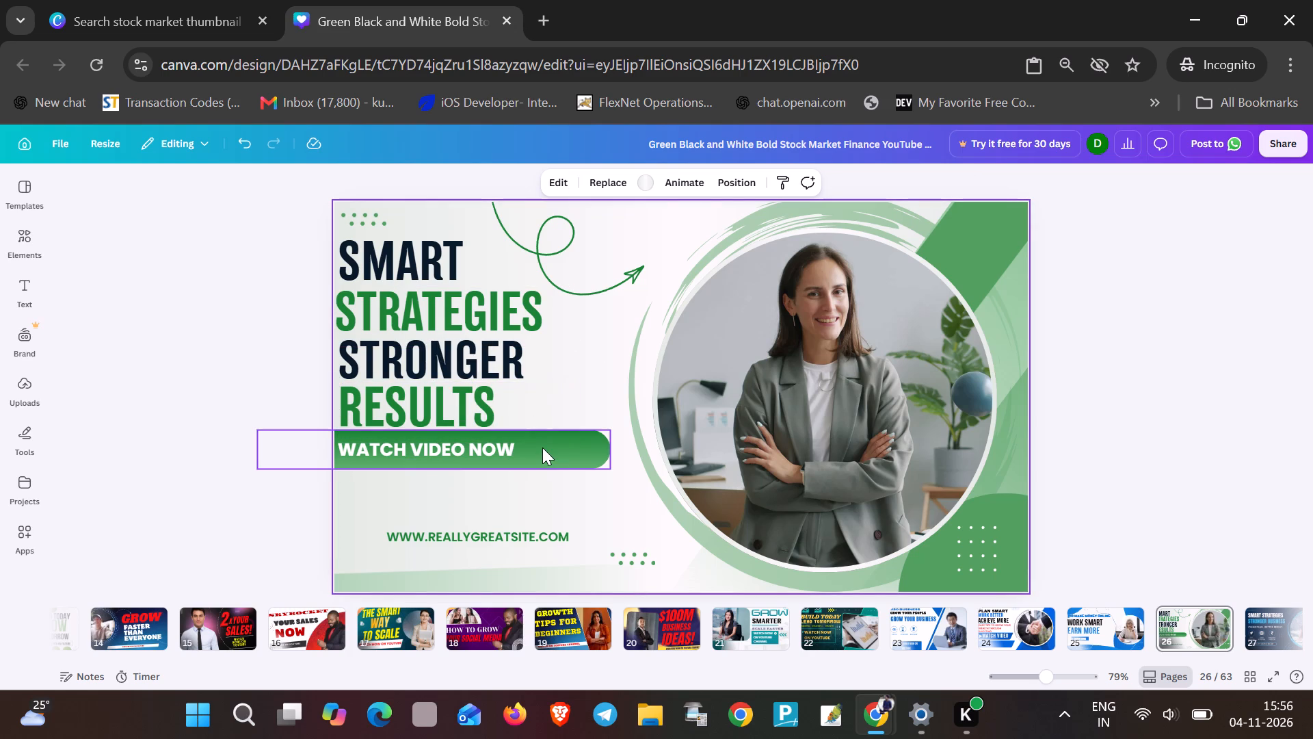
Move the green button shape and its WATCH VIDEO NOW label down together, leaving a gap beneath RESULTS.
drag(568, 451, 566, 487)
drag(477, 451, 477, 487)
click(597, 496)
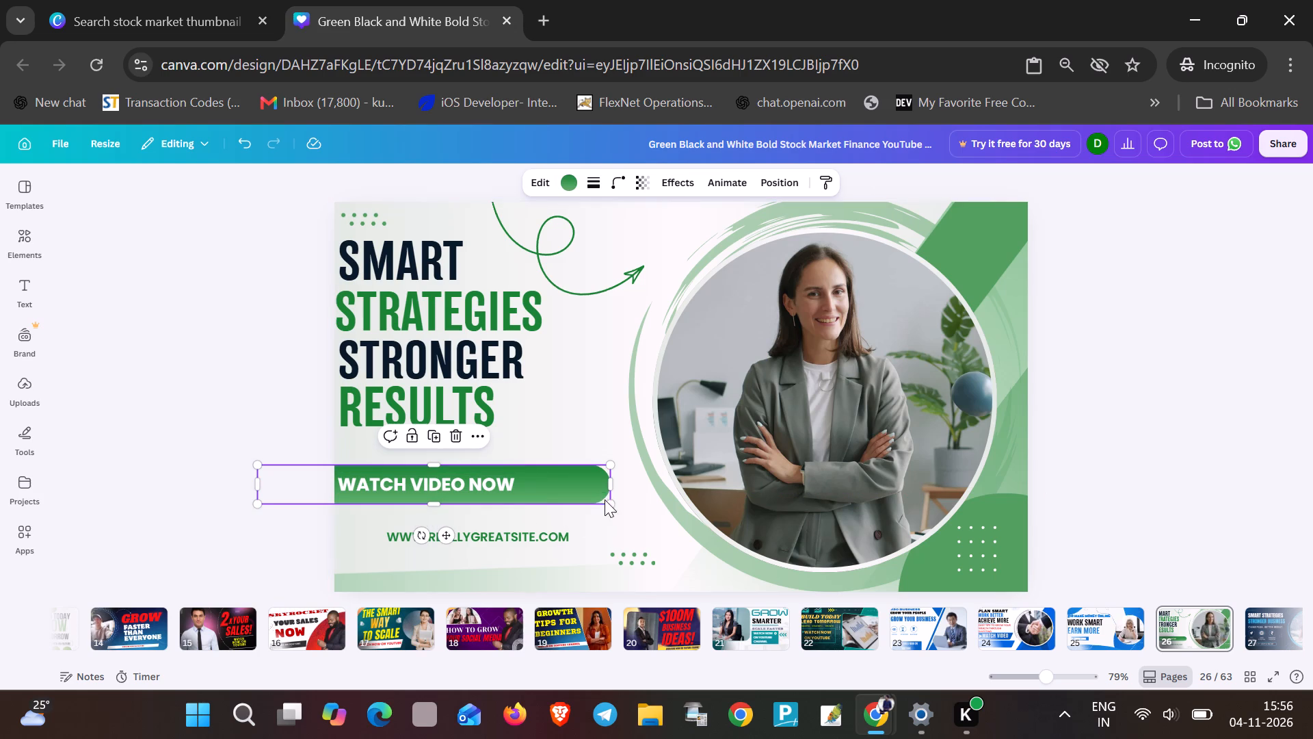
Enlarge the green button shape so it is wider and tall enough for a second line of text.
drag(610, 506, 639, 532)
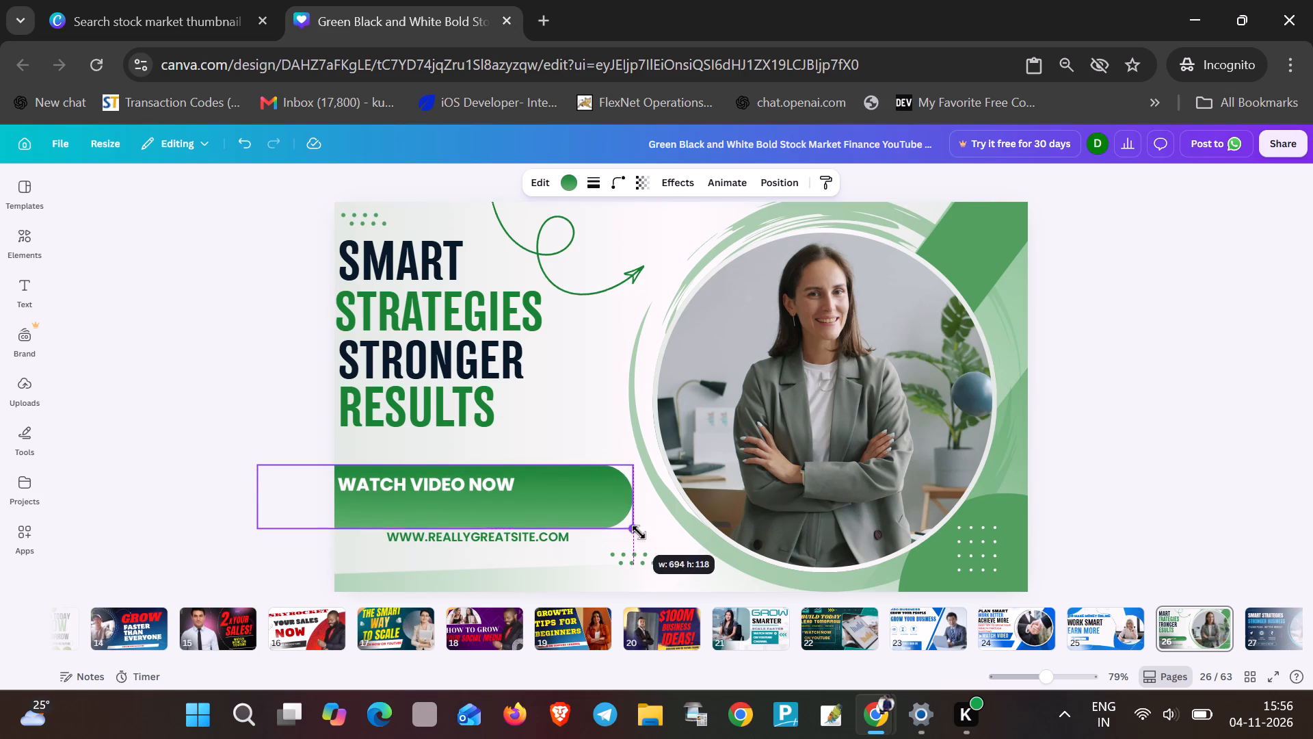
drag(639, 532, 646, 537)
Extend the button label WATCH VIDEO NOW with ON YOUTUBE as its second line.
click(525, 474)
click(531, 482)
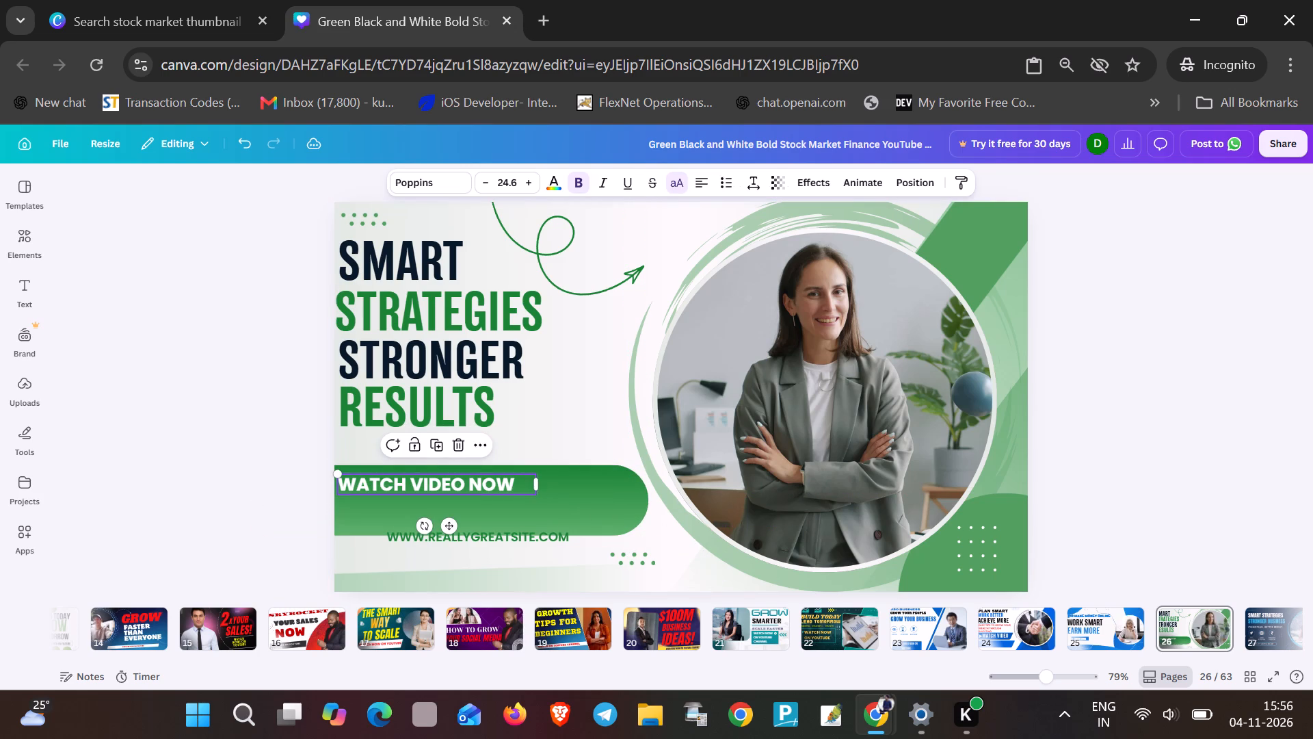
click(523, 482)
click(571, 482)
double_click(520, 478)
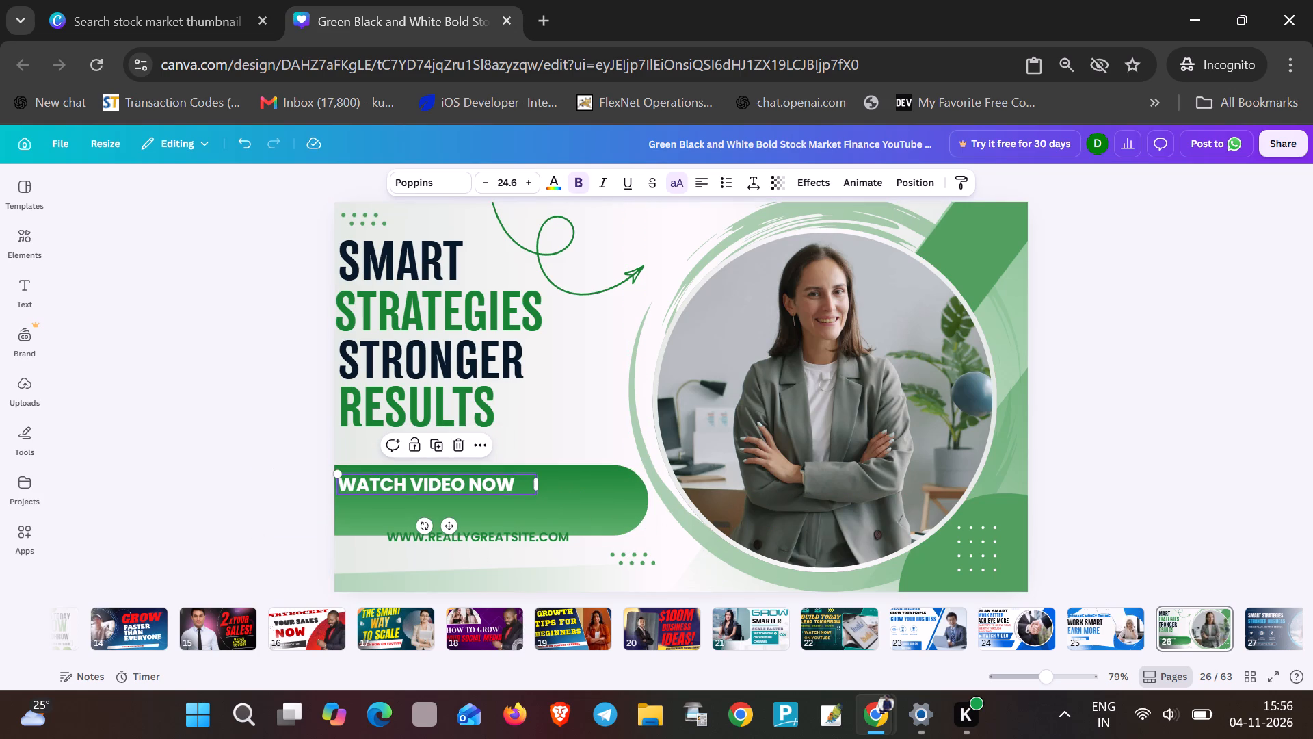
click(517, 478)
key(space)
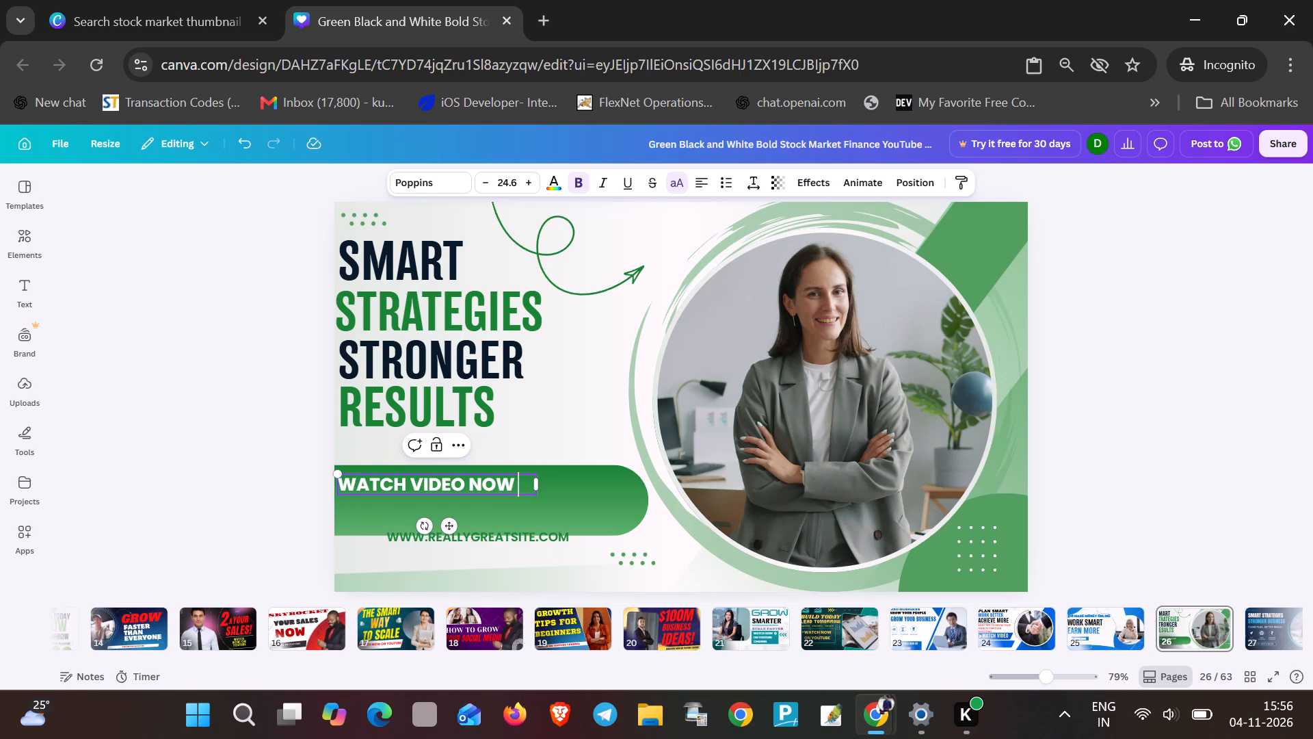
text(ON)
key(space)
text(YOUTUBE)
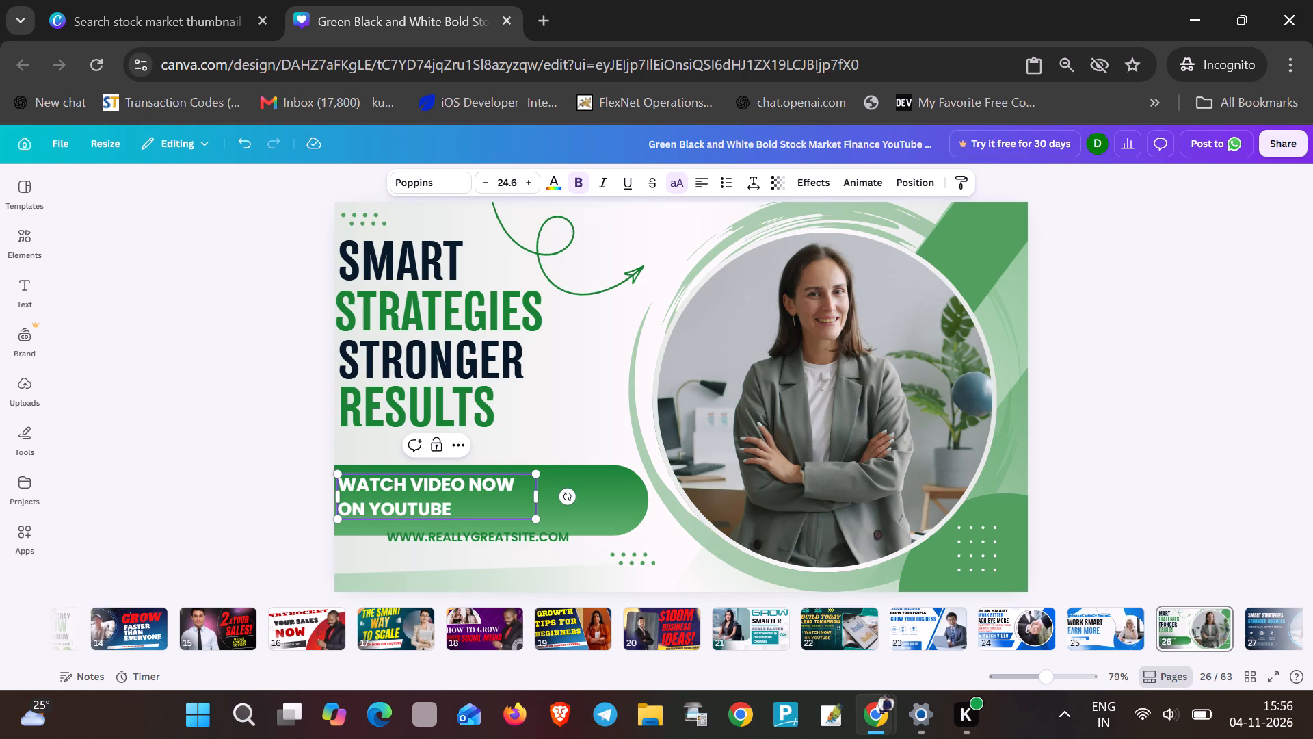
click(278, 472)
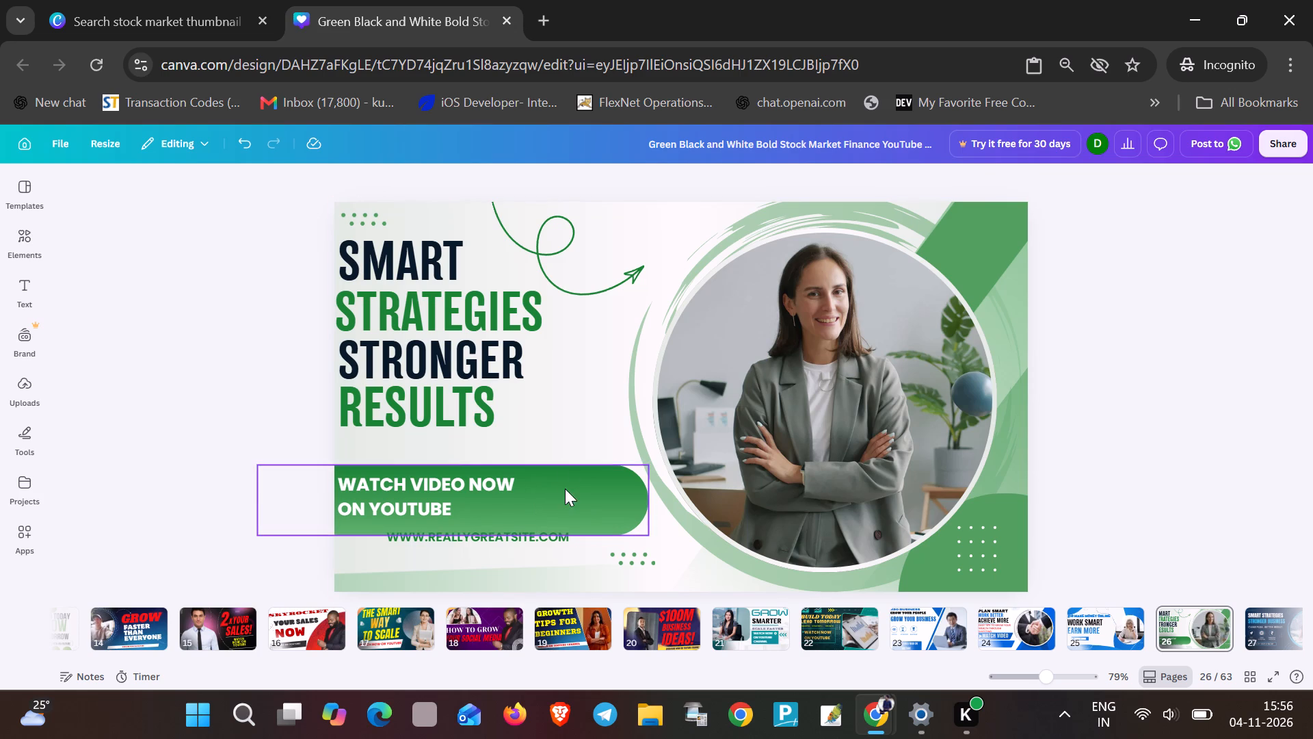
Move the green button shape up directly beneath RESULTS and place the two-line label inside it, near the page's left edge.
drag(564, 490, 566, 464)
drag(468, 491, 472, 497)
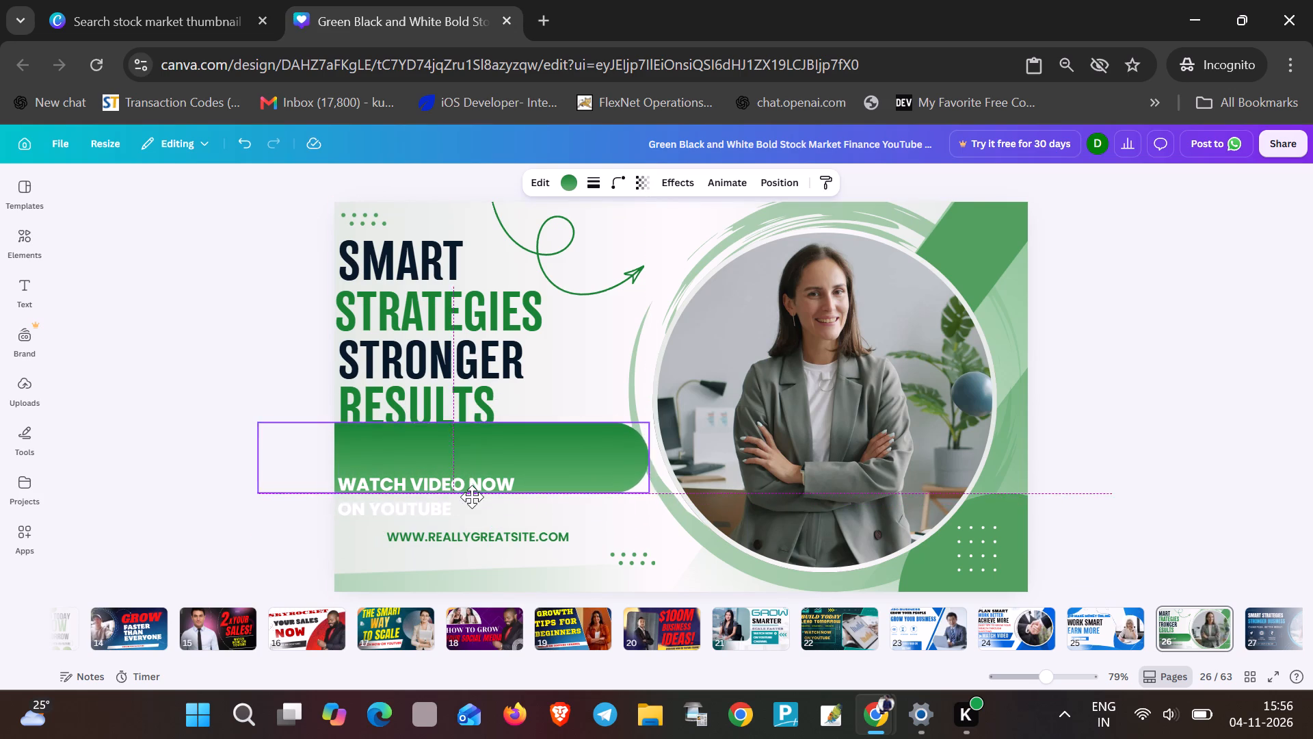
drag(472, 497, 474, 511)
drag(466, 486, 463, 476)
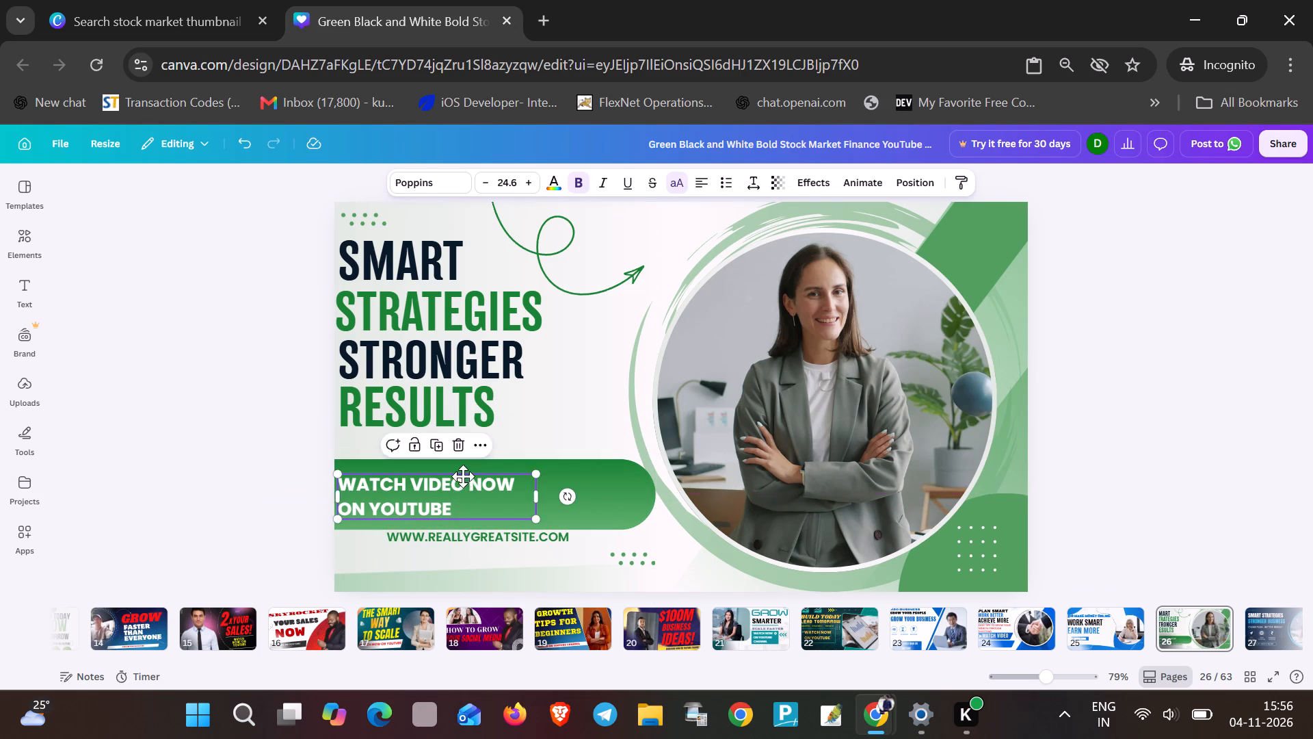
drag(463, 476, 462, 467)
drag(546, 491, 533, 476)
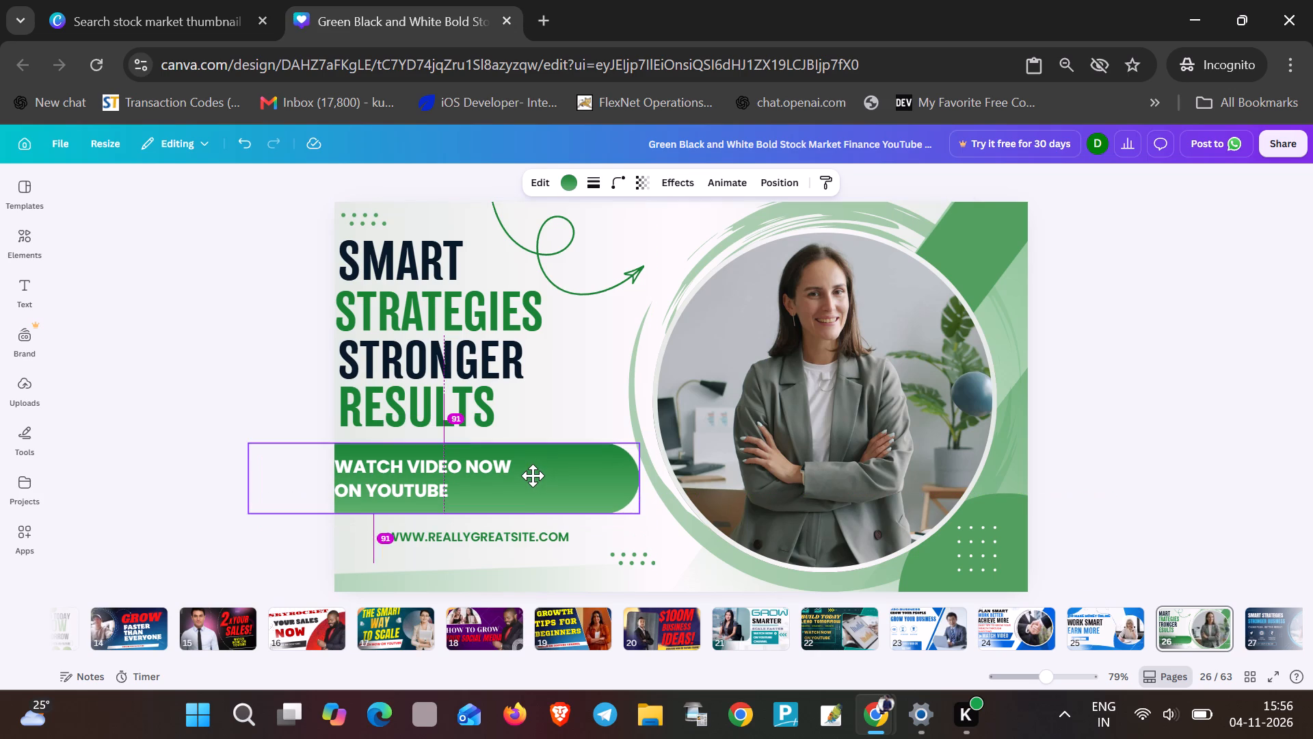
drag(533, 476, 525, 465)
drag(428, 467, 427, 467)
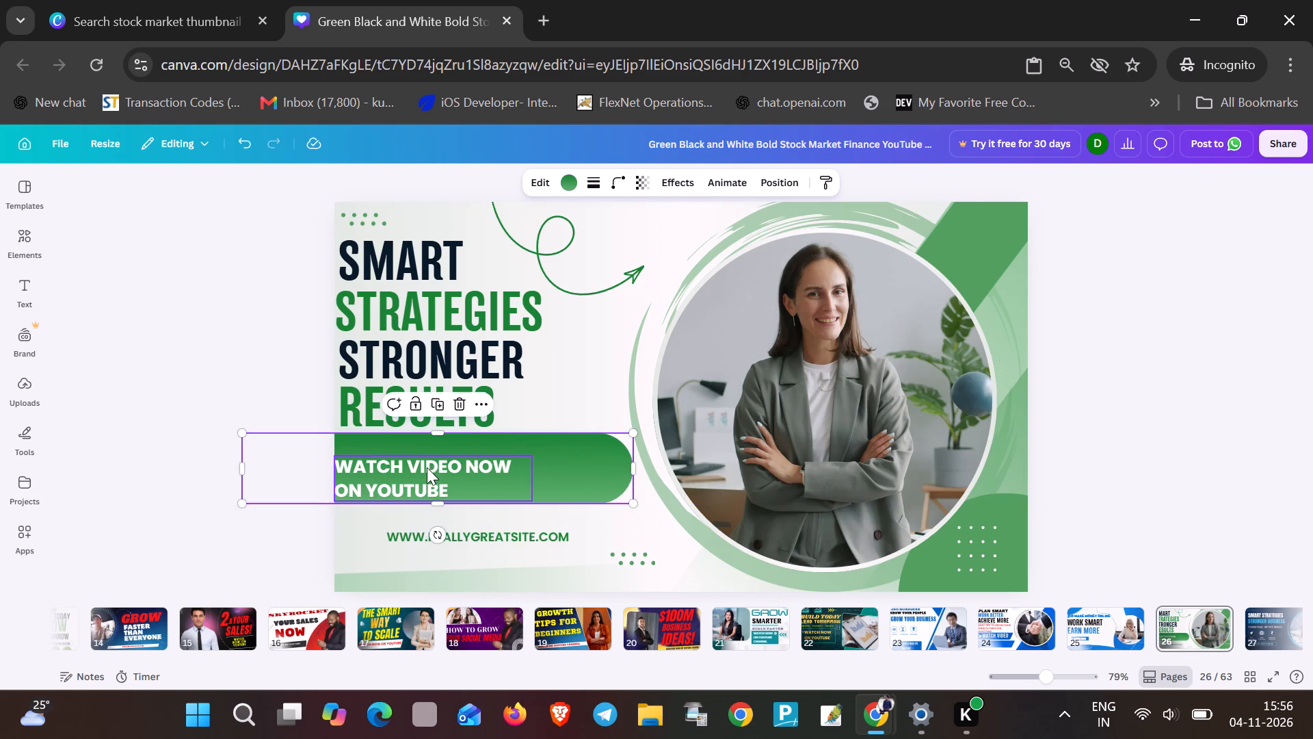
drag(427, 467, 436, 455)
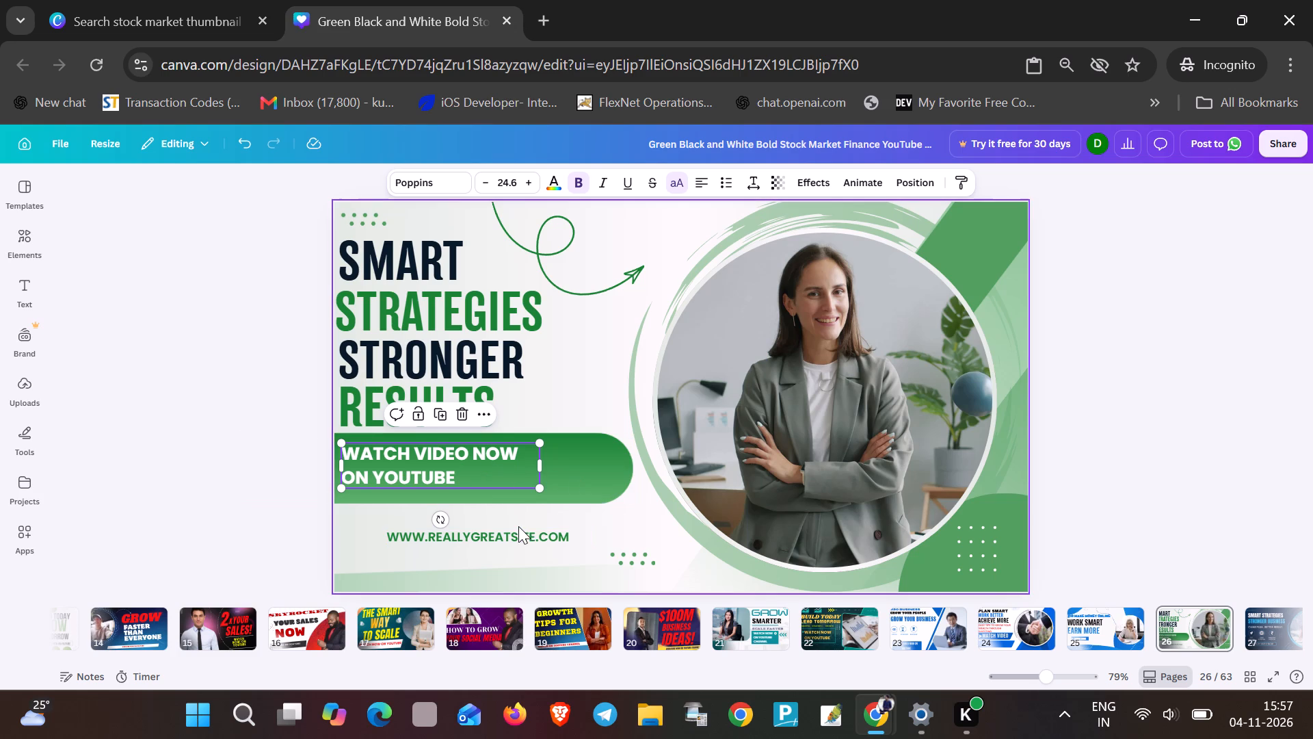
Delete the light grey gradient background image of page 26.
click(475, 525)
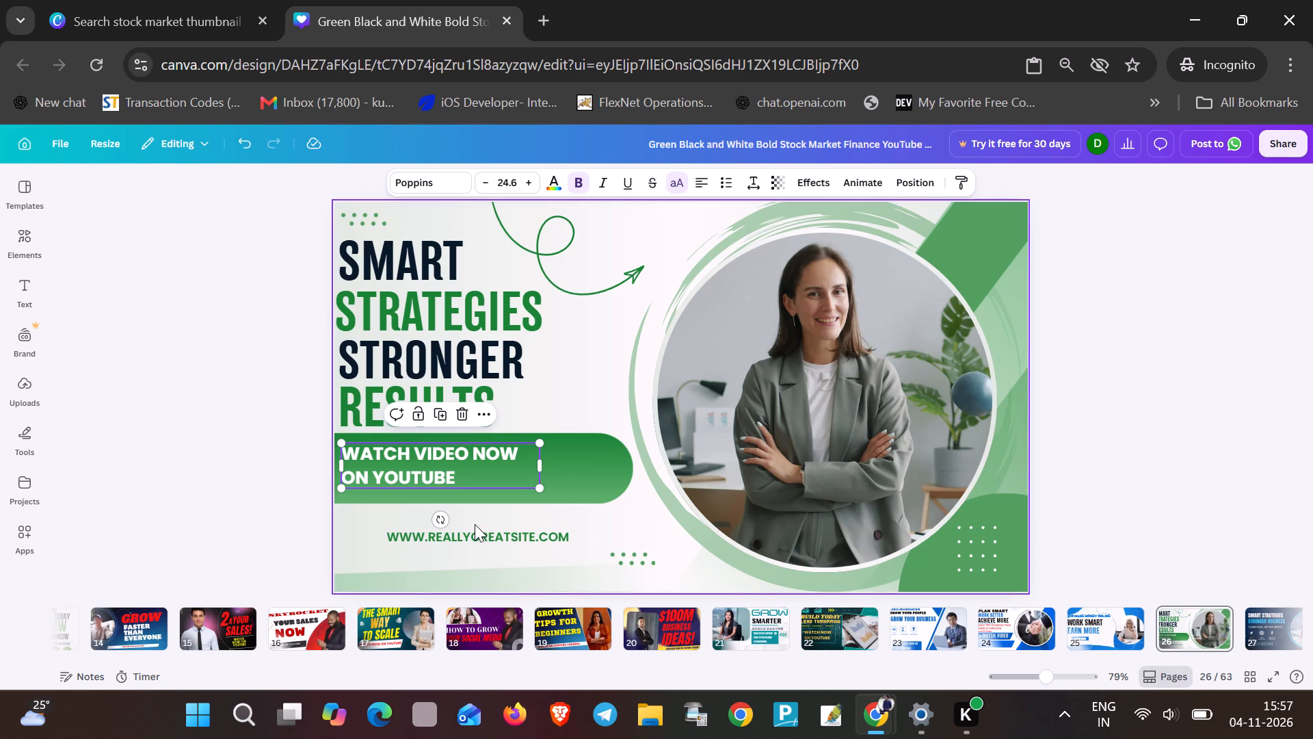
triple_click(475, 528)
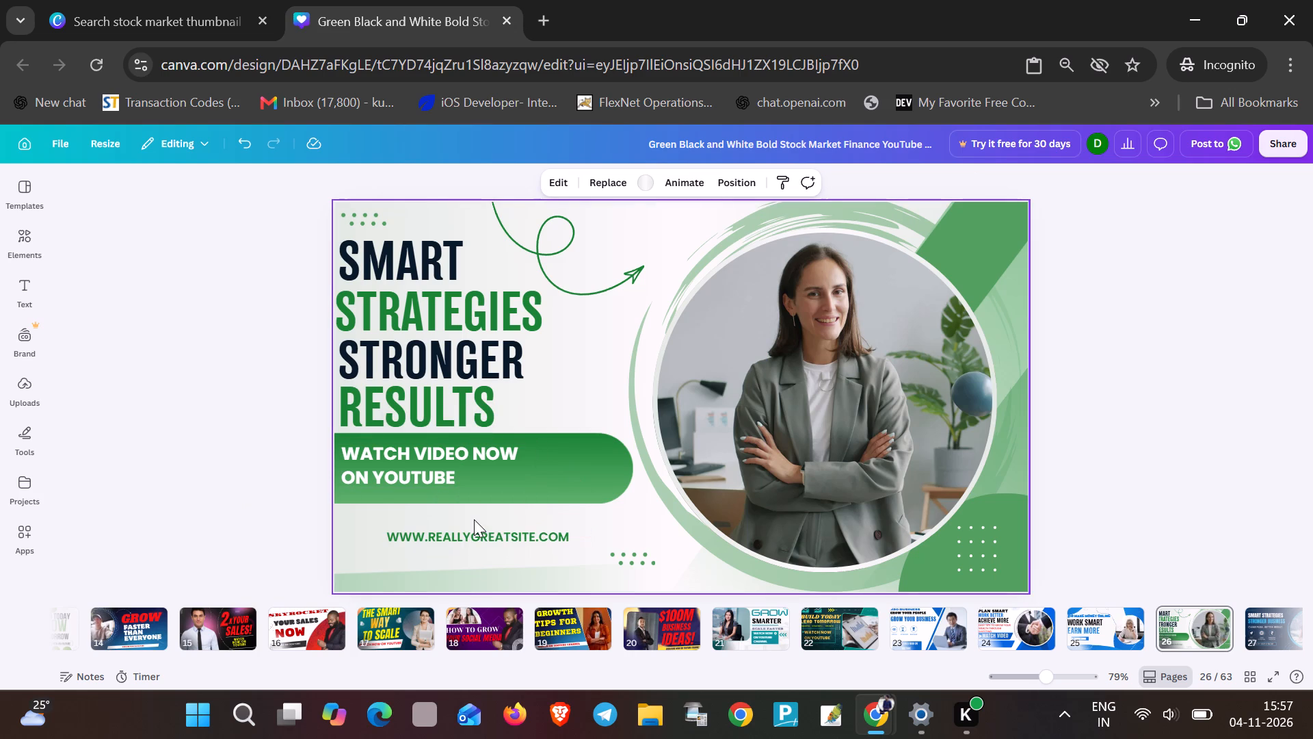
triple_click(413, 528)
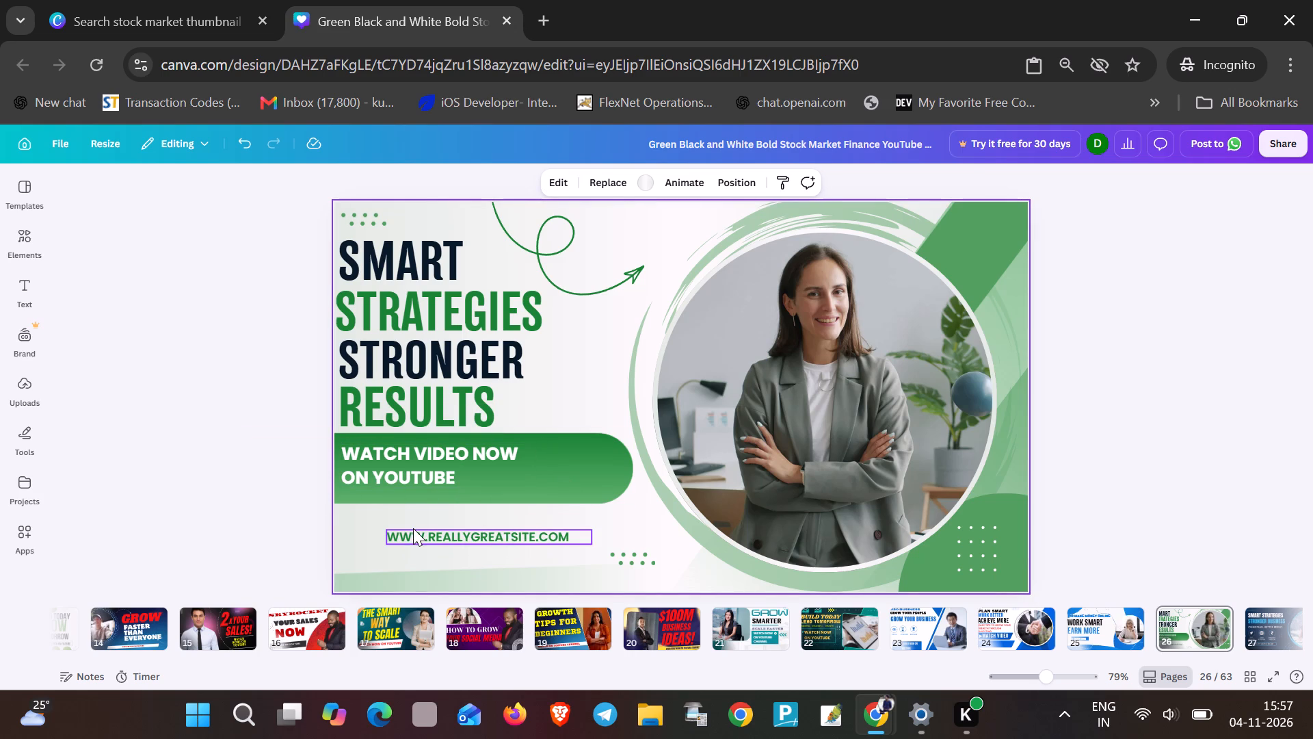
key(BackSpace)
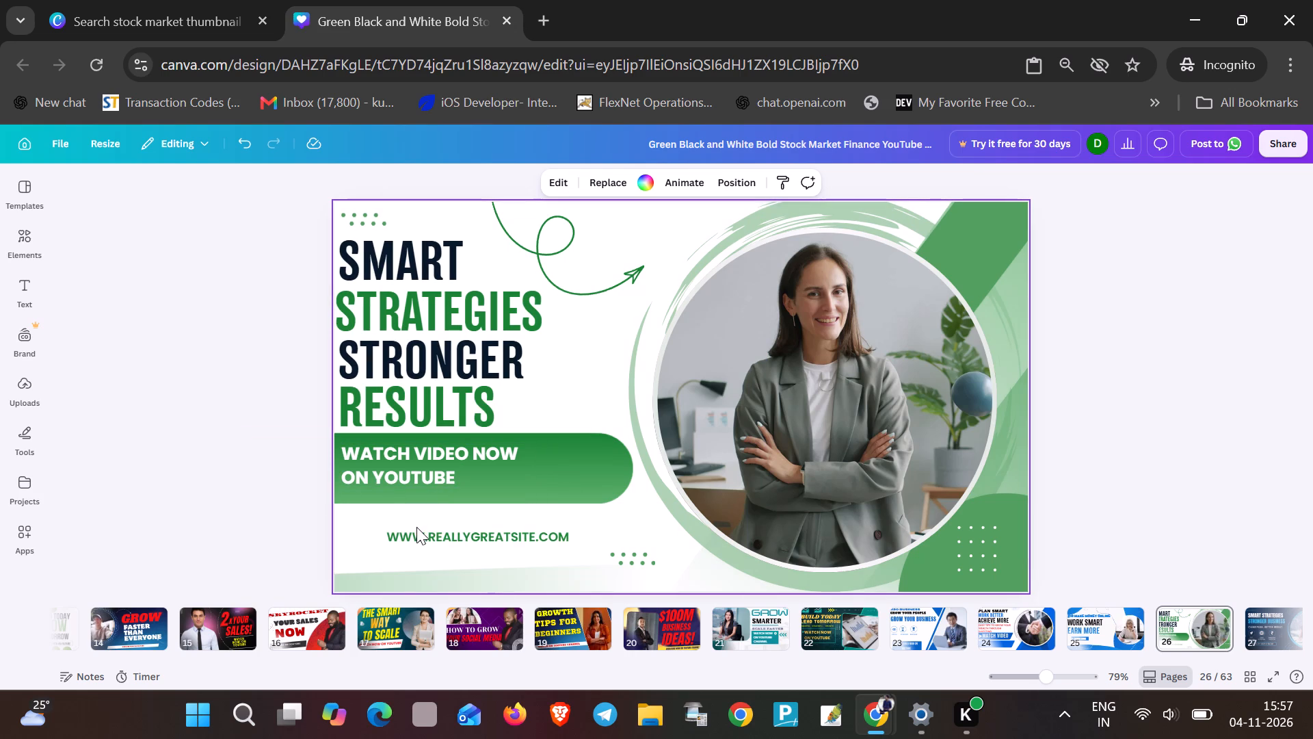
Replace the website address beneath the button with the presenter's name.
double_click(449, 543)
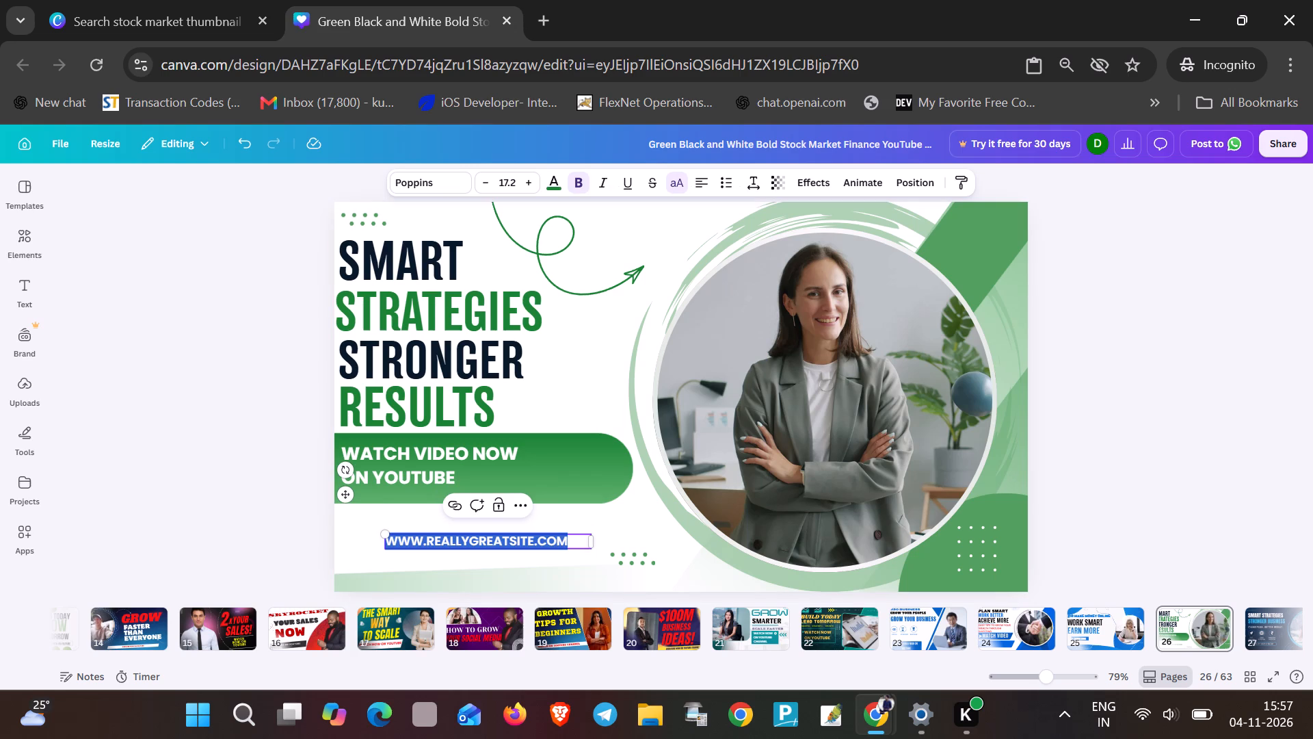
click(522, 509)
click(581, 546)
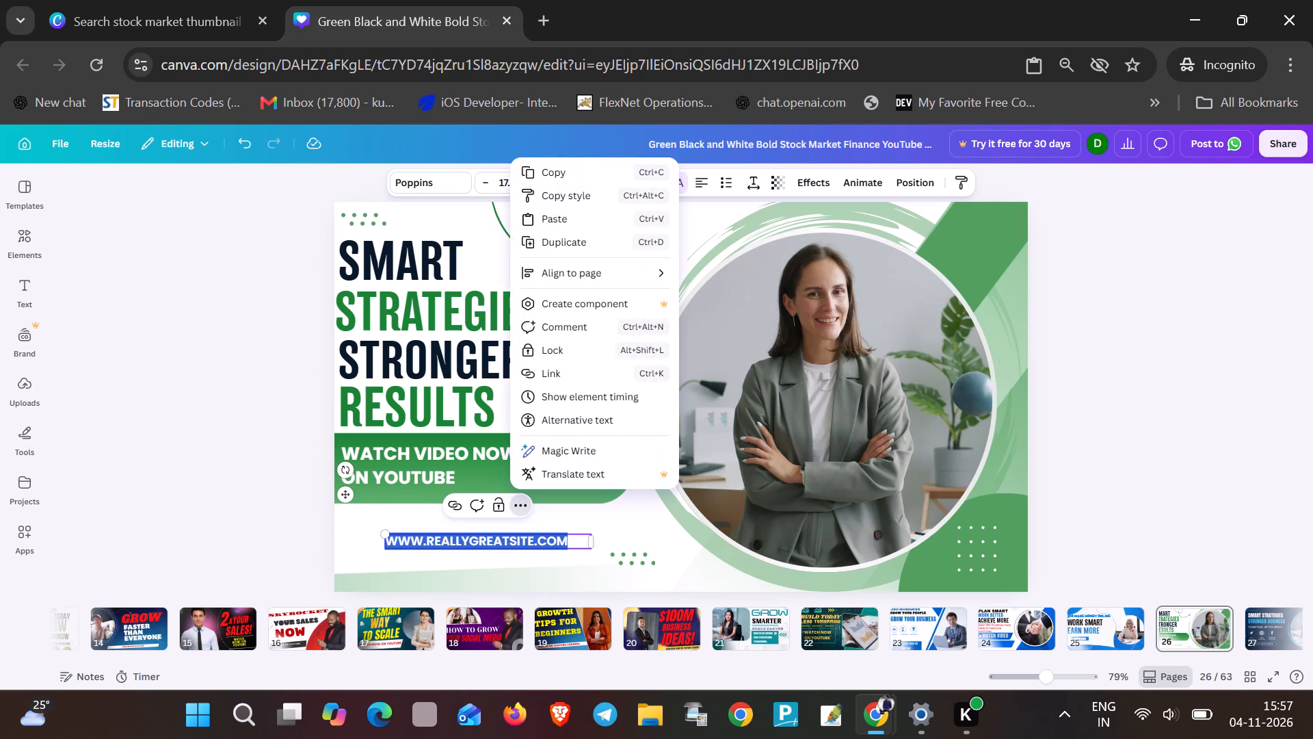
drag(581, 546, 395, 539)
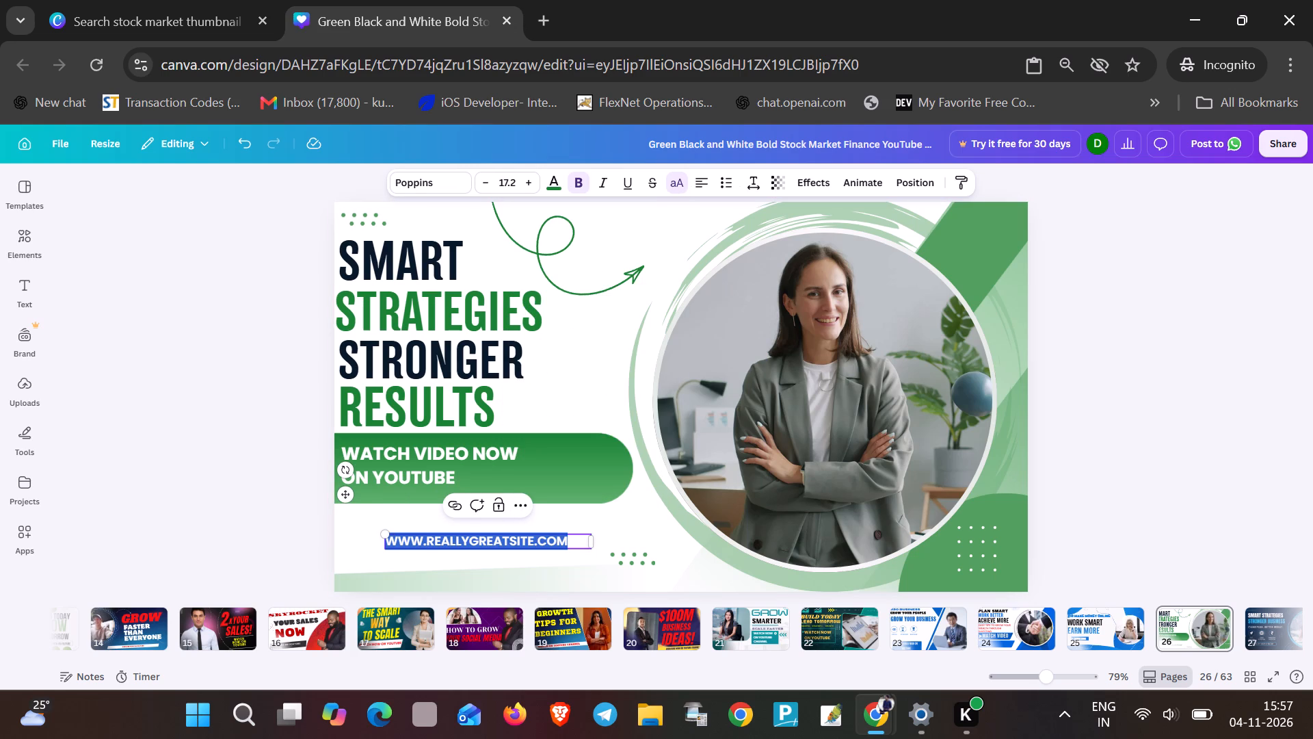
key(r)
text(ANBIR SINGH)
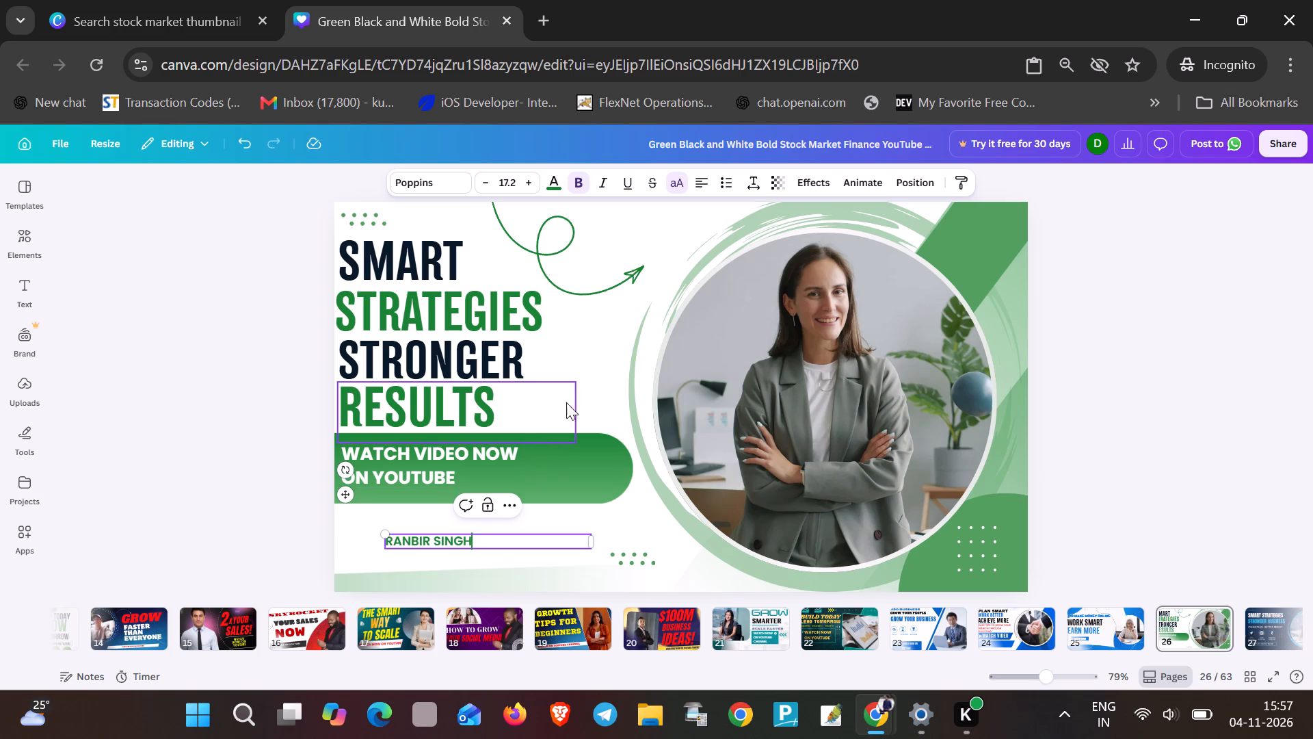
click(587, 387)
Move the presenter's name up and left, just beneath the button and aligned with the heading.
drag(501, 540, 481, 530)
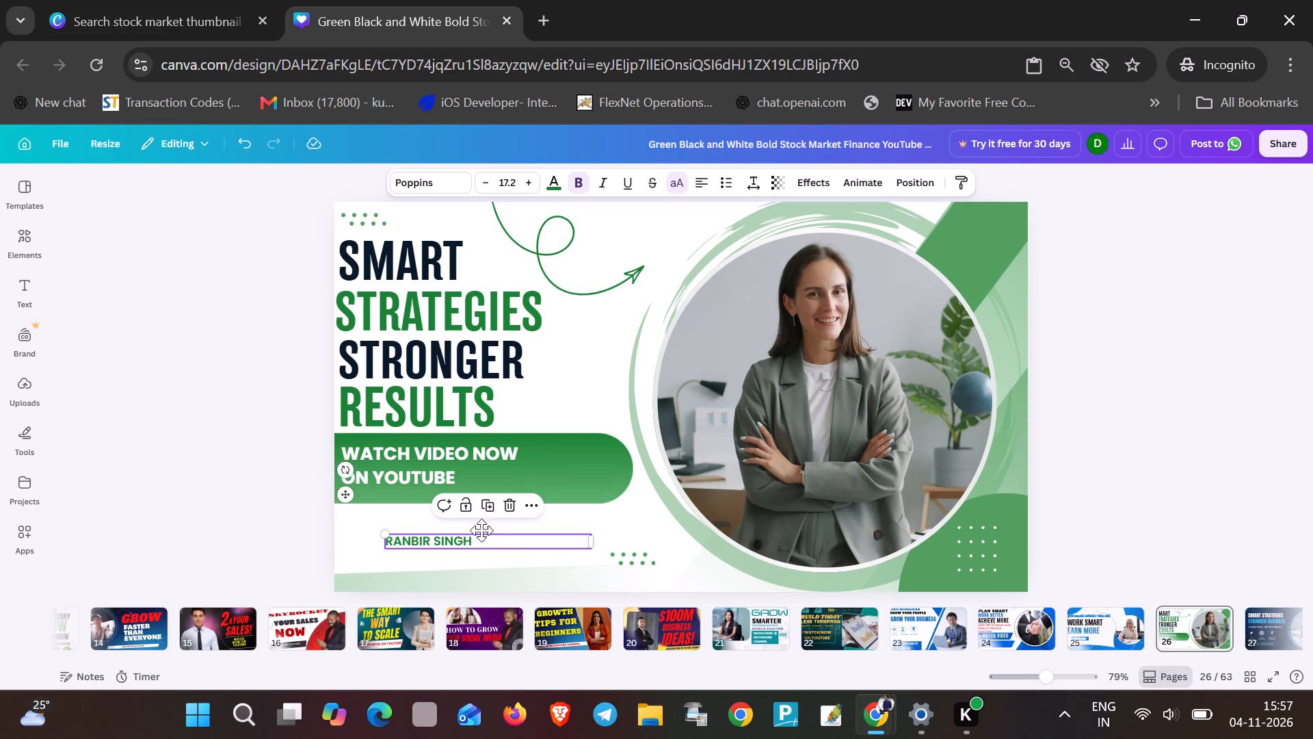
drag(481, 530, 453, 519)
Move the small green dot pattern from the lower middle of the page to beside the presenter's name.
click(628, 554)
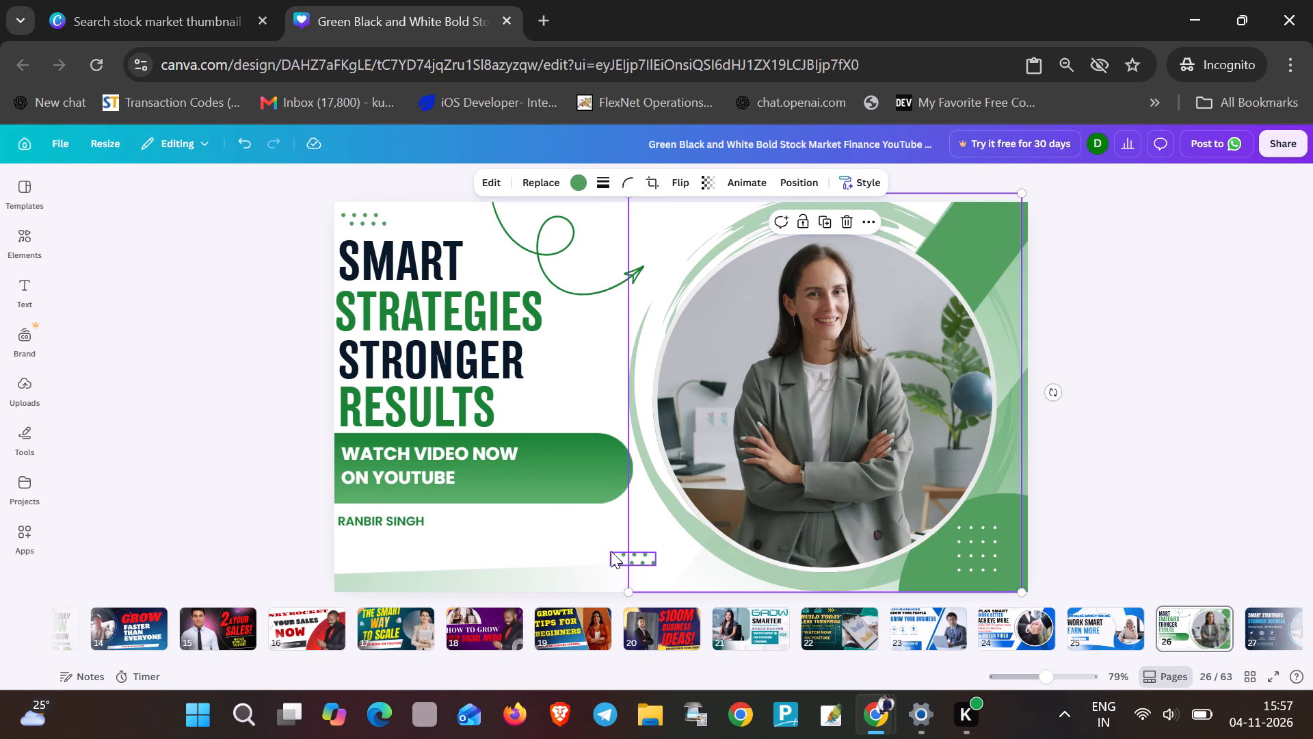
click(581, 536)
drag(612, 554, 611, 554)
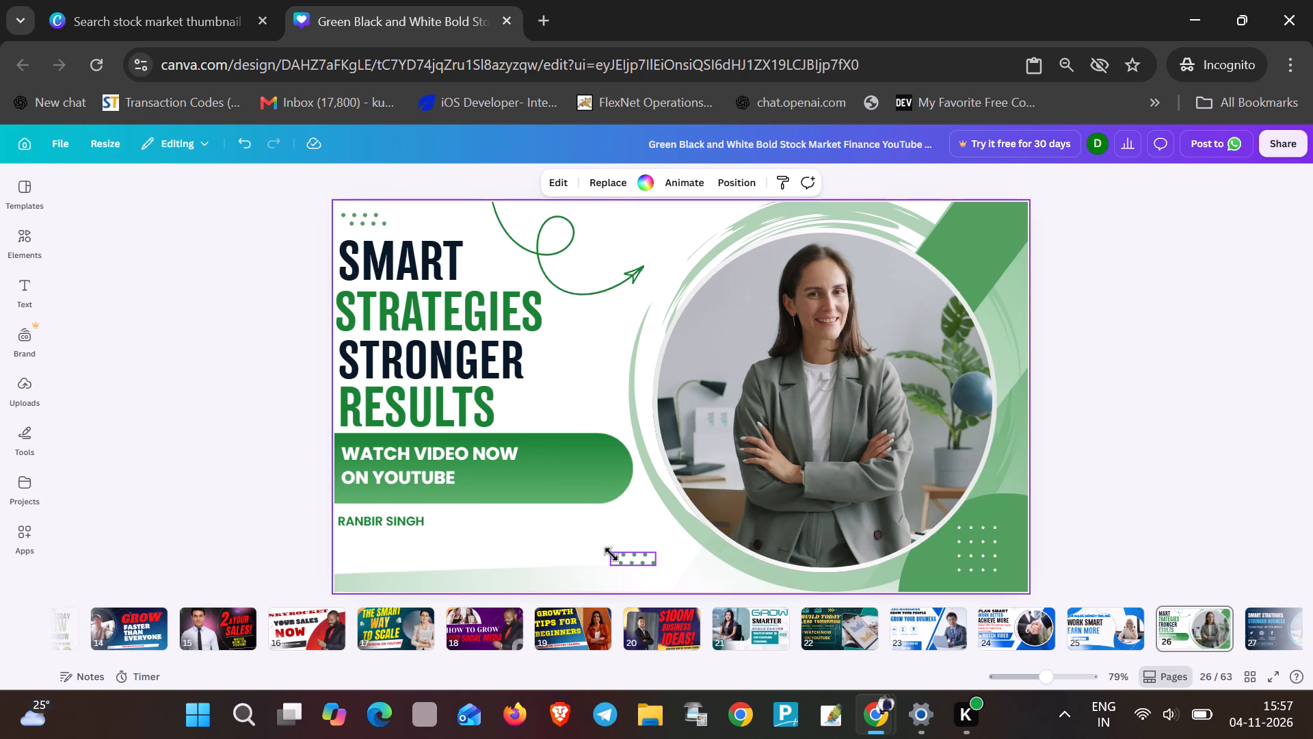
drag(611, 554, 462, 517)
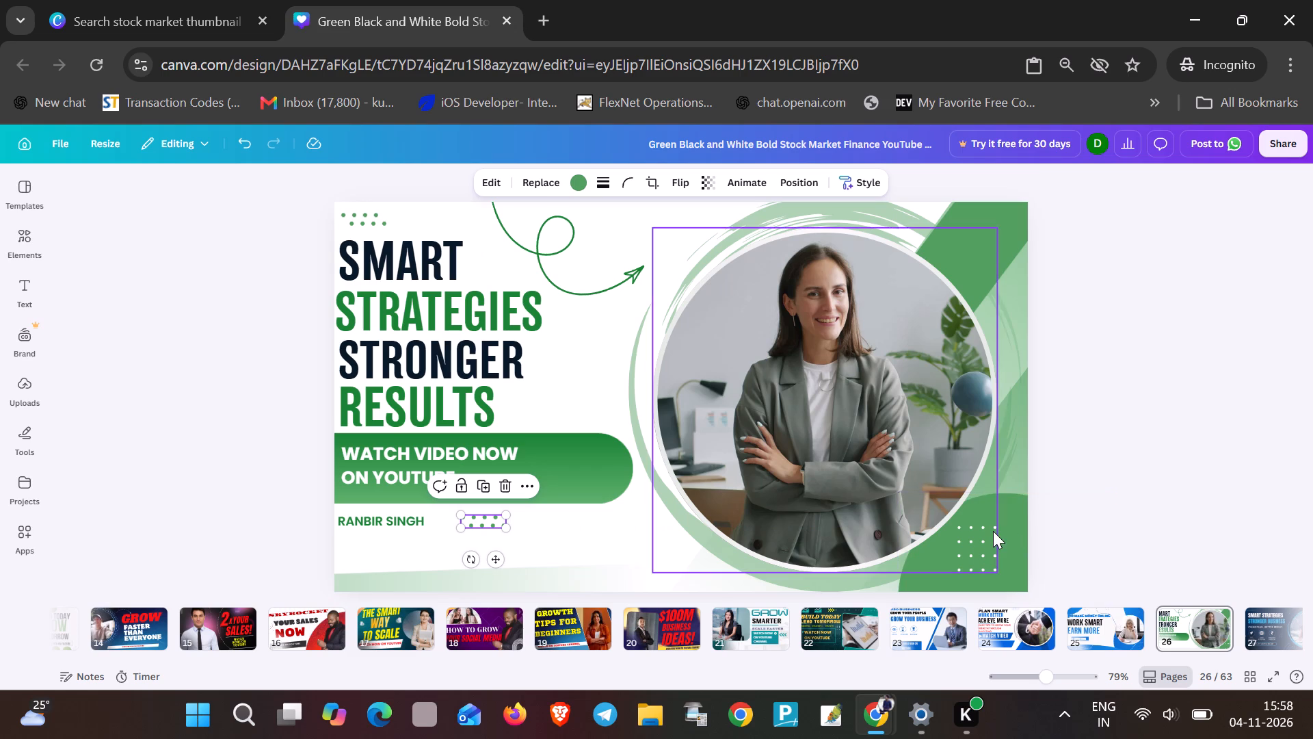
Shift the circular portrait photo slightly up and left within its green brush ring.
drag(981, 556, 991, 555)
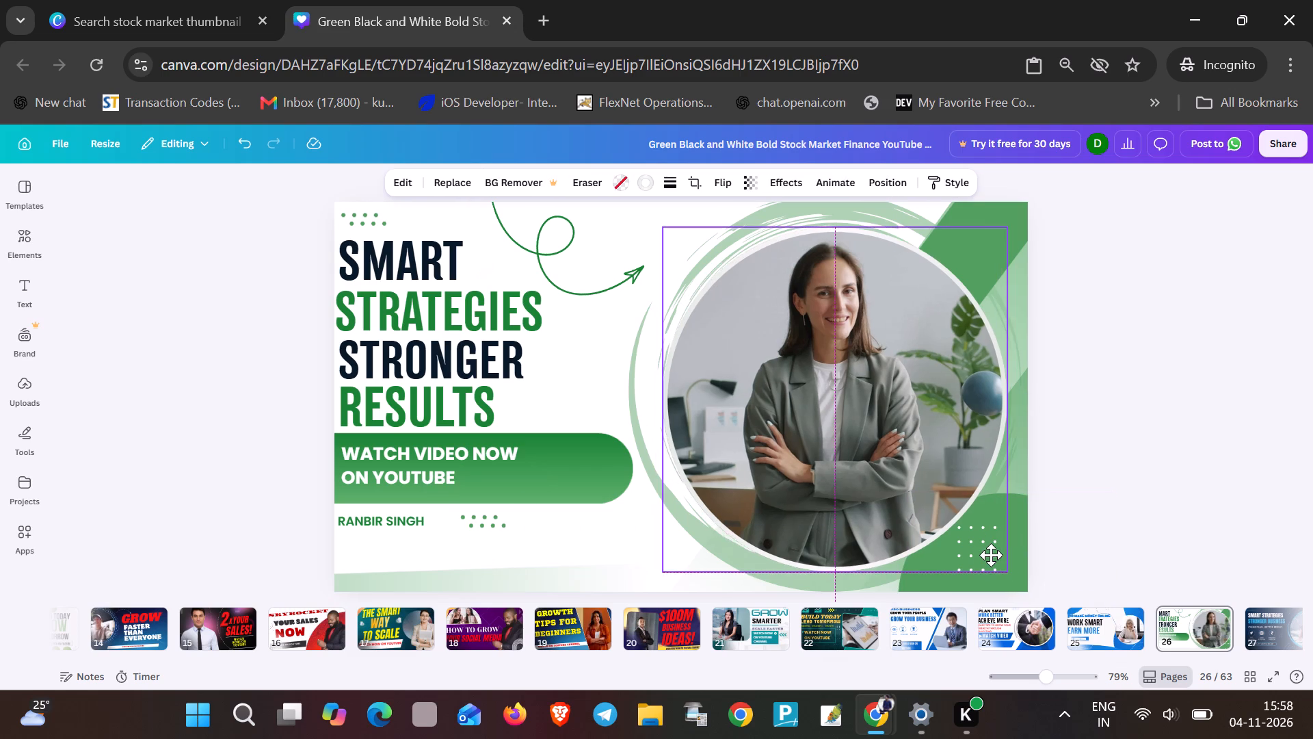
drag(991, 555, 974, 539)
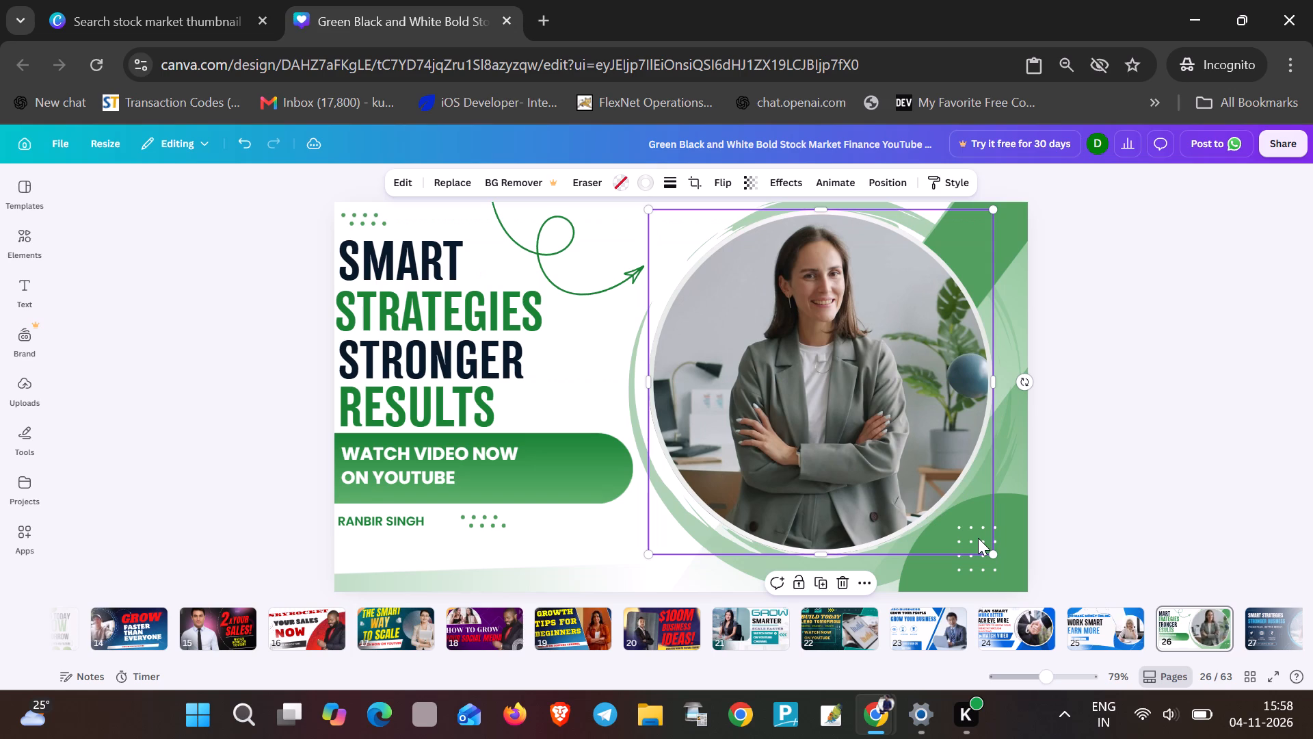
click(571, 525)
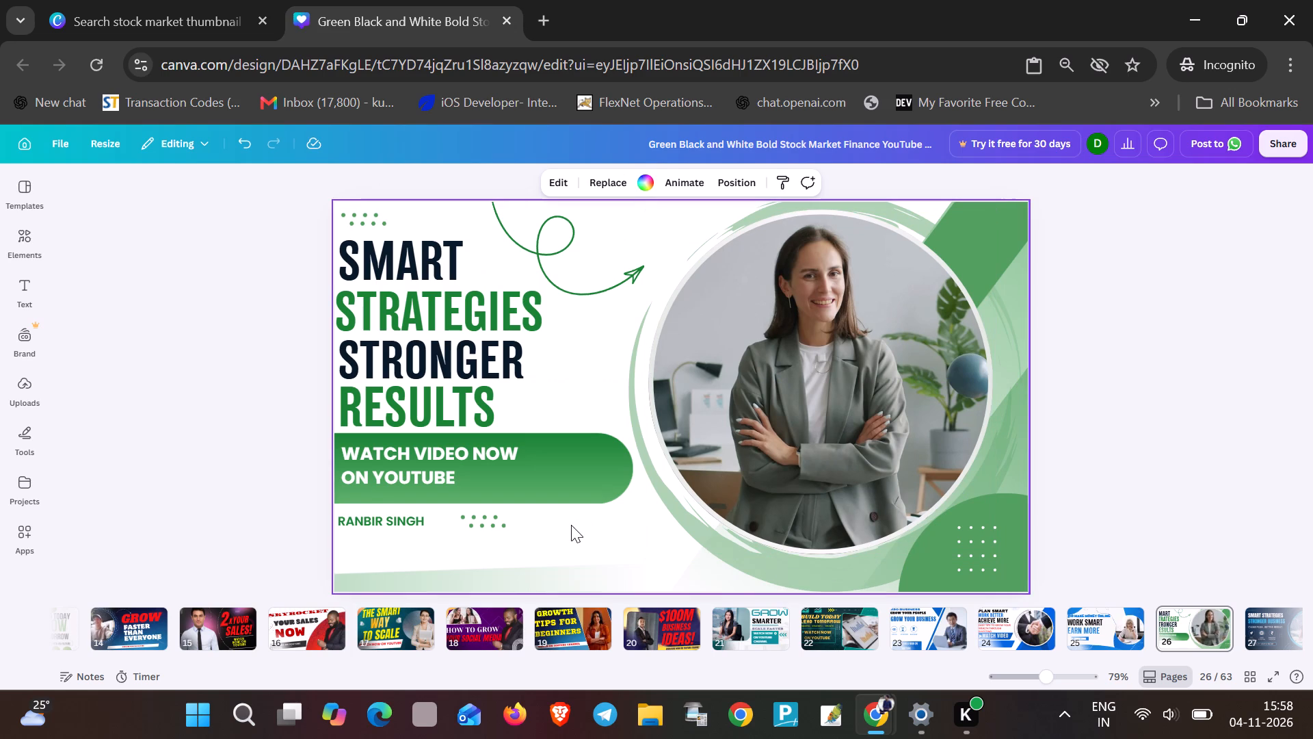
Nudge the presenter's name slightly up towards the button.
click(401, 519)
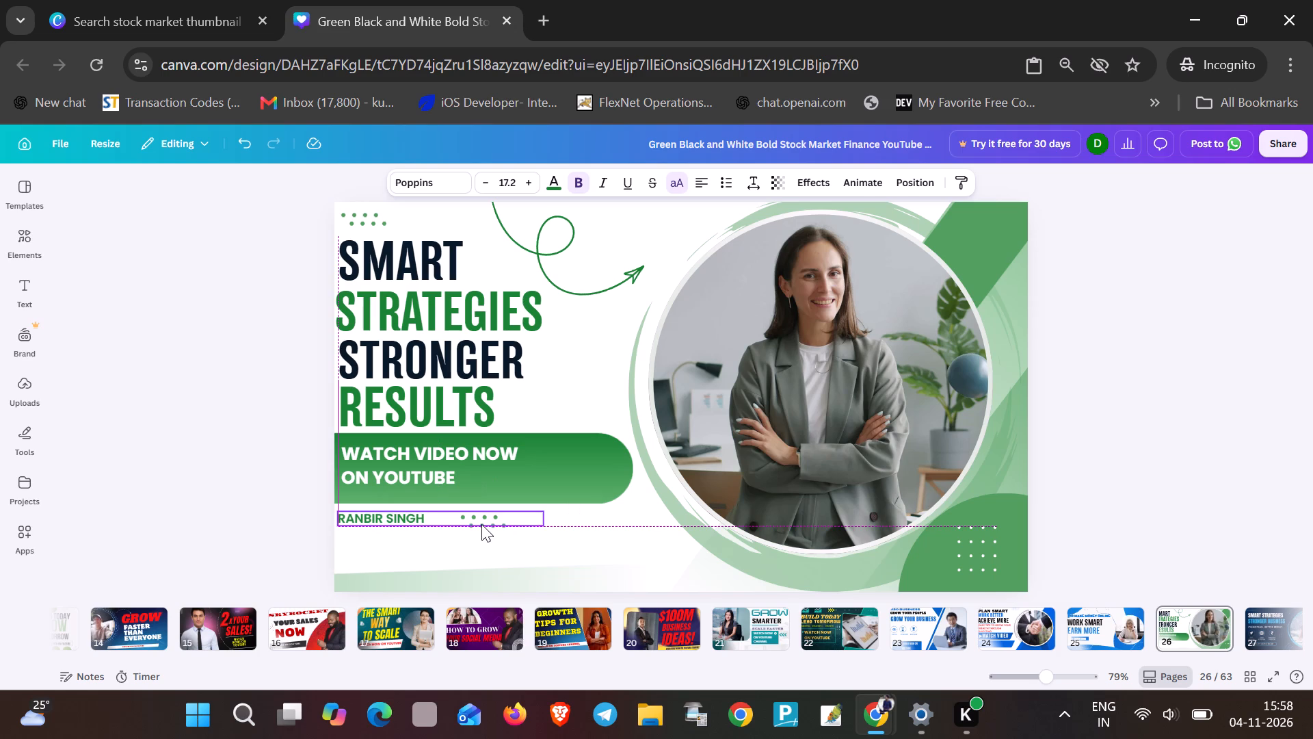
click(534, 541)
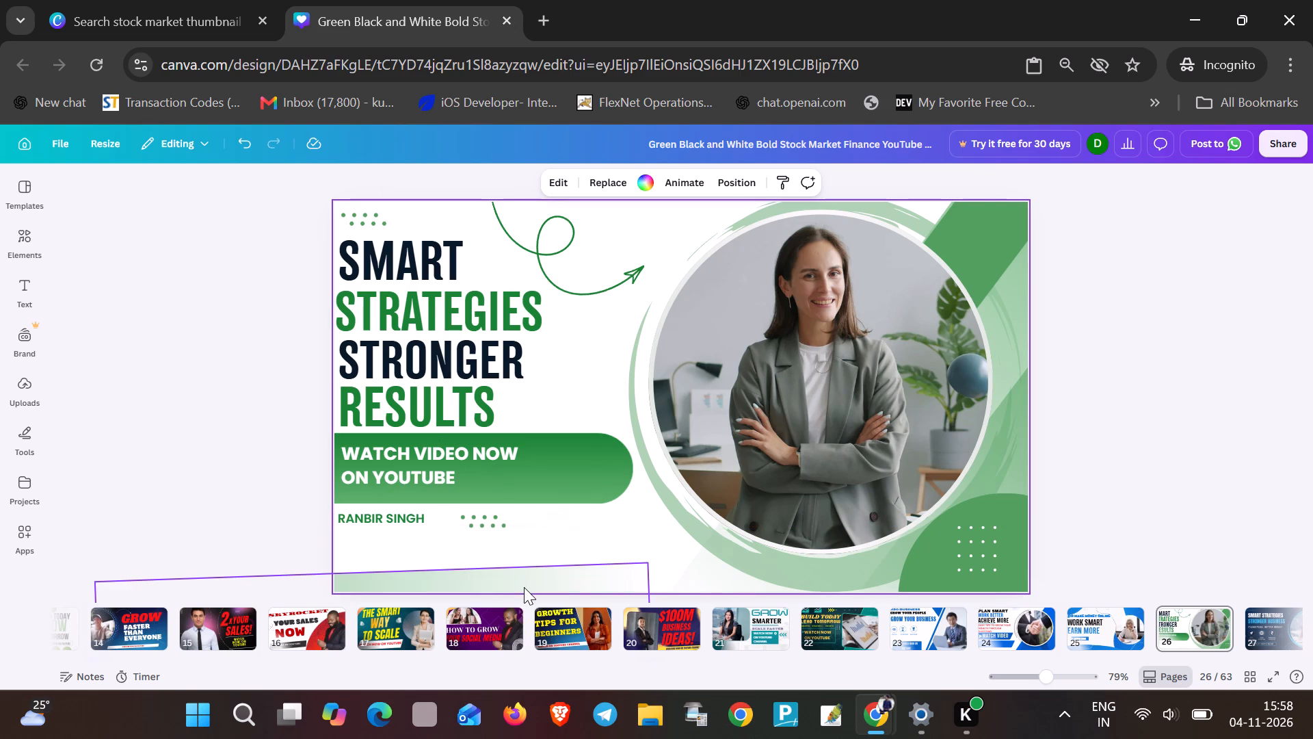
Select the green button shape behind the WATCH VIDEO NOW ON YOUTUBE label.
click(595, 455)
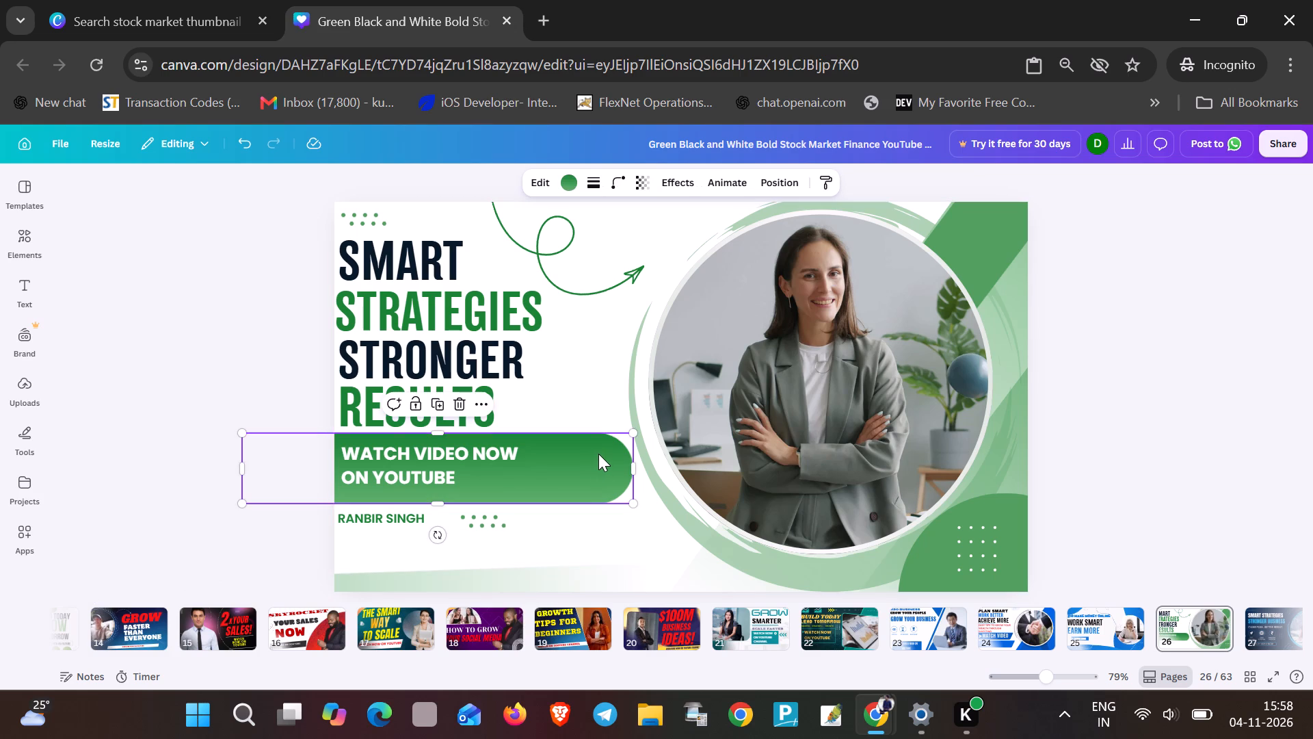